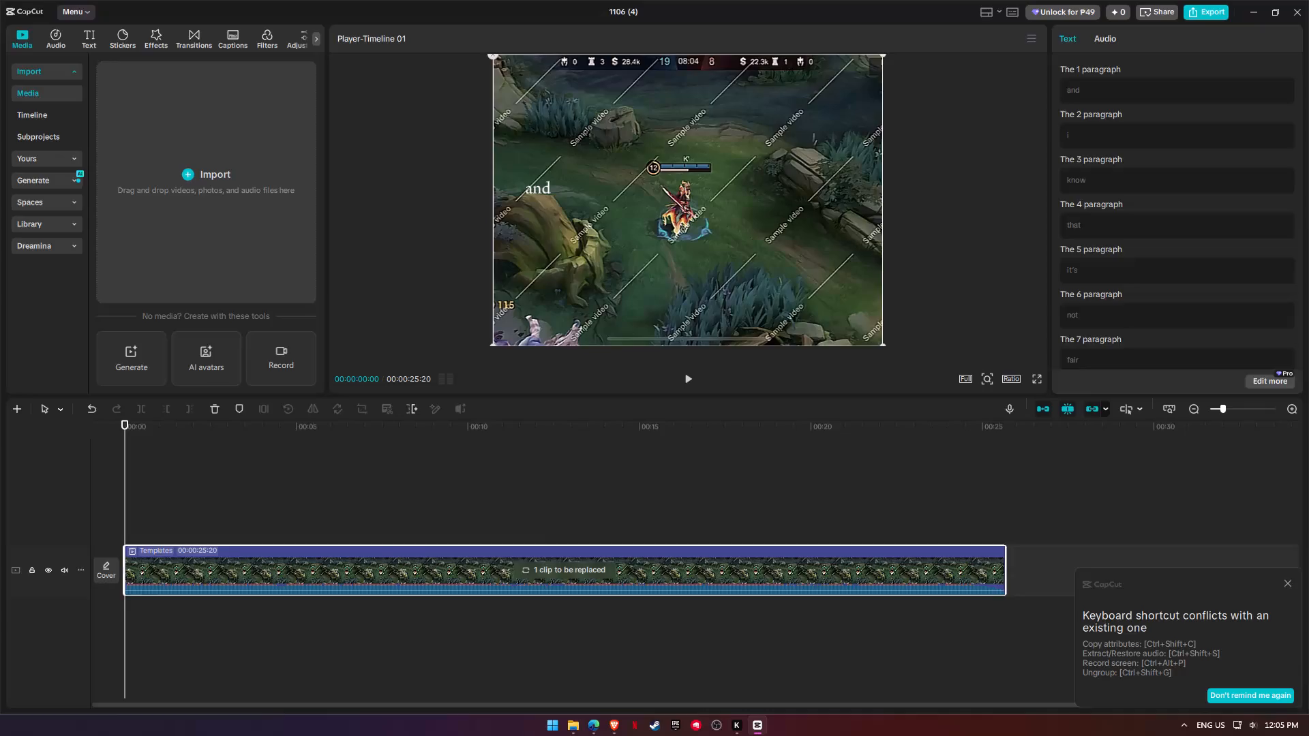
Replace the template's sample clip with the v14044g50000db0gahvog65jjo3ctung video from the drive-download folder in Downloads.
{"action": "left_click", "coordinate": [588, 574]}
{"action": "left_click", "coordinate": [573, 506]}
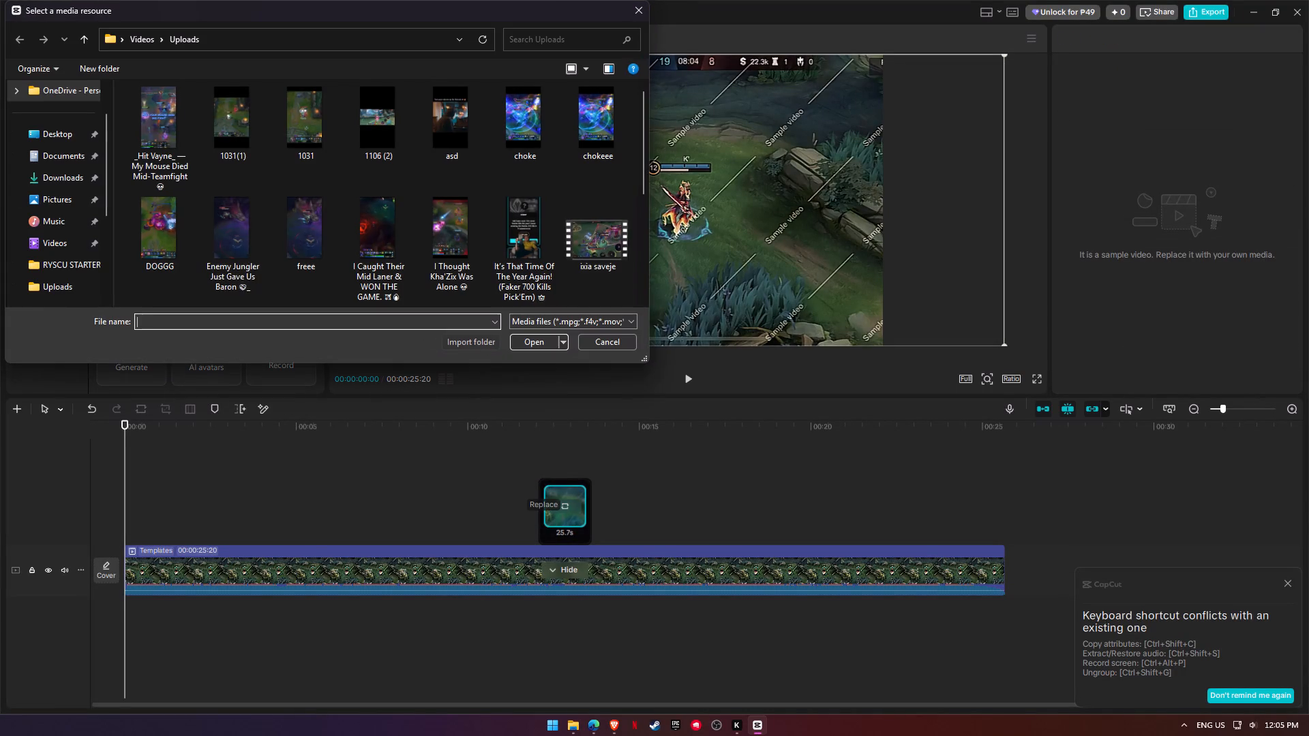
{"action": "scroll", "coordinate": [282, 242], "scroll_direction": "down", "scroll_amount": 2}
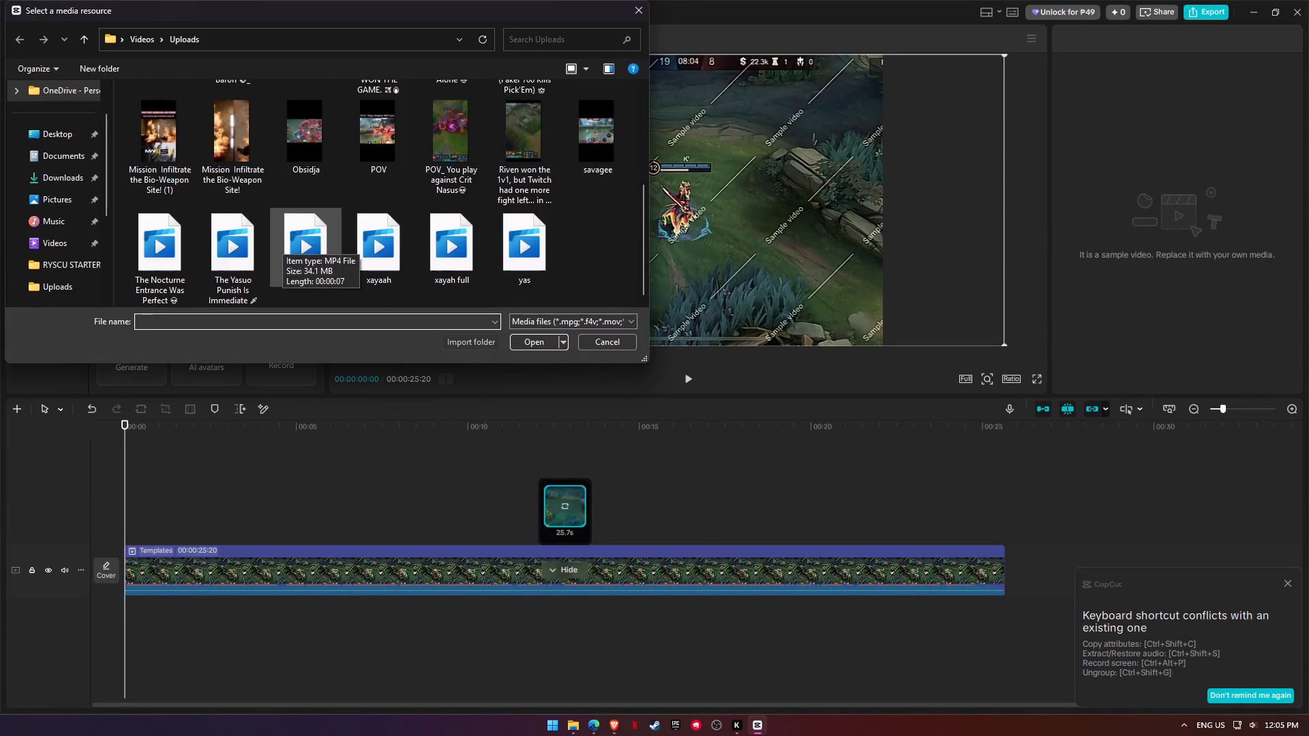
{"action": "scroll", "coordinate": [576, 248], "scroll_direction": "up", "scroll_amount": 2}
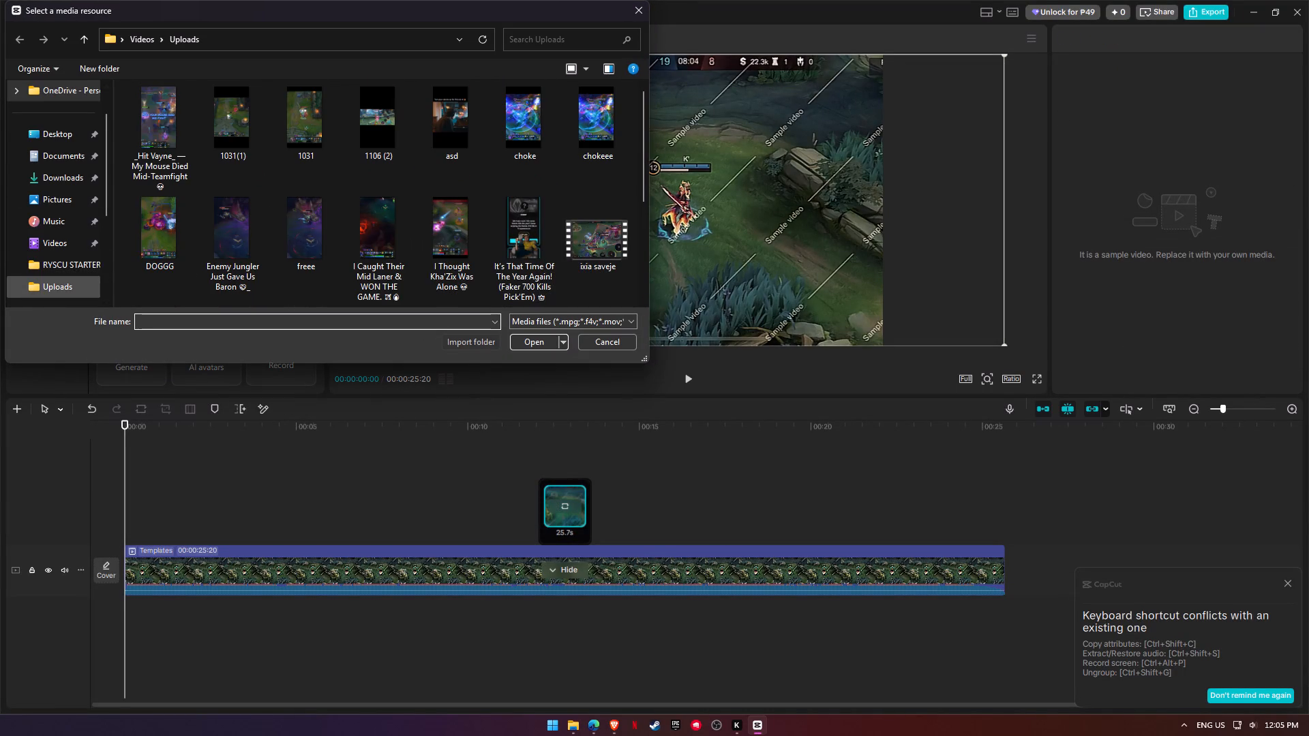
{"action": "left_click", "coordinate": [62, 283]}
{"action": "left_click", "coordinate": [57, 224]}
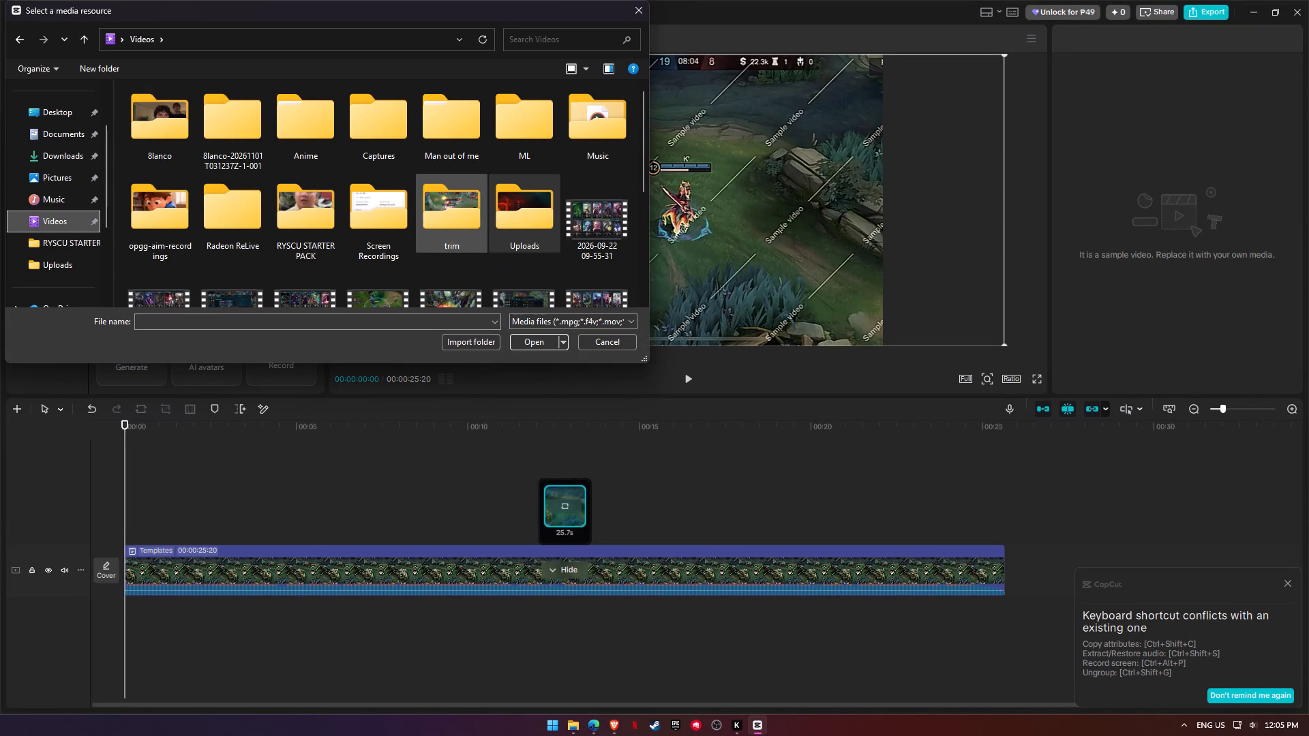
{"action": "double_click", "coordinate": [440, 212]}
{"action": "scroll", "coordinate": [480, 233], "scroll_direction": "down", "scroll_amount": 1}
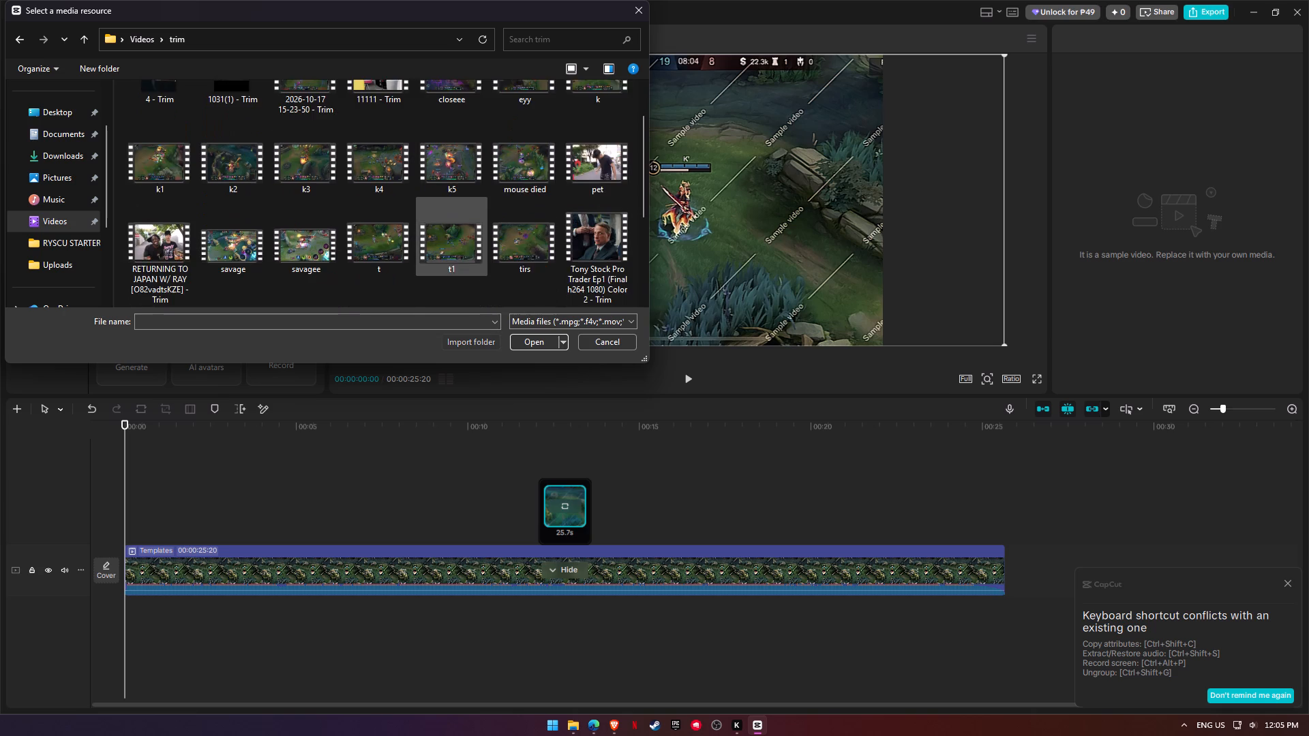
{"action": "scroll", "coordinate": [480, 233], "scroll_direction": "down", "scroll_amount": 1}
{"action": "scroll", "coordinate": [376, 250], "scroll_direction": "down", "scroll_amount": 1}
{"action": "scroll", "coordinate": [476, 265], "scroll_direction": "up", "scroll_amount": 3}
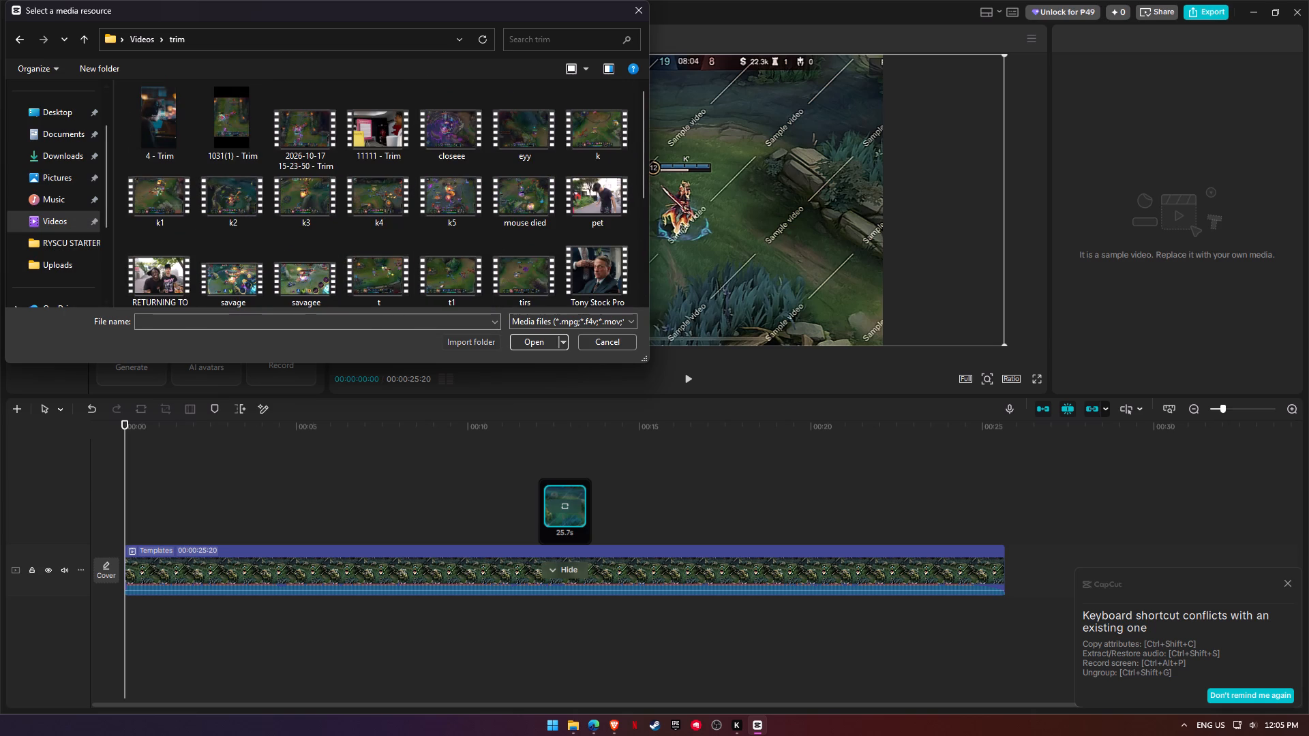
{"action": "left_click", "coordinate": [71, 147]}
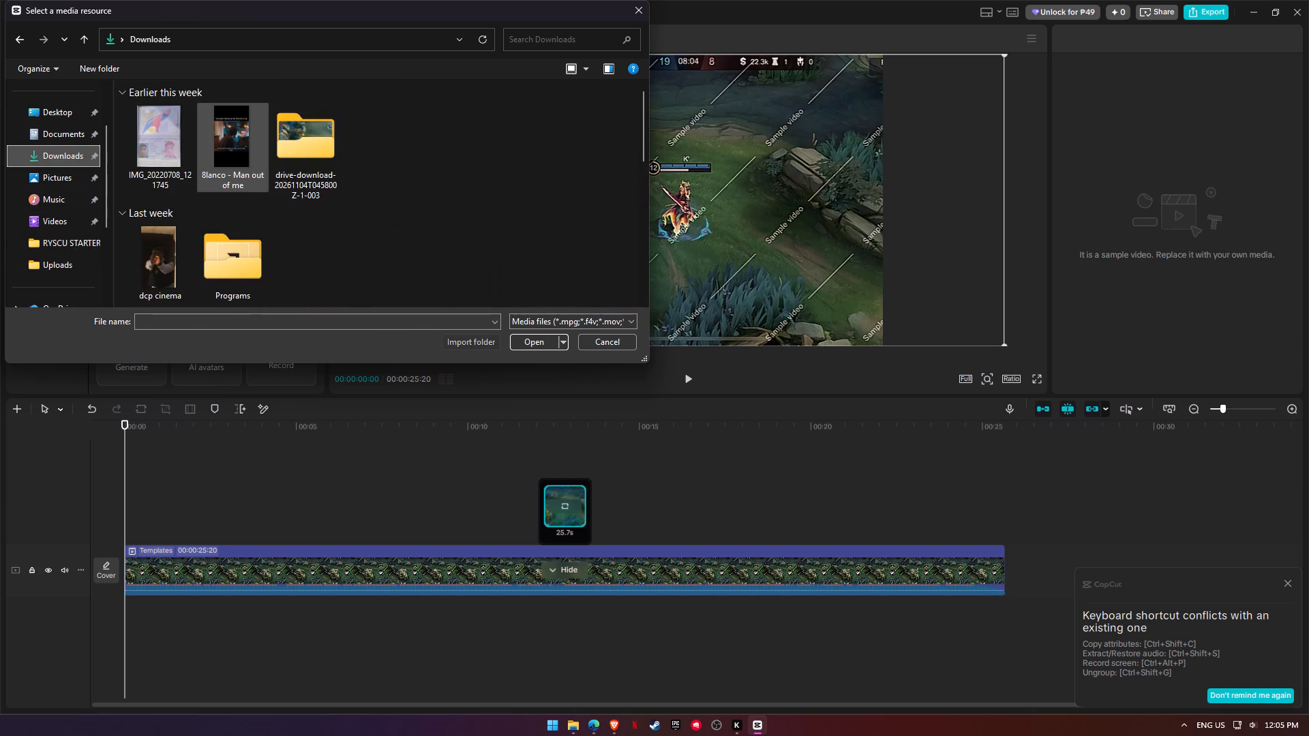
{"action": "double_click", "coordinate": [287, 132]}
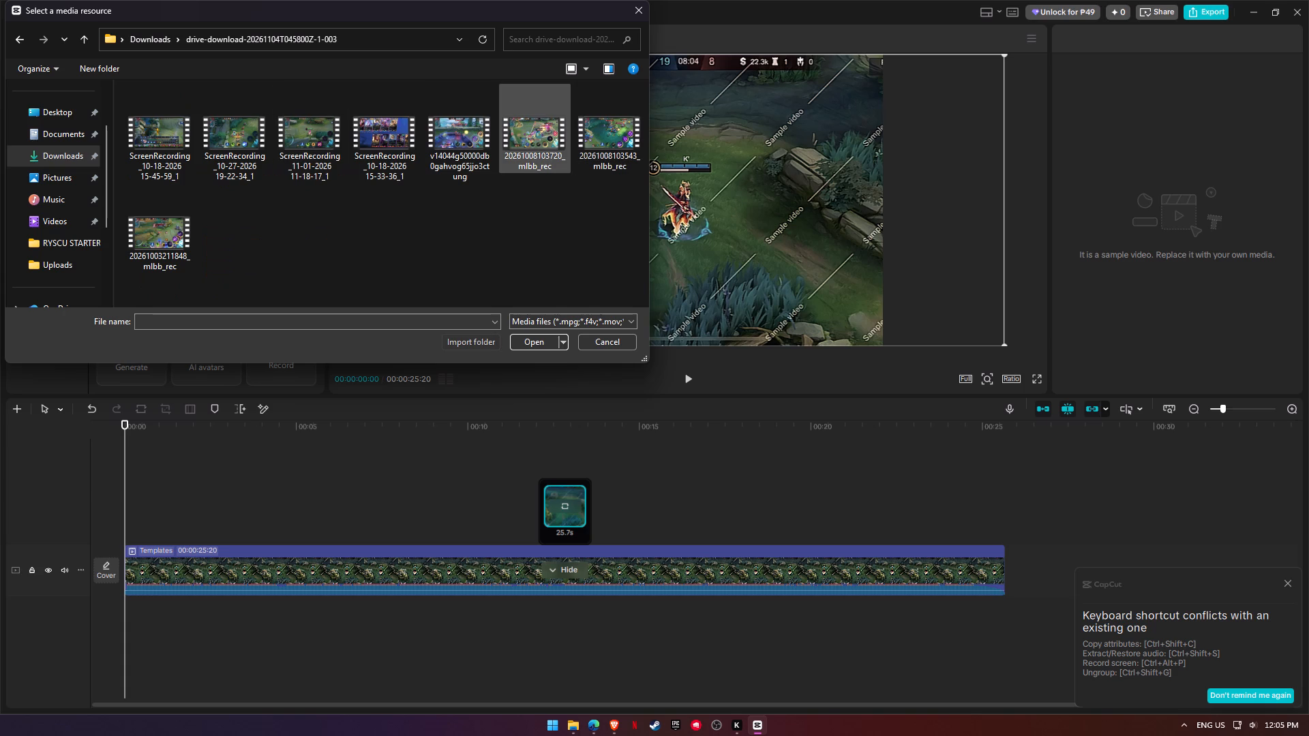
{"action": "left_click", "coordinate": [462, 142]}
{"action": "left_click", "coordinate": [539, 336]}
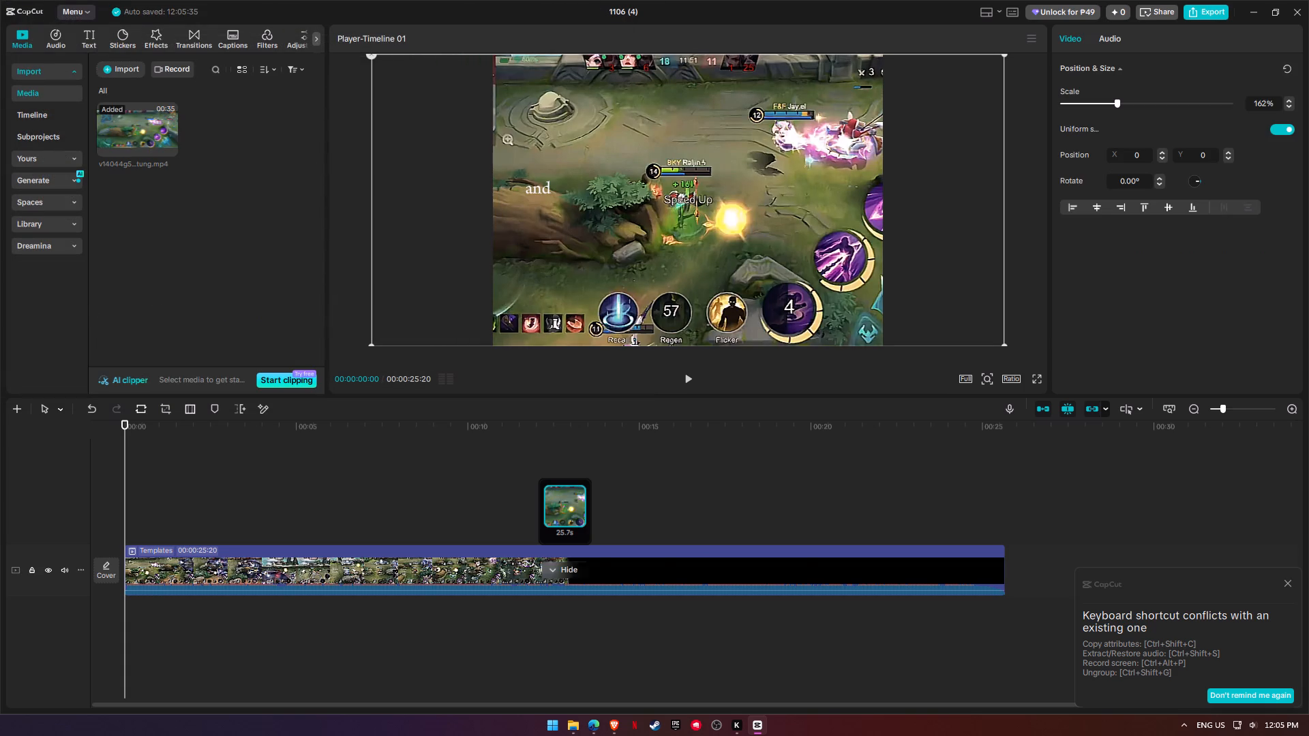
Play back the template with its new footage and permanently dismiss the keyboard shortcut conflict notice.
{"action": "left_click", "coordinate": [693, 379]}
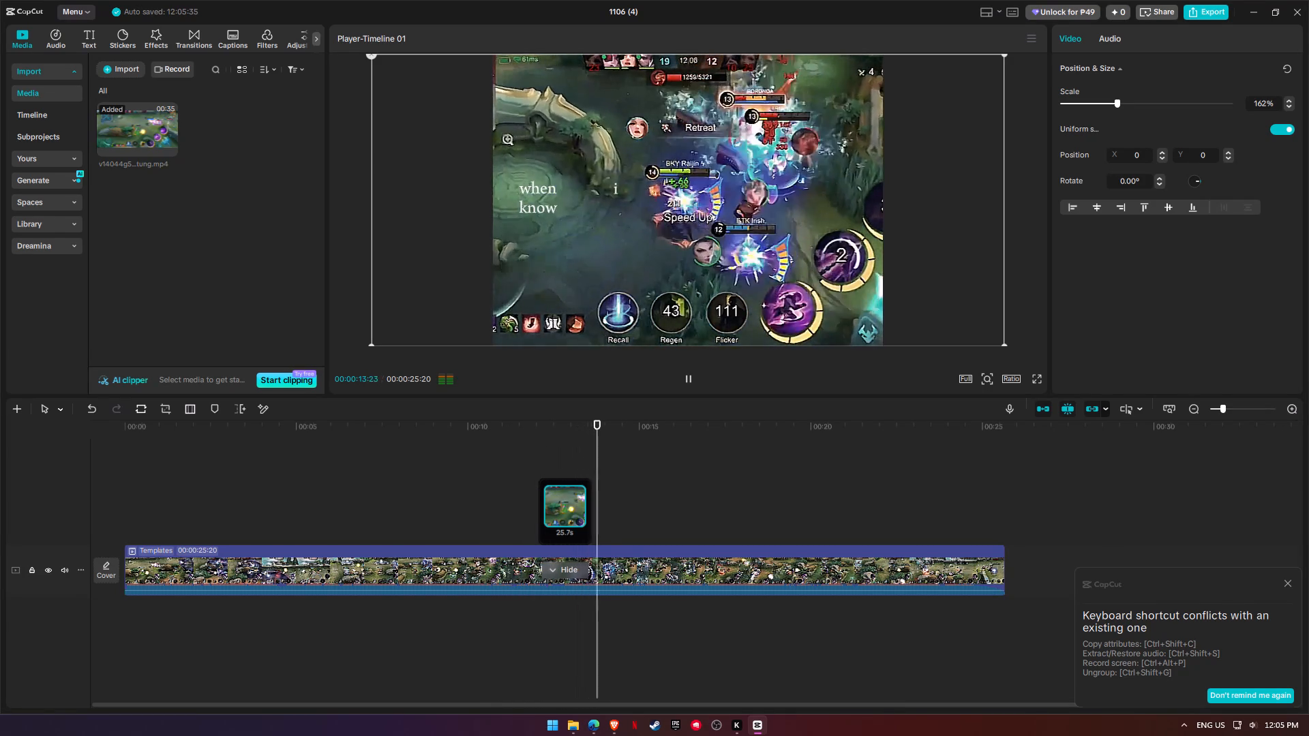
{"action": "left_click", "coordinate": [1272, 694]}
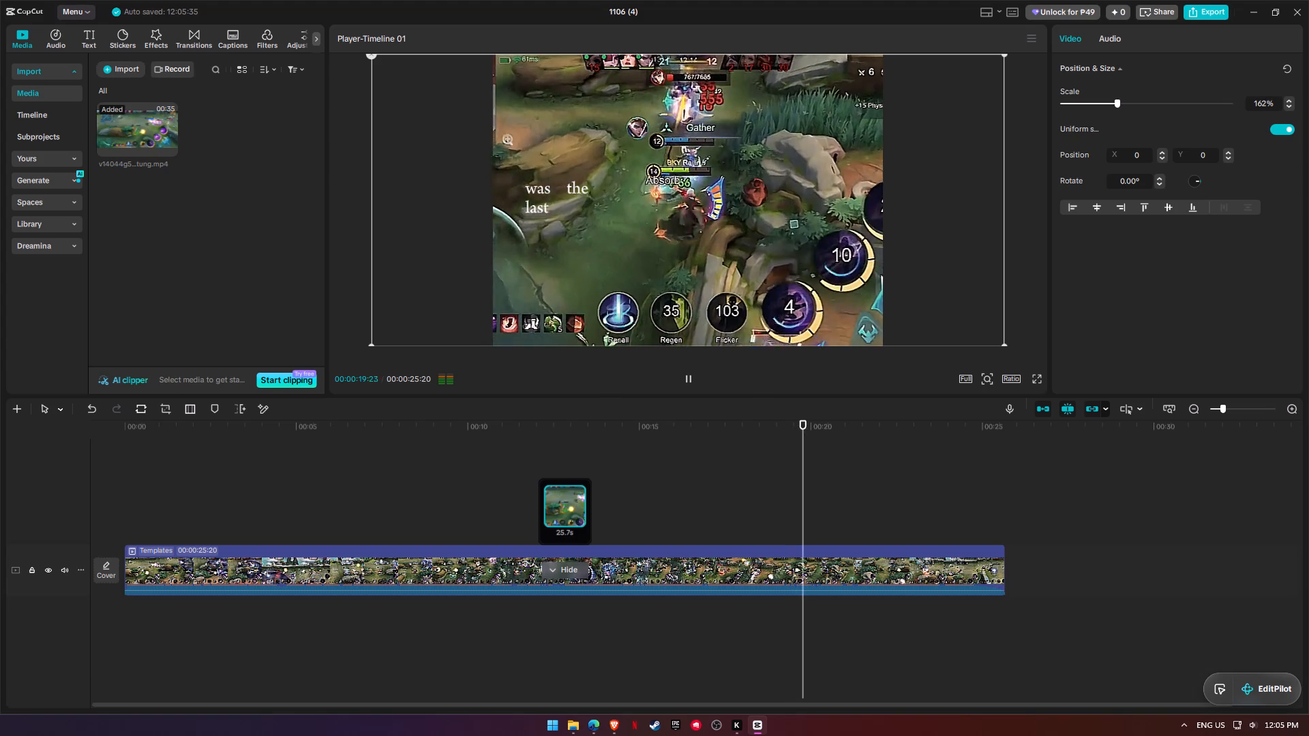
{"action": "key", "text": "space"}
{"action": "left_click", "coordinate": [727, 504]}
{"action": "key", "text": "space"}
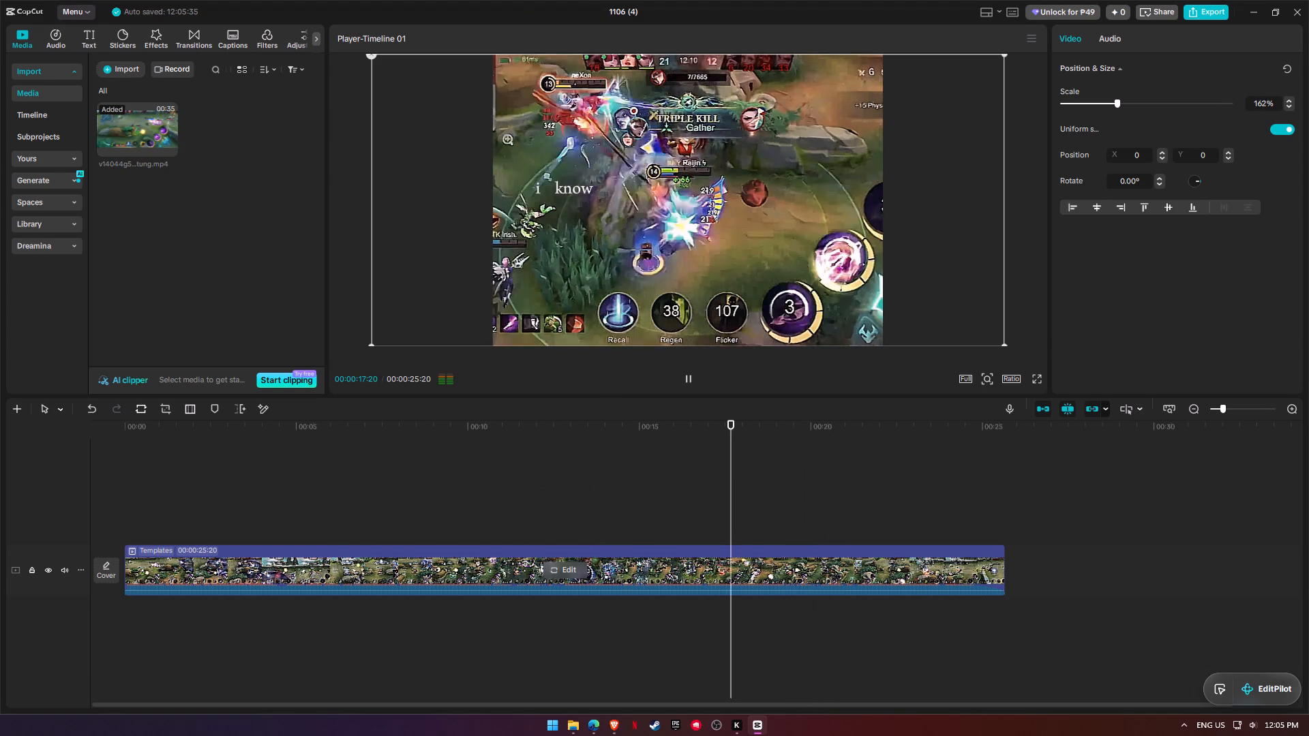
{"action": "key", "text": "space"}
Append the imported gameplay video to the main track after the template and preview its opening.
{"action": "left_click", "coordinate": [172, 151]}
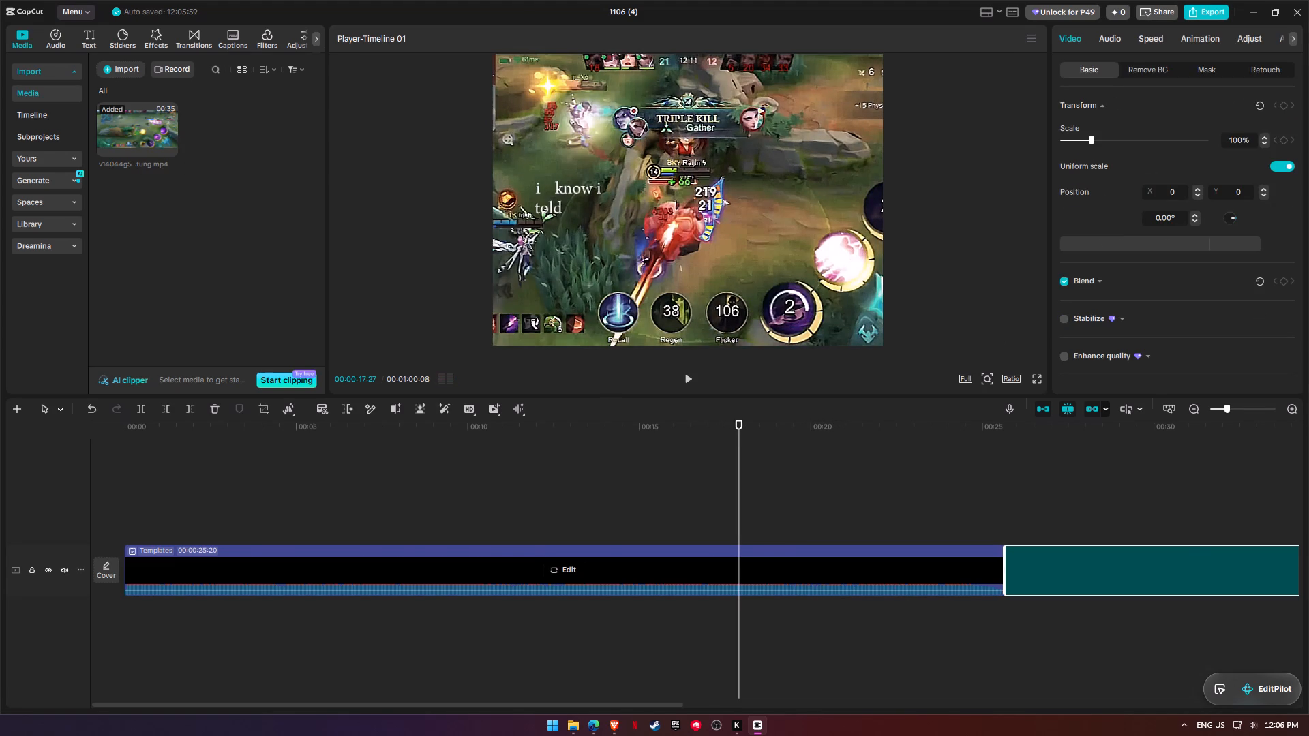
{"action": "left_click", "coordinate": [1057, 445]}
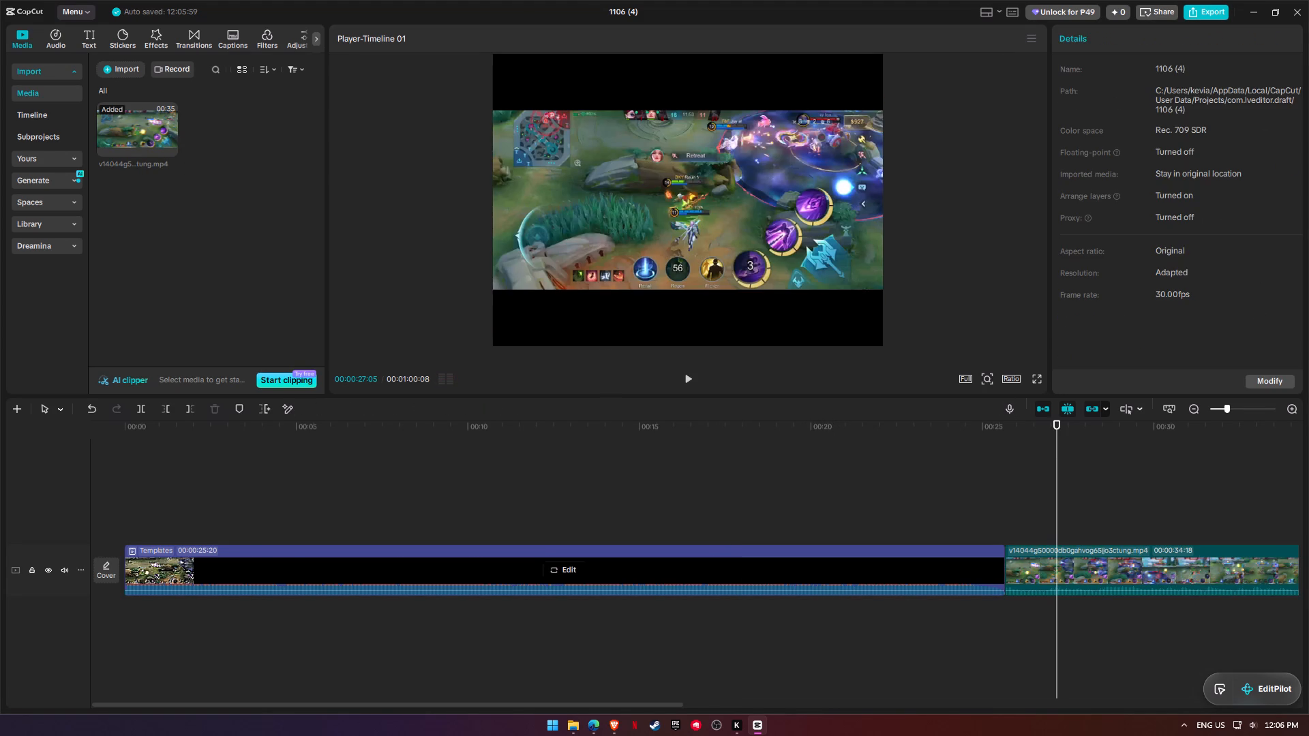
{"action": "key", "text": "space"}
{"action": "left_click_drag", "start_coordinate": [541, 708], "coordinate": [550, 708]}
{"action": "key", "text": "space"}
Move the template clip onto a new track above the gameplay video and hide that track.
{"action": "left_click", "coordinate": [802, 572]}
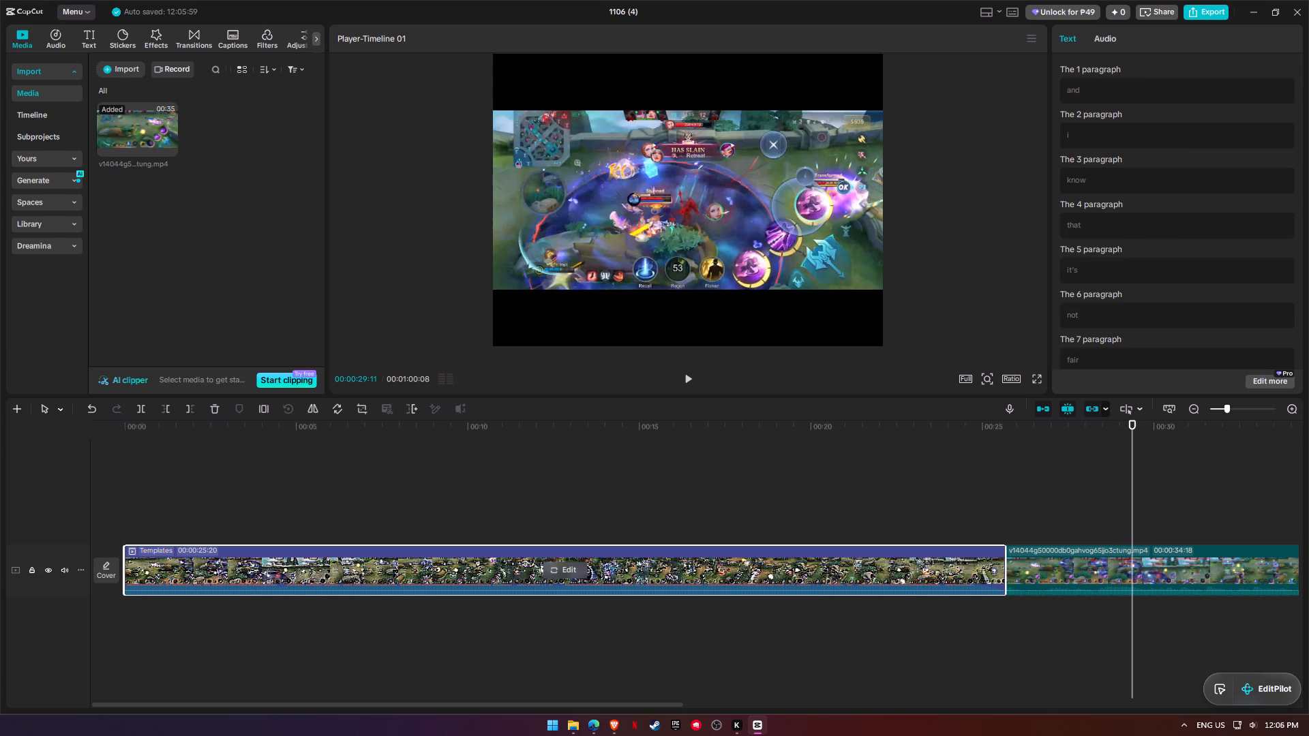
{"action": "left_click_drag", "start_coordinate": [603, 552], "coordinate": [602, 514]}
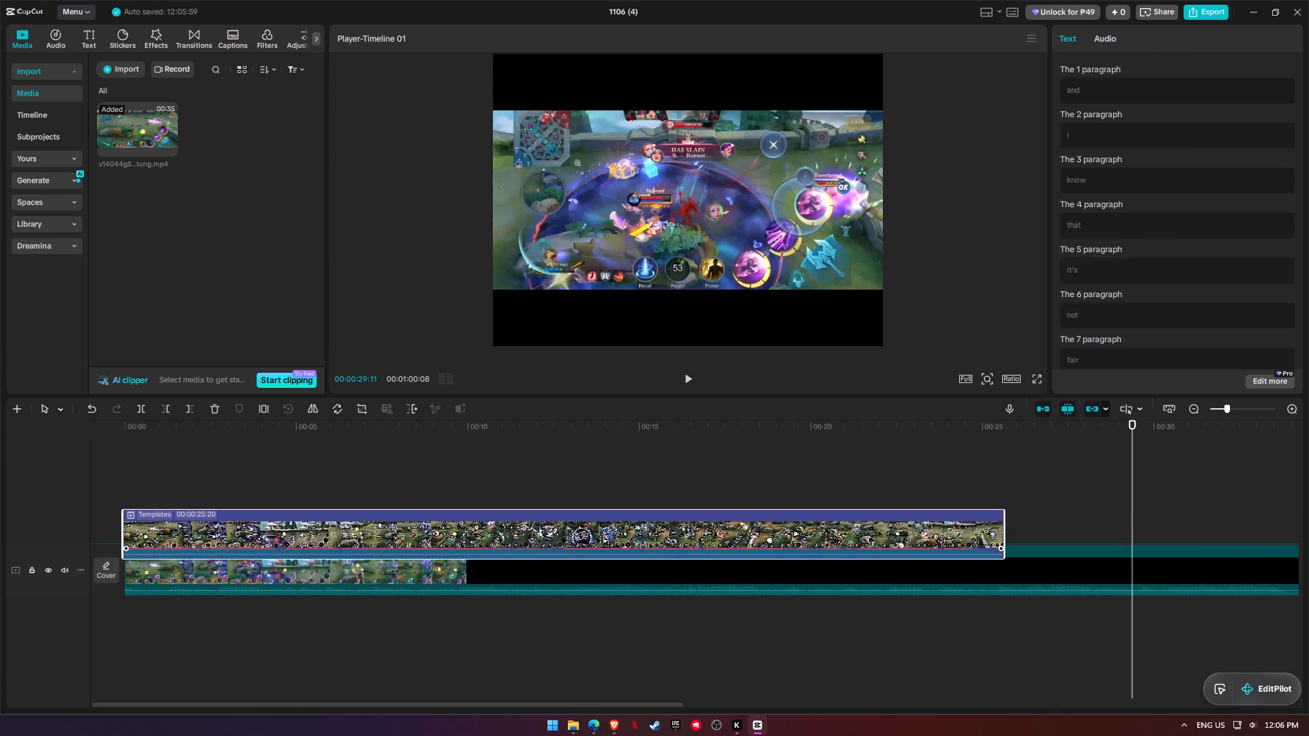
{"action": "left_click_drag", "start_coordinate": [602, 514], "coordinate": [602, 509]}
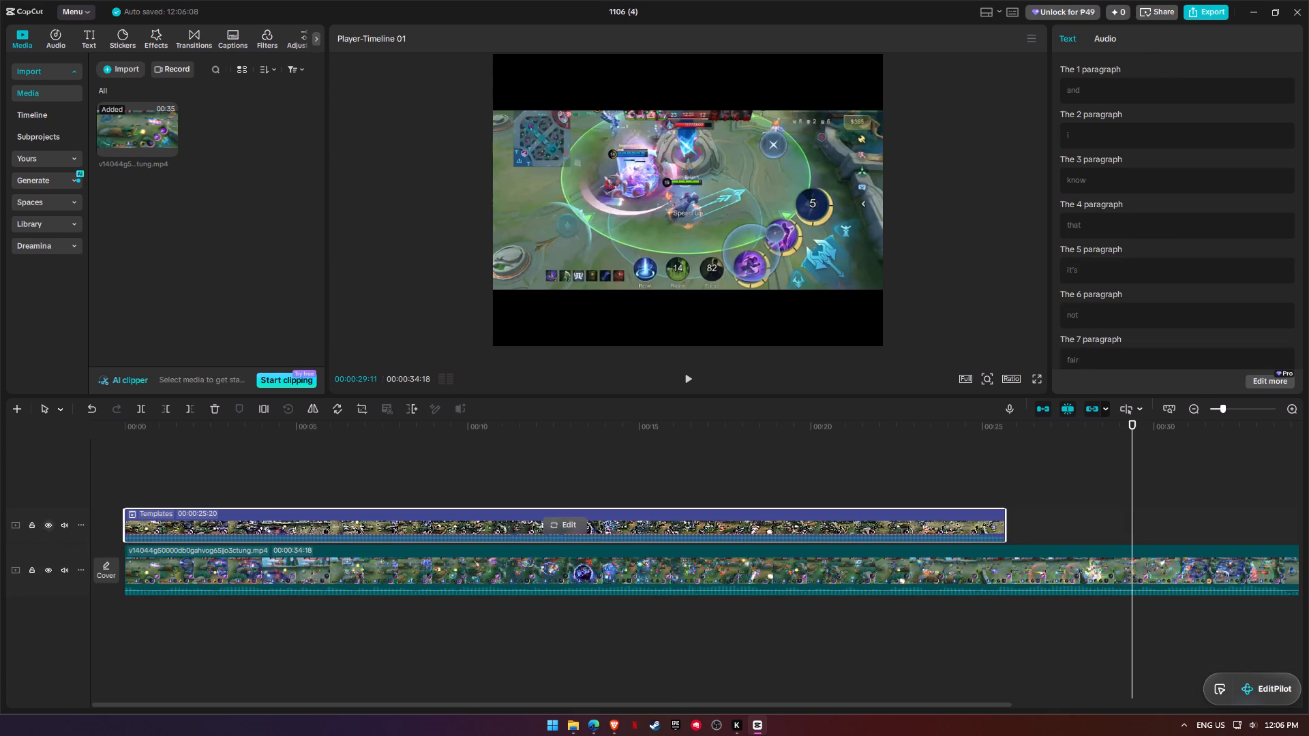
{"action": "left_click", "coordinate": [48, 527]}
Split the gameplay video at 00:00:07:08 and 00:00:10:02 and delete the section between the cuts.
{"action": "scroll", "coordinate": [786, 559], "scroll_direction": "down", "scroll_amount": 2, "text": "alt"}
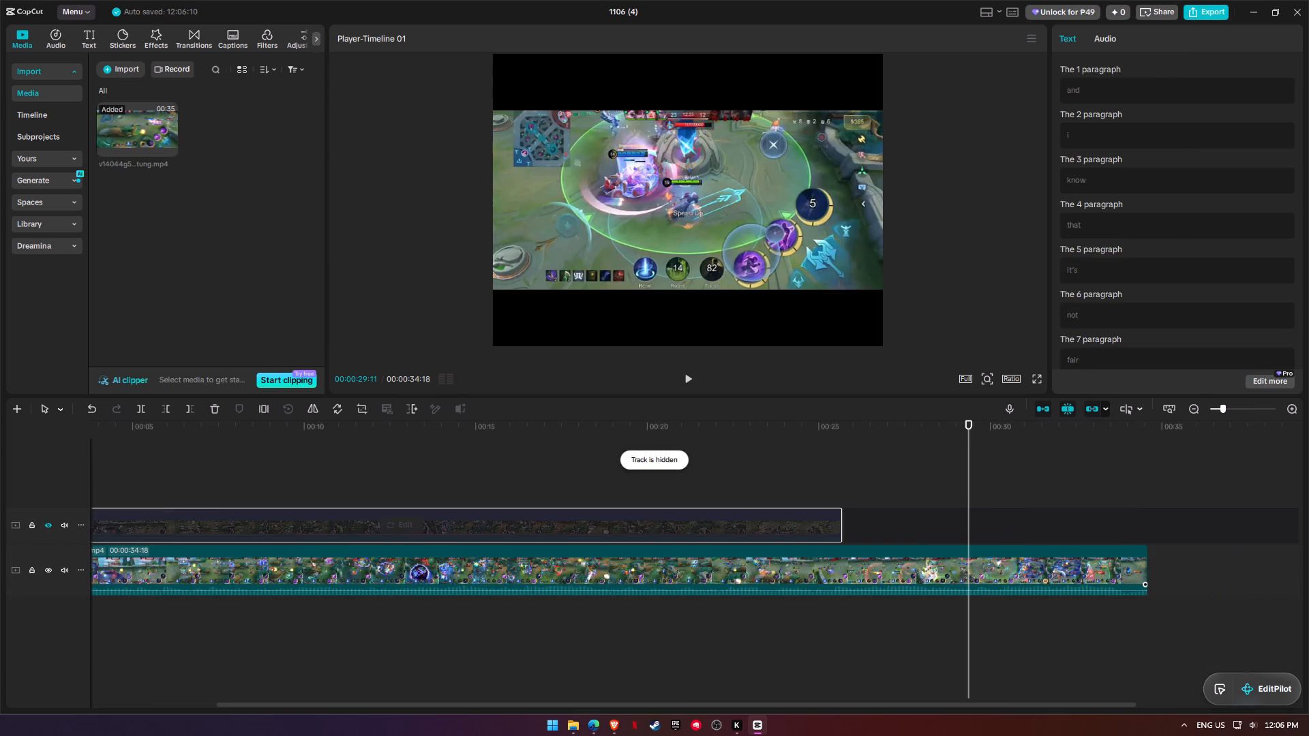
{"action": "left_click", "coordinate": [554, 427]}
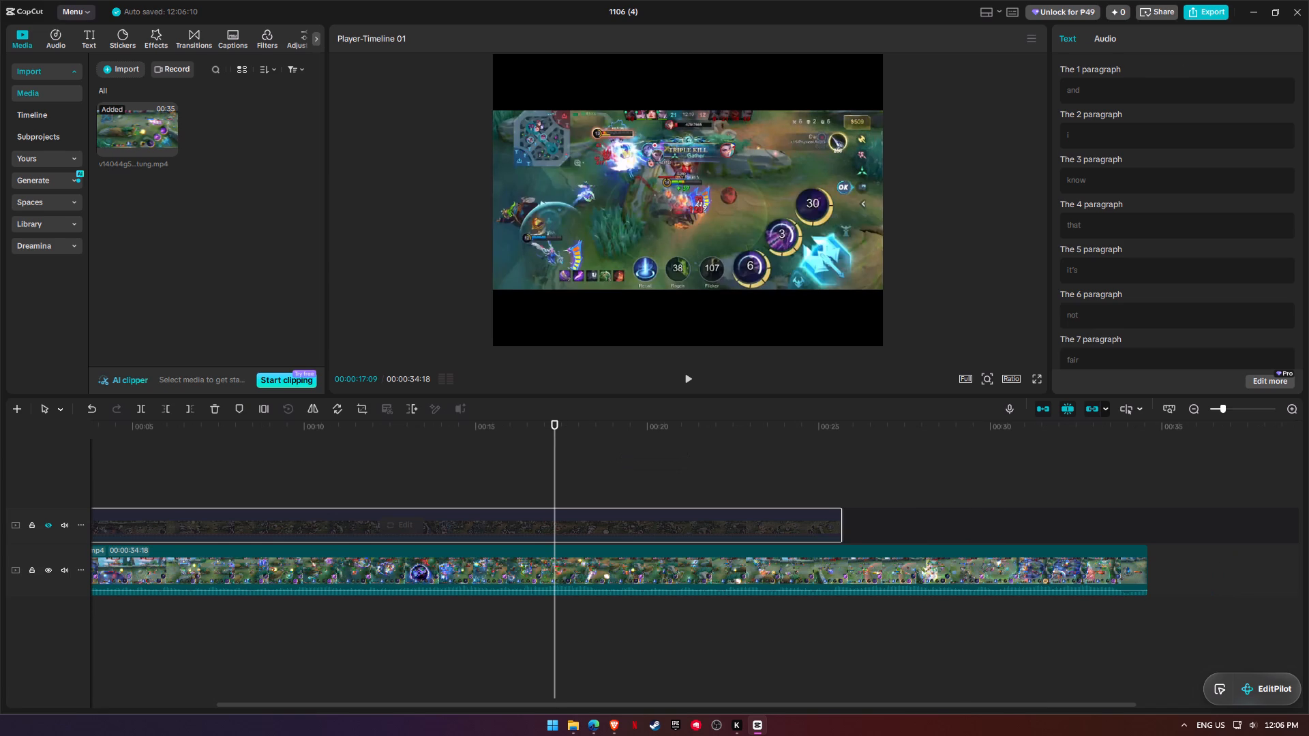
{"action": "left_click", "coordinate": [296, 440]}
{"action": "left_click", "coordinate": [197, 428]}
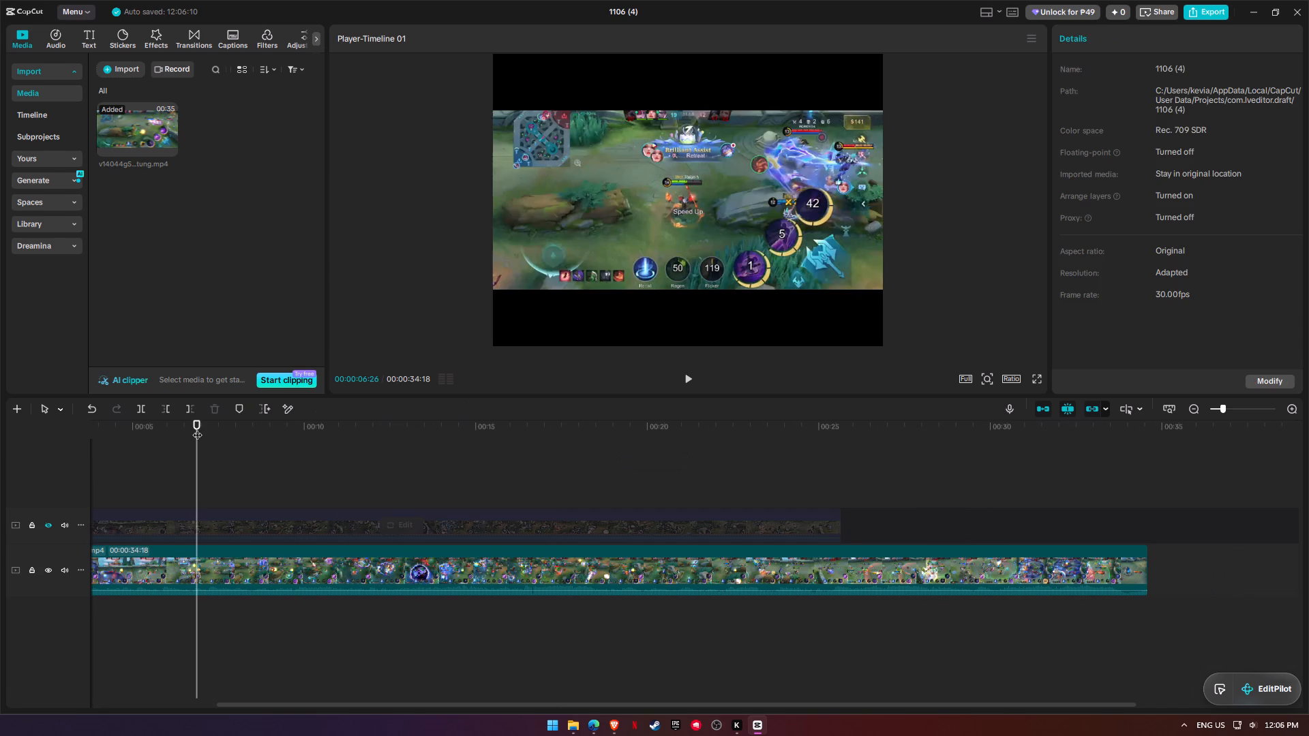
{"action": "key", "text": "space"}
{"action": "key", "text": "space"}
{"action": "key", "text": "ctrl+b"}
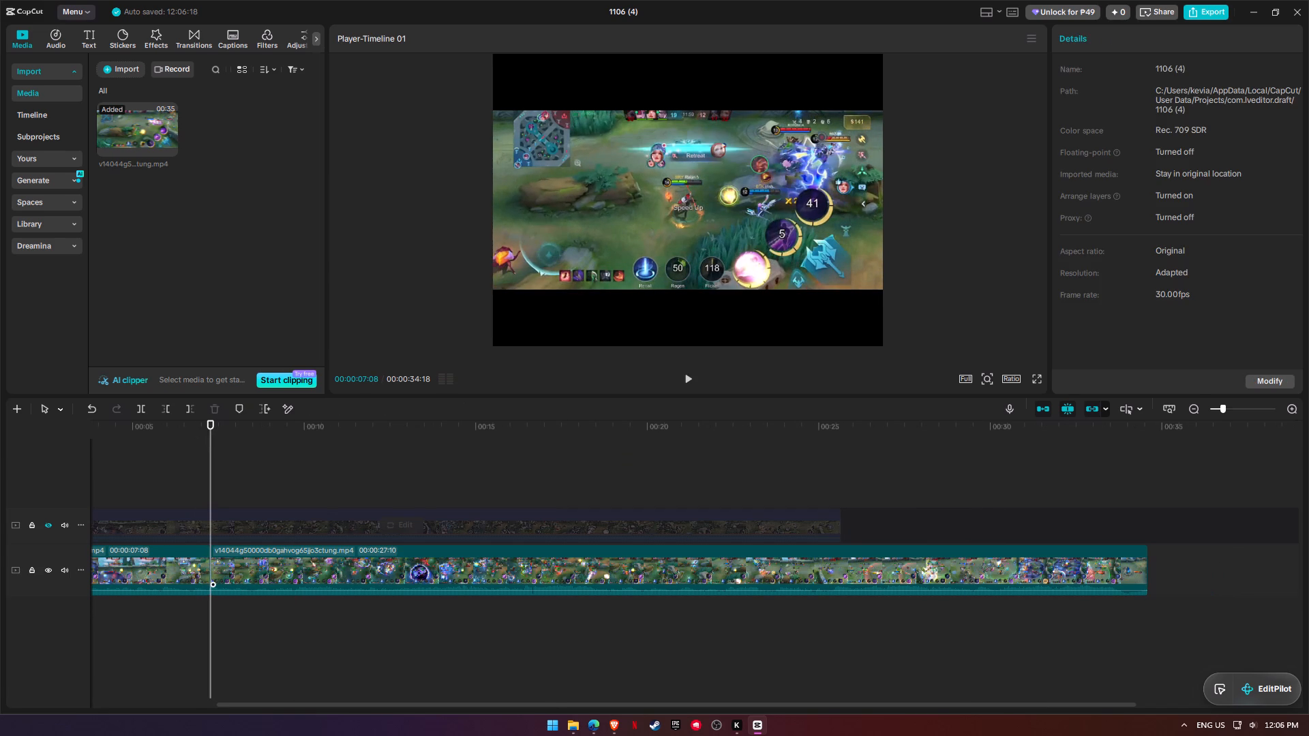
{"action": "key", "text": "space"}
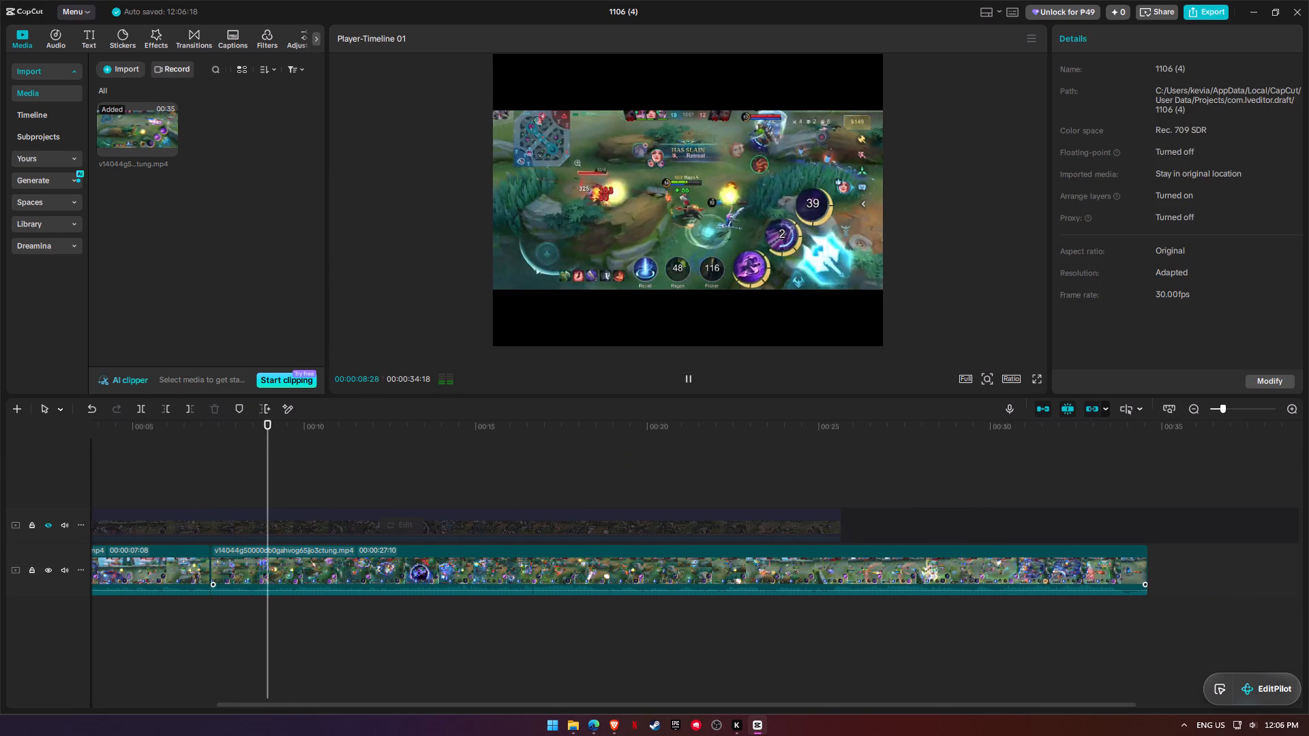
{"action": "key", "text": "space"}
{"action": "key", "text": "space"}
{"action": "key", "text": "space"}
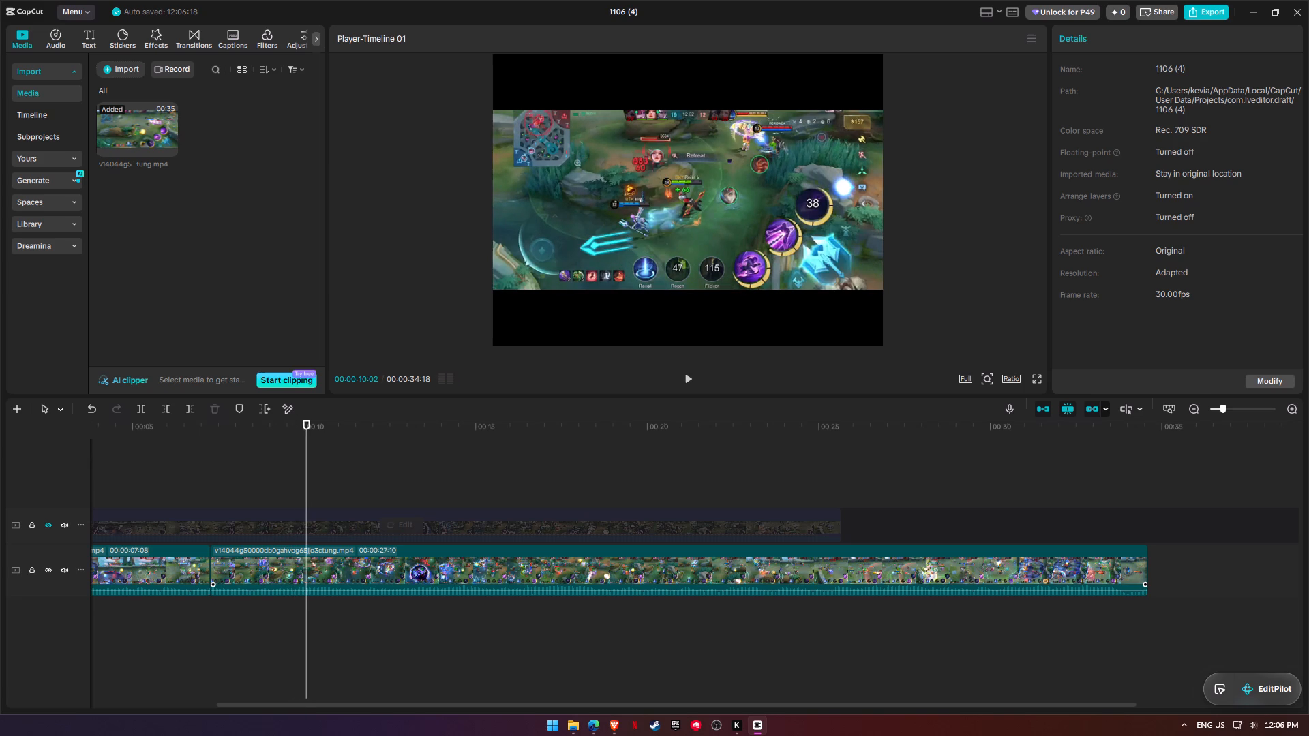
{"action": "key", "text": "ctrl+b"}
{"action": "left_click", "coordinate": [255, 555]}
{"action": "key", "text": "BackSpace"}
Split the gameplay video at about 00:00:20:19 and at 00:00:22:12, and delete the section between the cuts.
{"action": "key", "text": "space"}
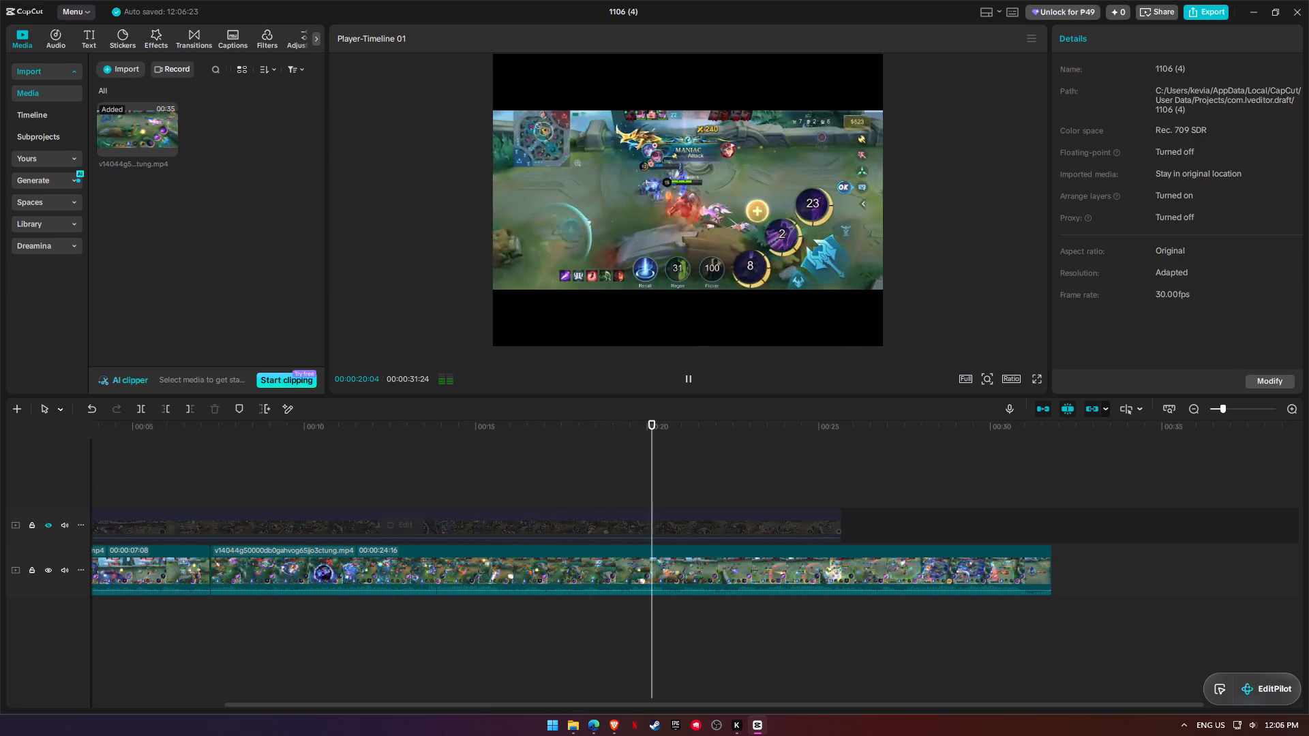
{"action": "key", "text": "ctrl+b"}
{"action": "key", "text": "space"}
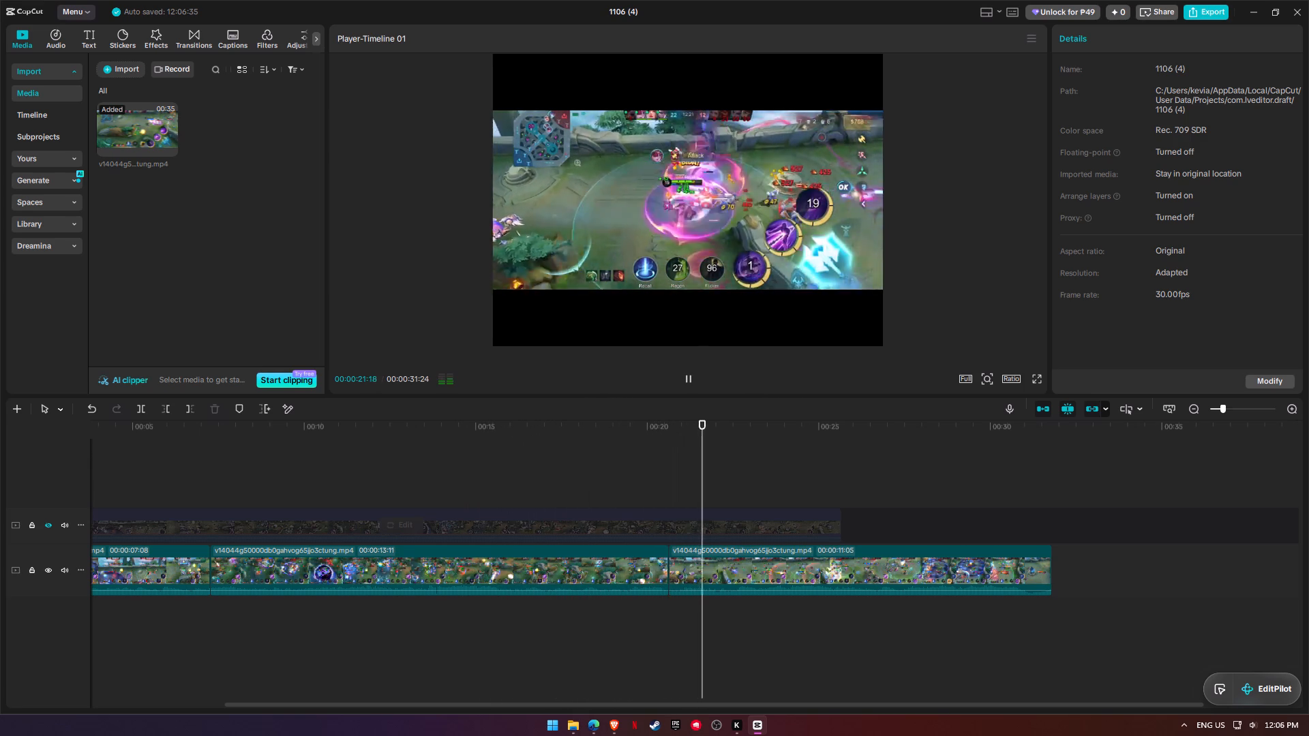
{"action": "key", "text": "space"}
{"action": "key", "text": "space"}
{"action": "key", "text": "space"}
{"action": "key", "text": "ctrl+b"}
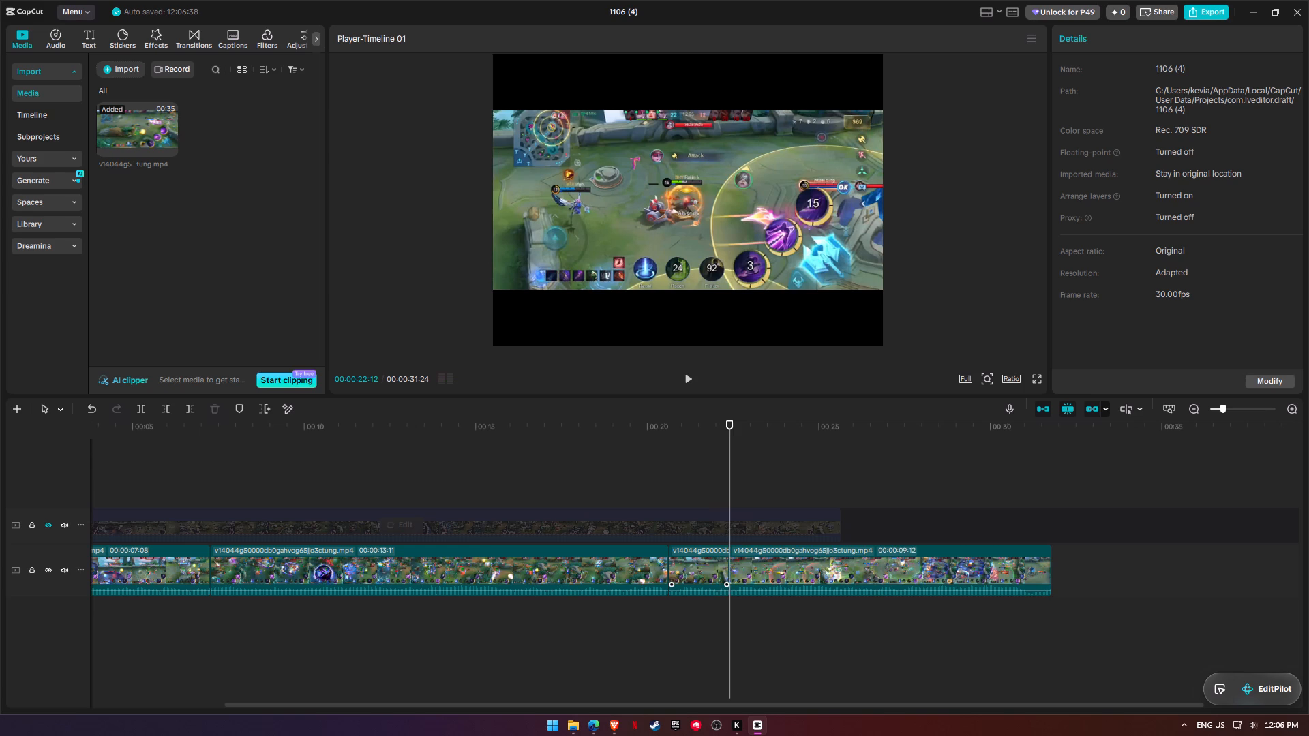
{"action": "left_click", "coordinate": [702, 568]}
{"action": "key", "text": "BackSpace"}
Split the gameplay video at 00:00:23:10 and 00:00:24:24 and delete the section between the cuts.
{"action": "left_click", "coordinate": [672, 461]}
{"action": "key", "text": "space"}
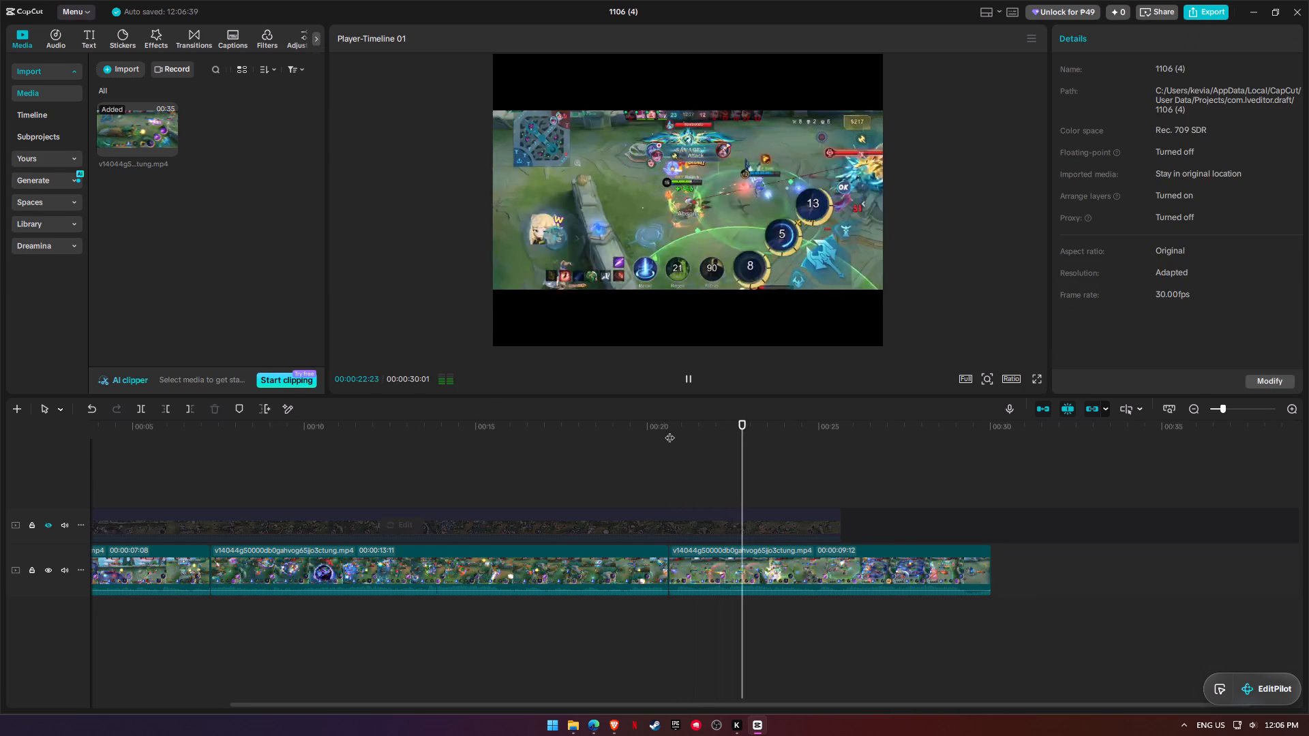
{"action": "key", "text": "space"}
{"action": "left_click", "coordinate": [774, 566]}
{"action": "key", "text": "ctrl+b"}
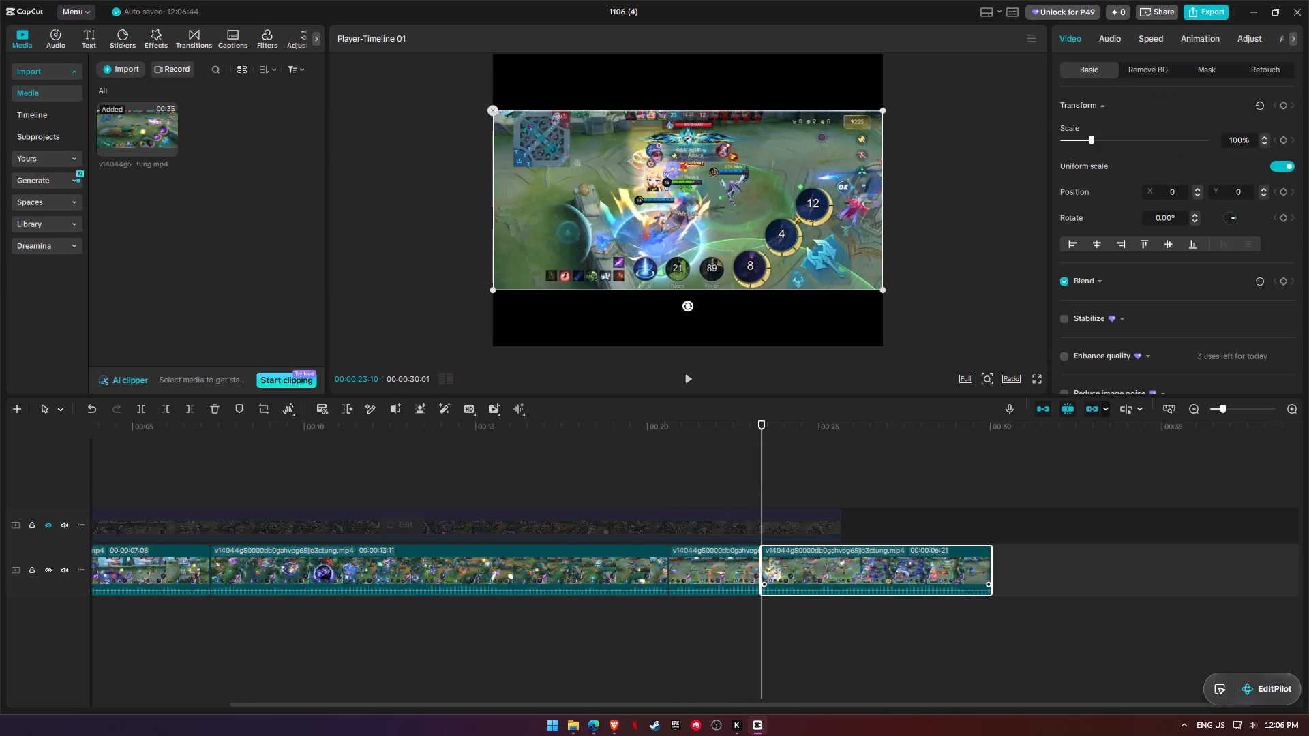
{"action": "key", "text": "space"}
{"action": "key", "text": "space"}
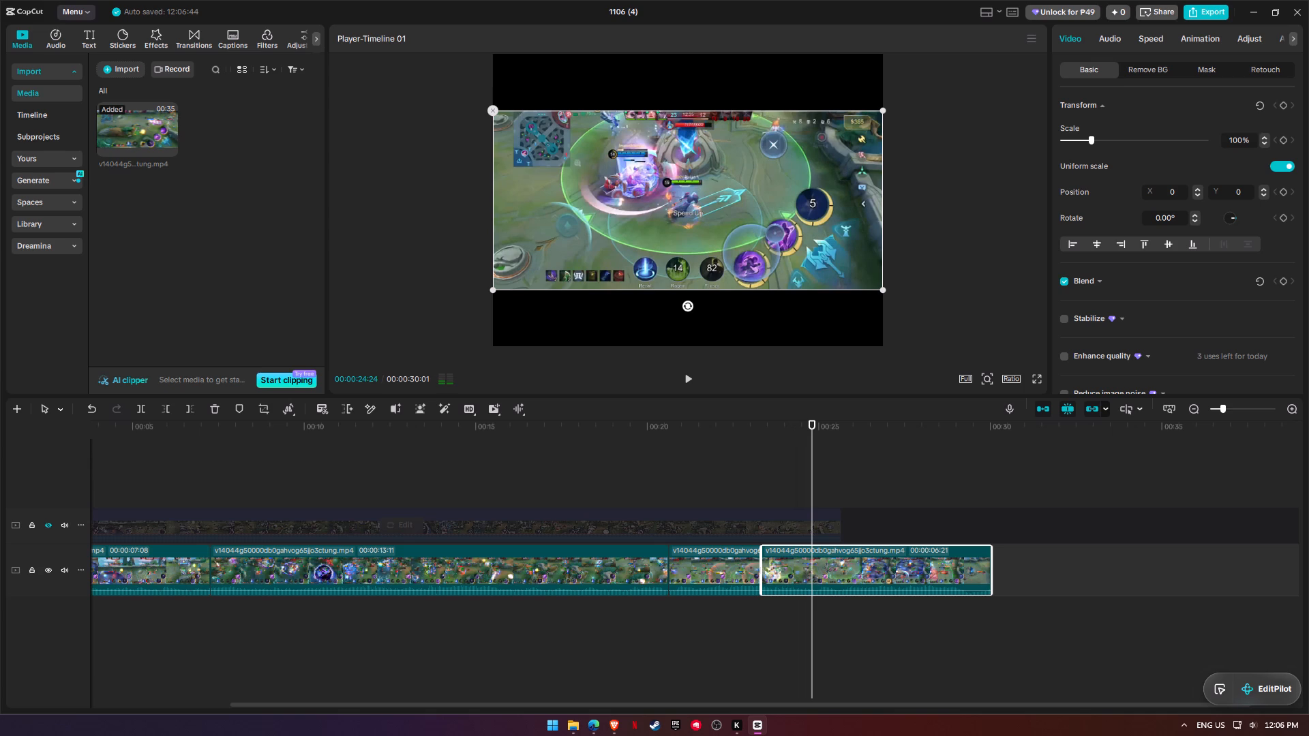
{"action": "key", "text": "ctrl+b"}
{"action": "left_click", "coordinate": [787, 569]}
{"action": "key", "text": "BackSpace"}
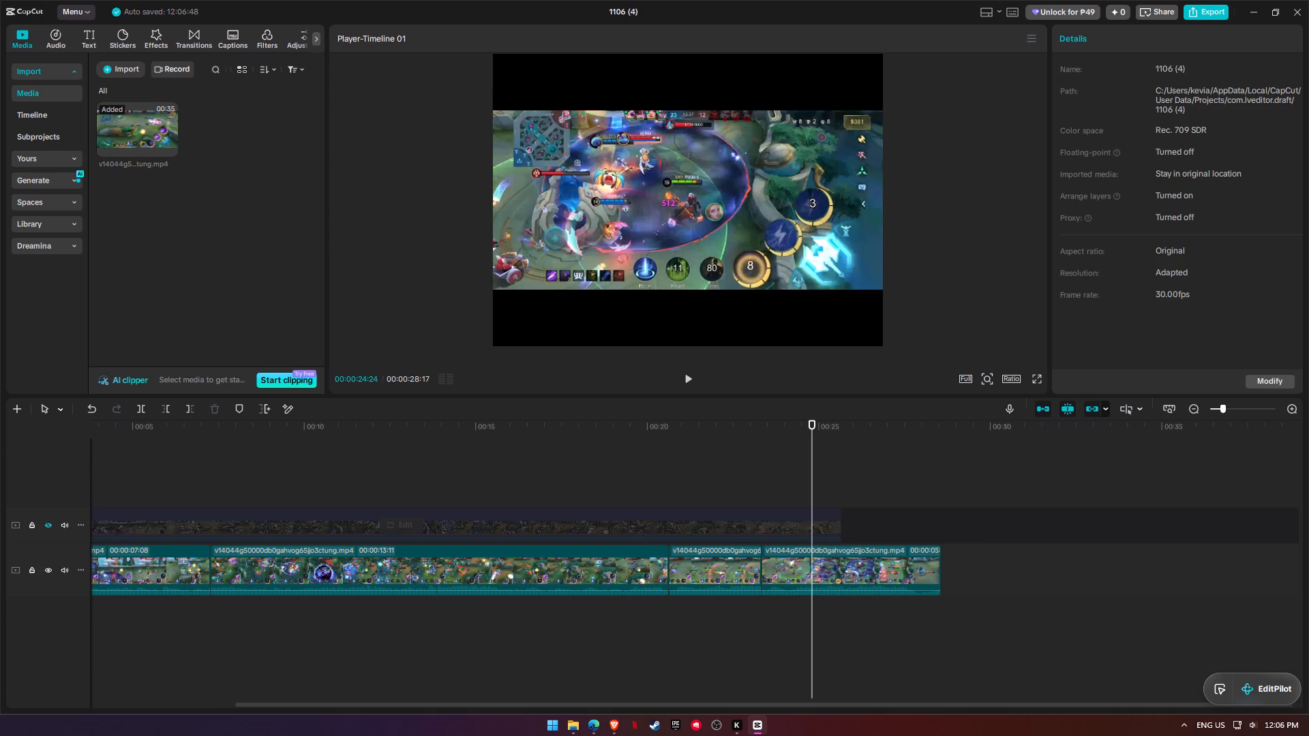
Split the last long segment at 00:00:24:02 and delete the short piece before the cut.
{"action": "left_click", "coordinate": [742, 423]}
{"action": "key", "text": "space"}
{"action": "key", "text": "space"}
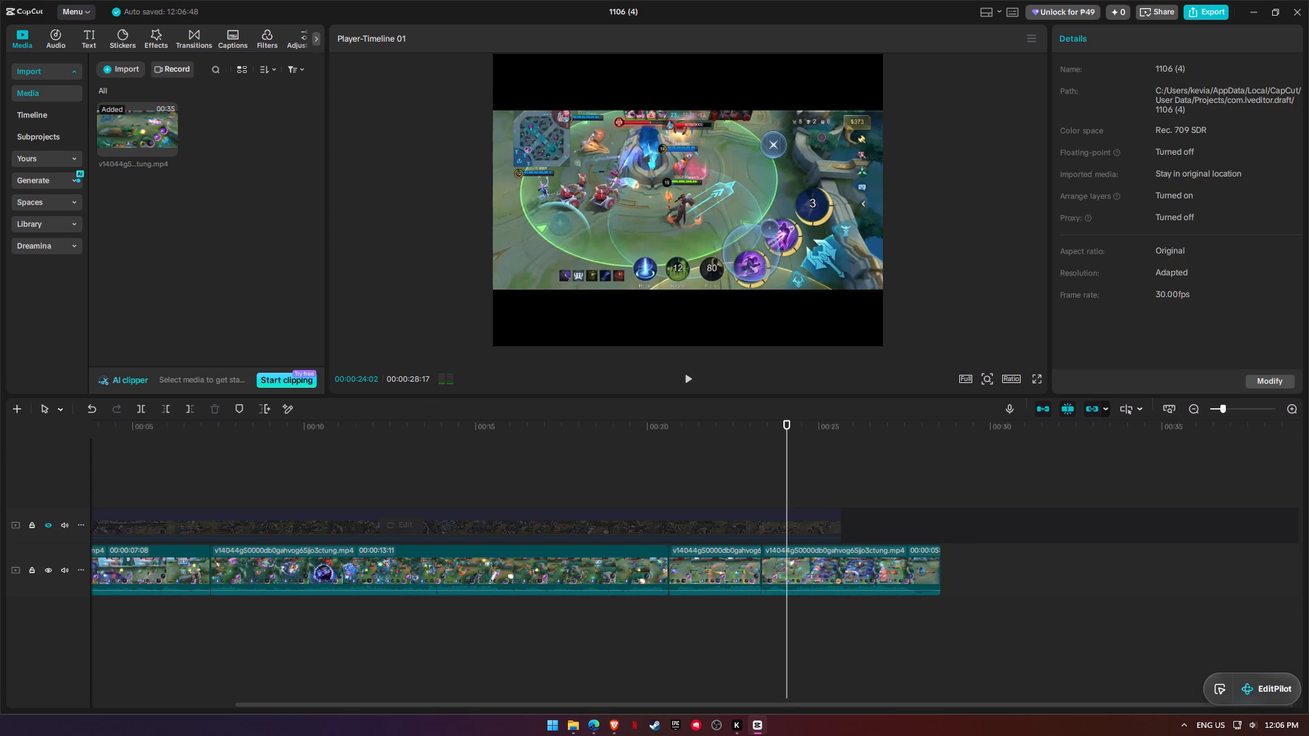
{"action": "key", "text": "ctrl+b"}
{"action": "left_click", "coordinate": [770, 561]}
{"action": "key", "text": "BackSpace"}
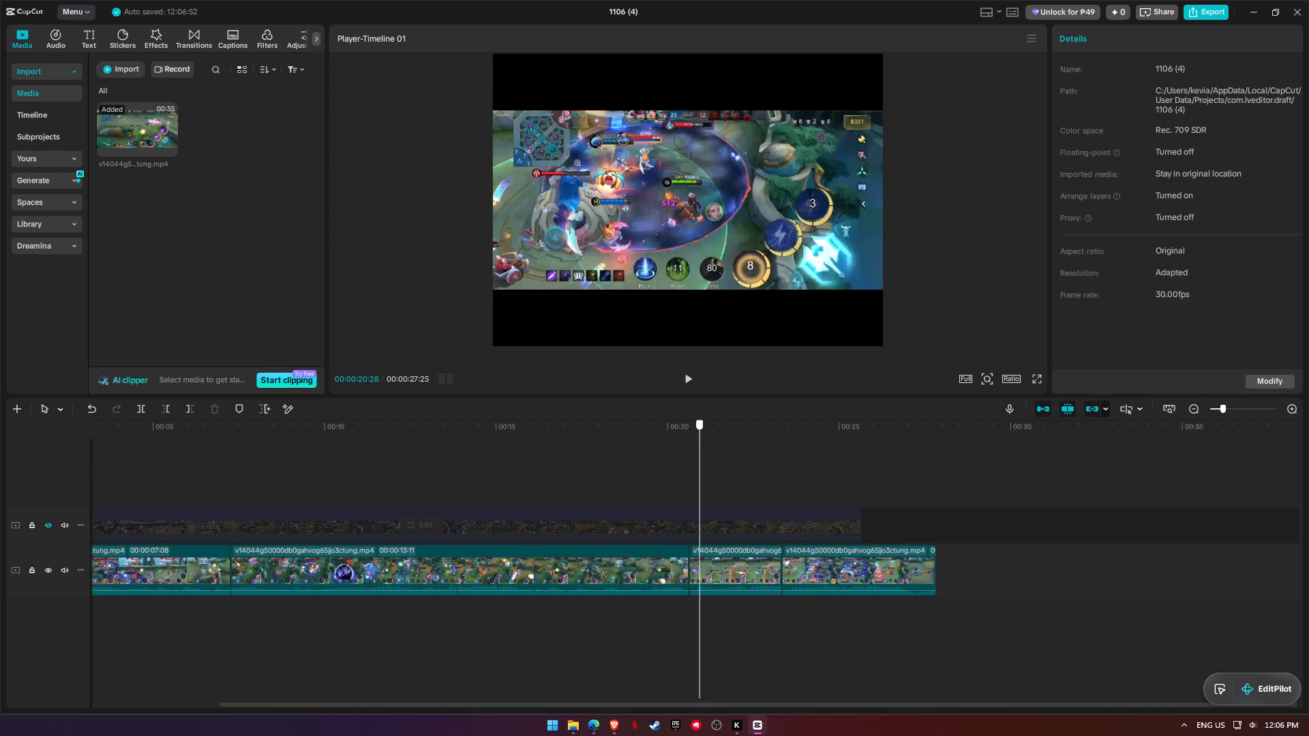
Play back the end of the trimmed gameplay video to review the cuts between its last segments.
{"action": "left_click", "coordinate": [700, 435]}
{"action": "key", "text": "space"}
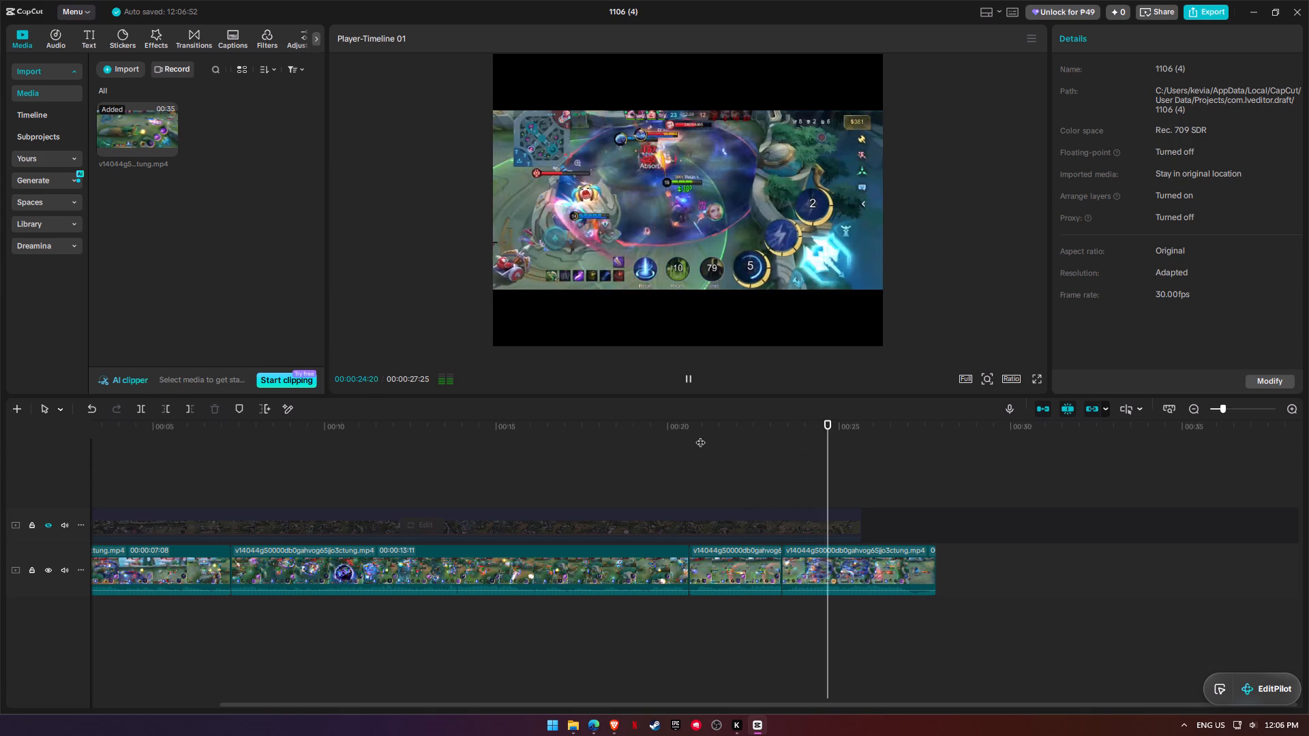
{"action": "key", "text": "space"}
{"action": "key", "text": "space"}
{"action": "key", "text": "space"}
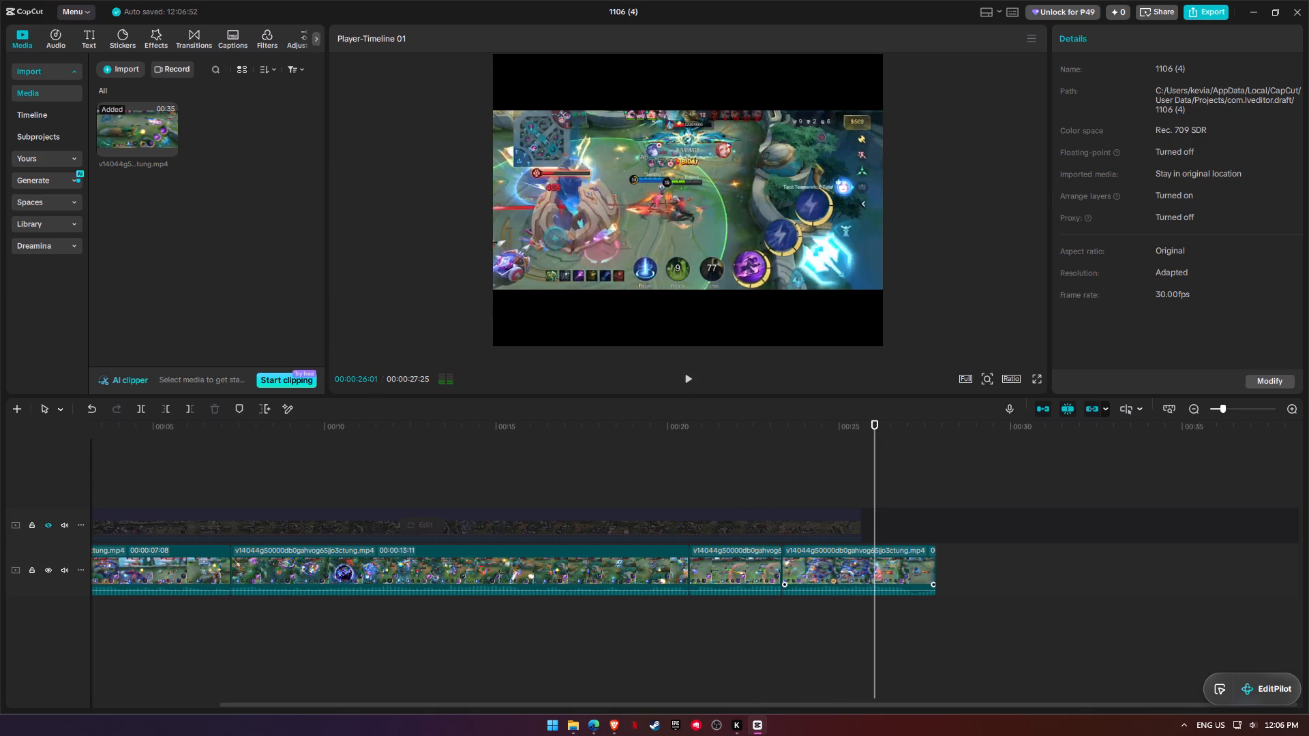
{"action": "key", "text": "space"}
{"action": "key", "text": "space"}
{"action": "left_click", "coordinate": [752, 428]}
{"action": "key", "text": "space"}
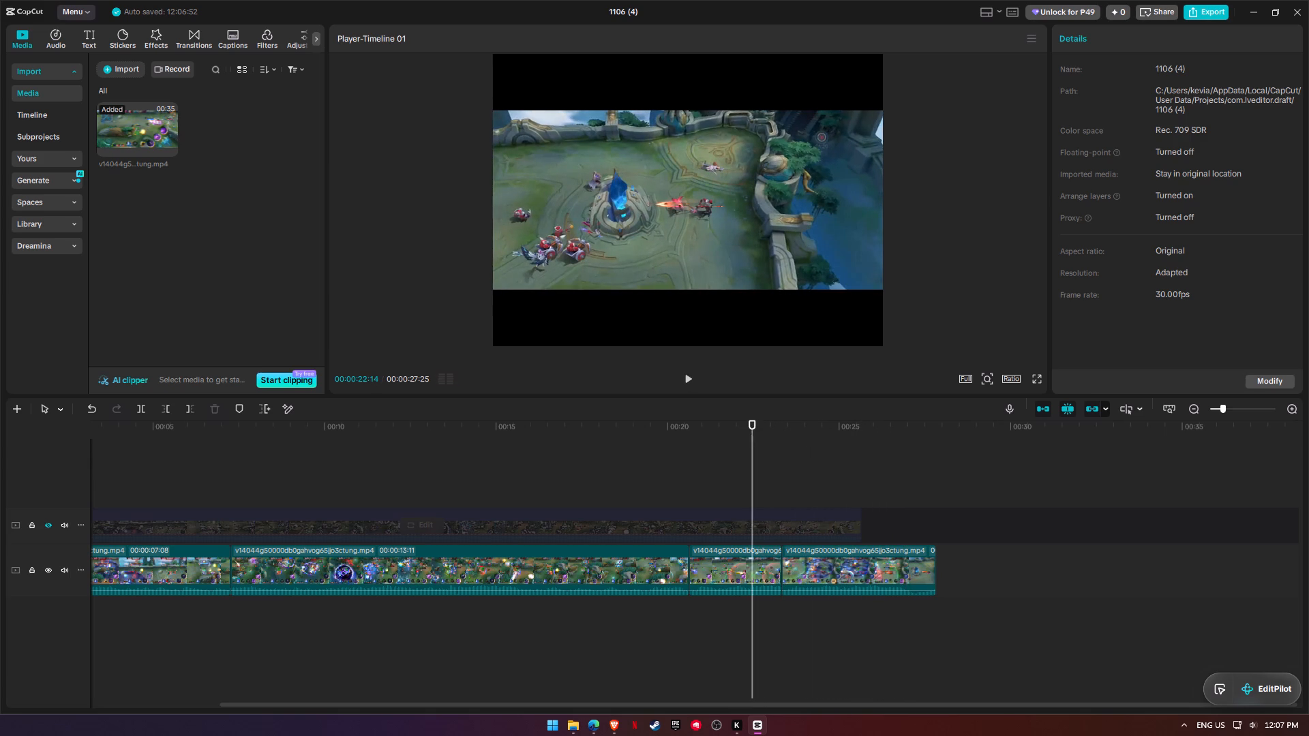
Extend the end of the segment starting just after the 20-second mark by about two frames, and play back the ending.
{"action": "key", "text": "space"}
{"action": "left_click", "coordinate": [777, 561]}
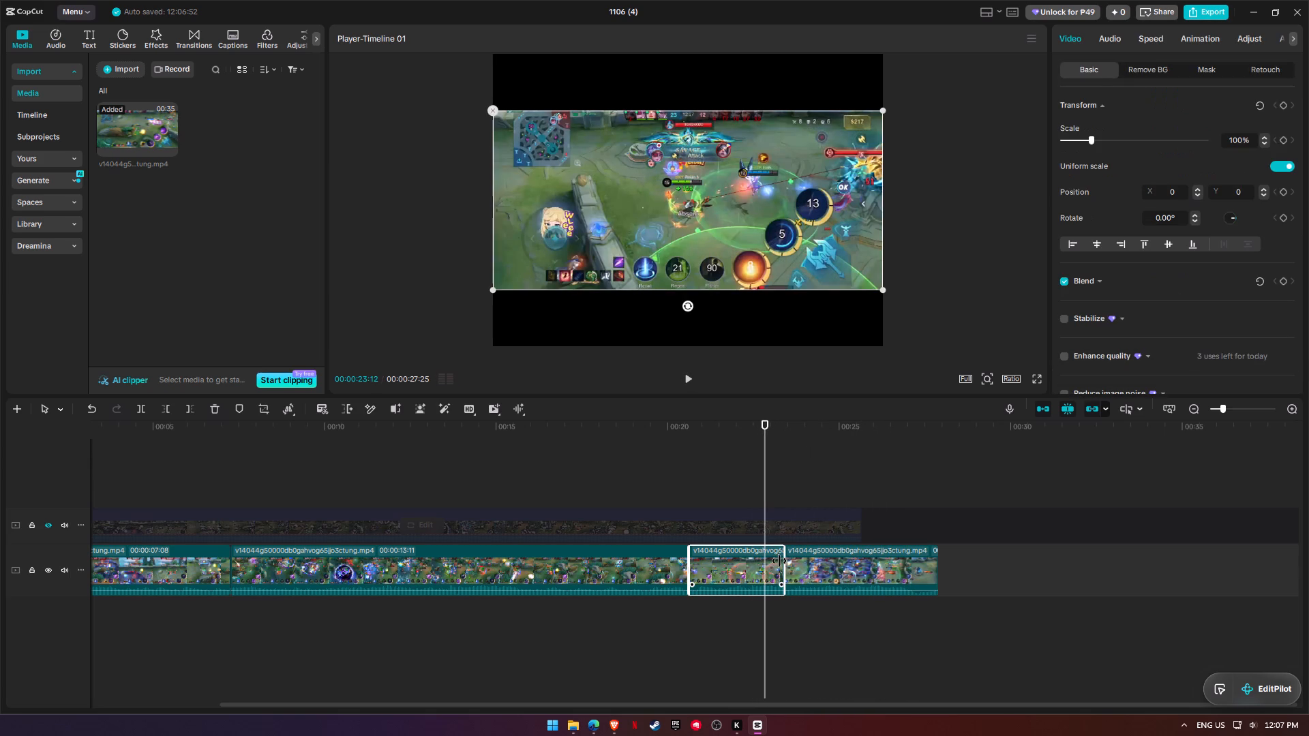
{"action": "key", "text": "space"}
{"action": "left_click", "coordinate": [712, 437]}
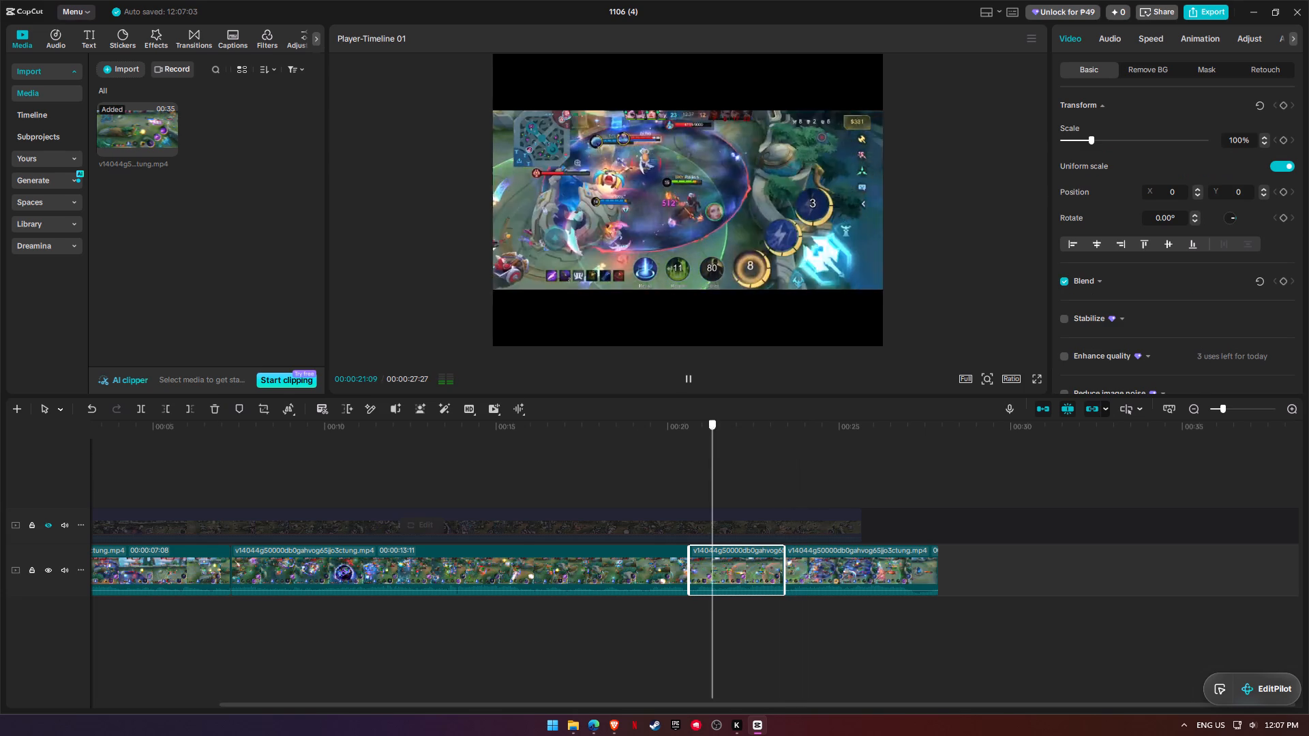
{"action": "key", "text": "space"}
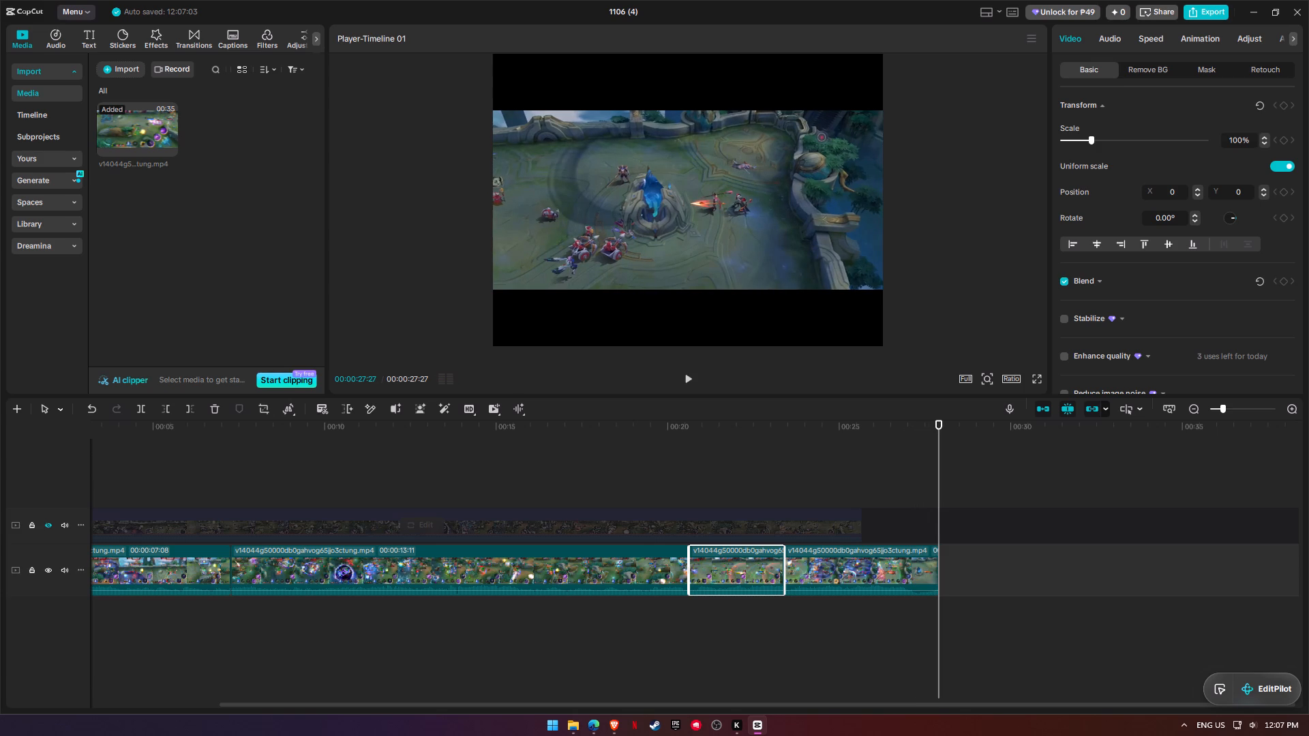
Export the trimmed gameplay video as 1106 (4) and close the export window without sharing it.
{"action": "left_click", "coordinate": [1201, 11]}
{"action": "left_click", "coordinate": [793, 569]}
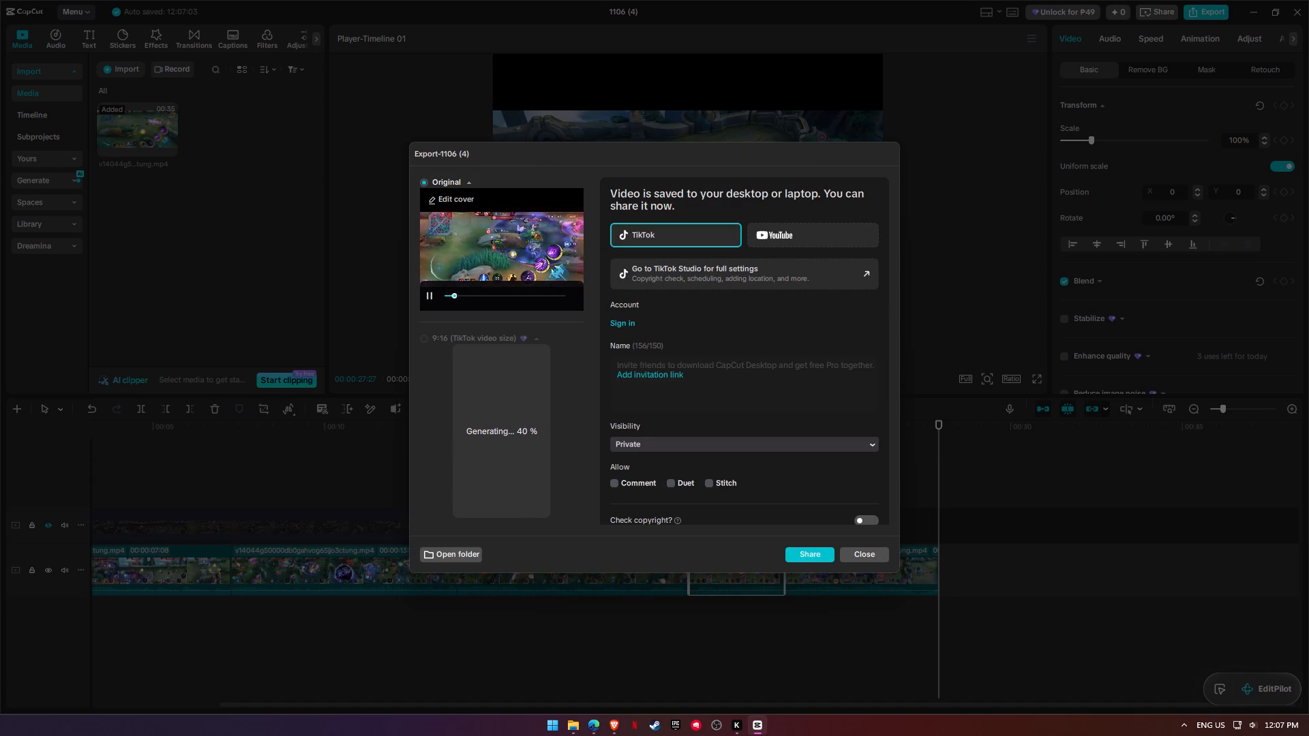
{"action": "left_click", "coordinate": [869, 555]}
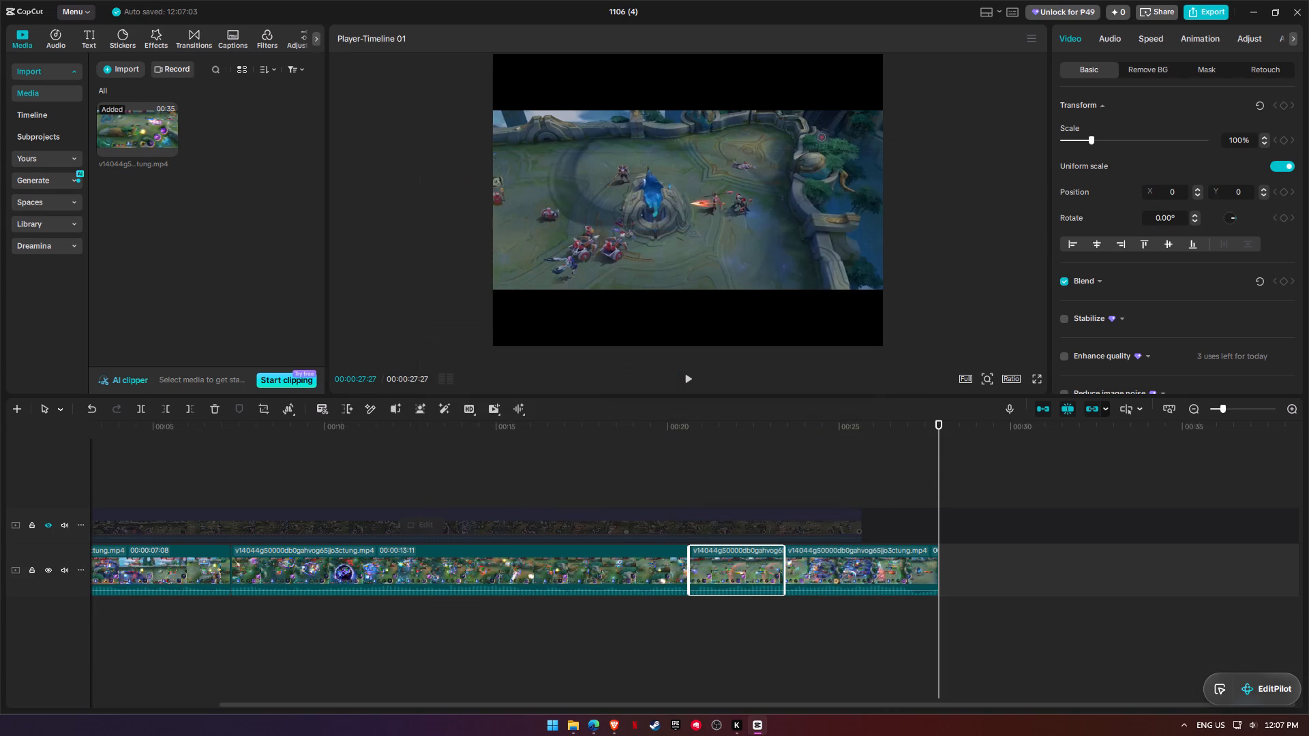
Delete all the trimmed gameplay segments and move the template clip down onto the main track in their place.
{"action": "left_click_drag", "start_coordinate": [1038, 563], "coordinate": [163, 570]}
{"action": "key", "text": "BackSpace"}
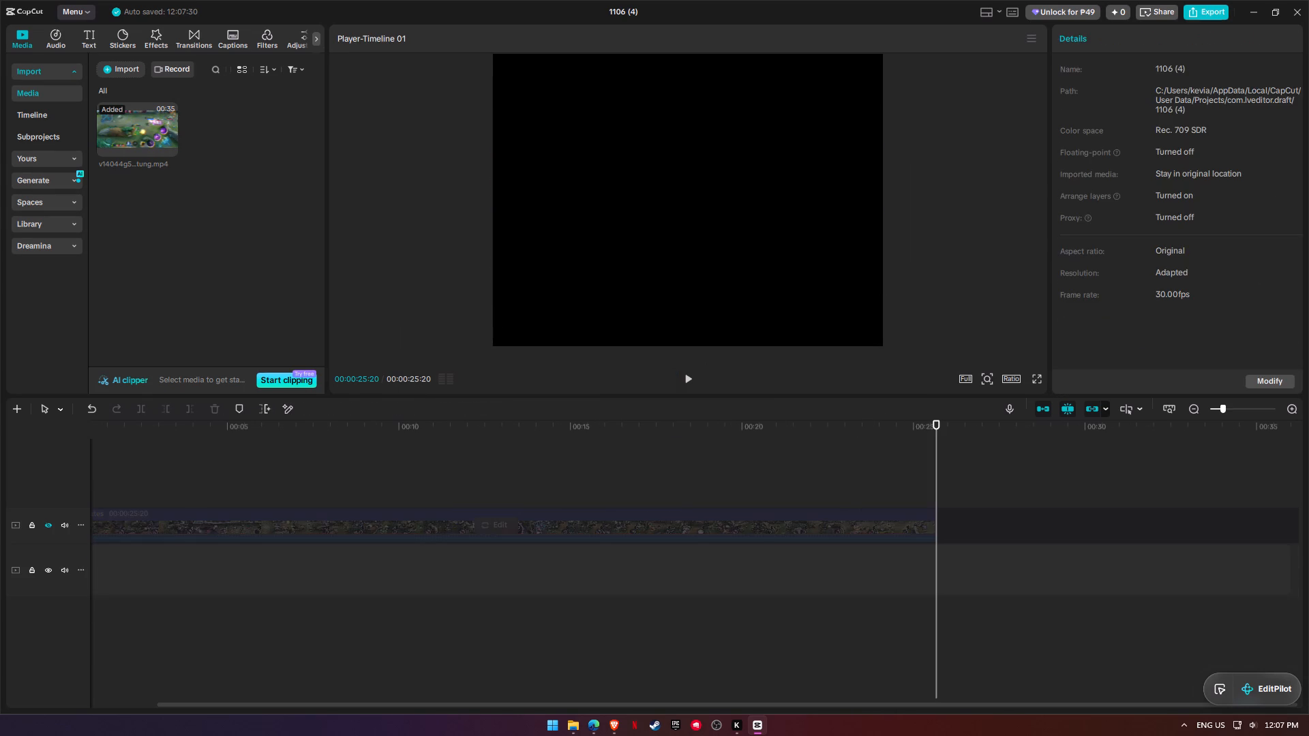
{"action": "left_click_drag", "start_coordinate": [155, 525], "coordinate": [153, 581]}
Replace the template's 25.7 s clip with the exported video 1106 (4) from the Uploads folder.
{"action": "left_click", "coordinate": [496, 572]}
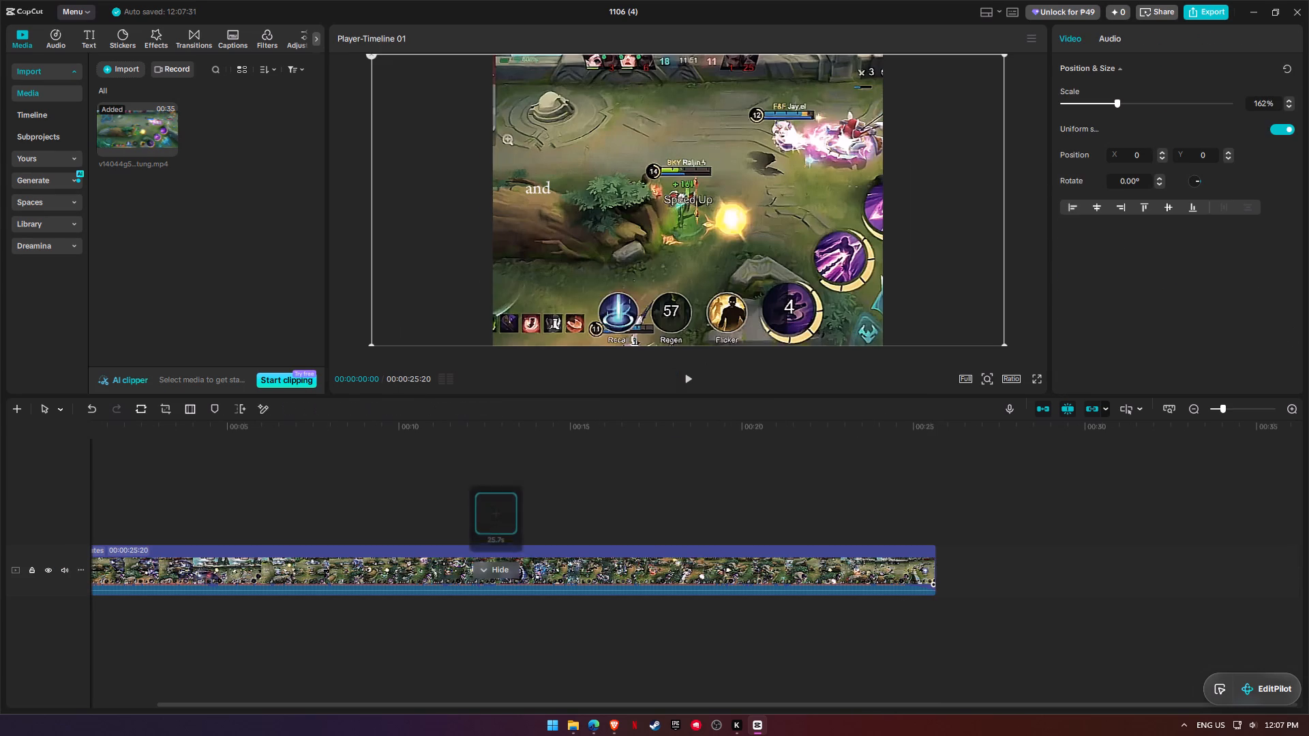
{"action": "left_click", "coordinate": [494, 506]}
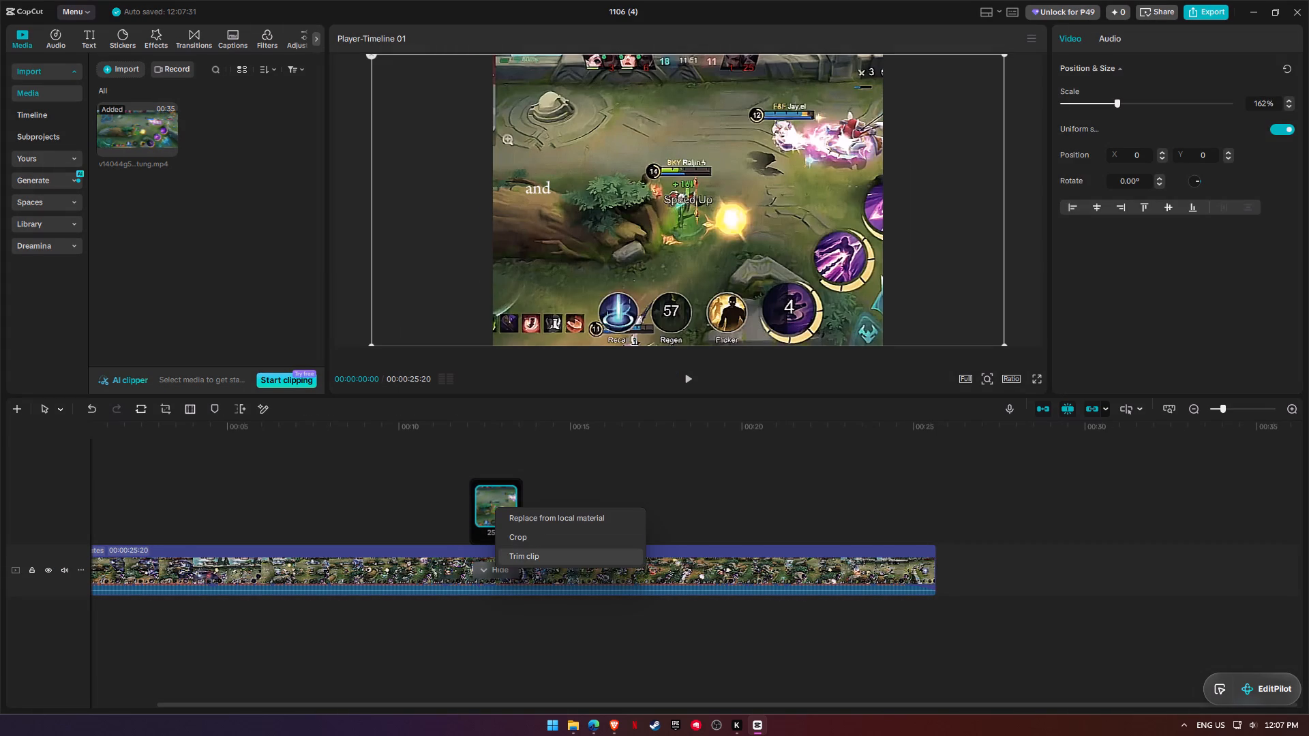
{"action": "left_click", "coordinate": [543, 512]}
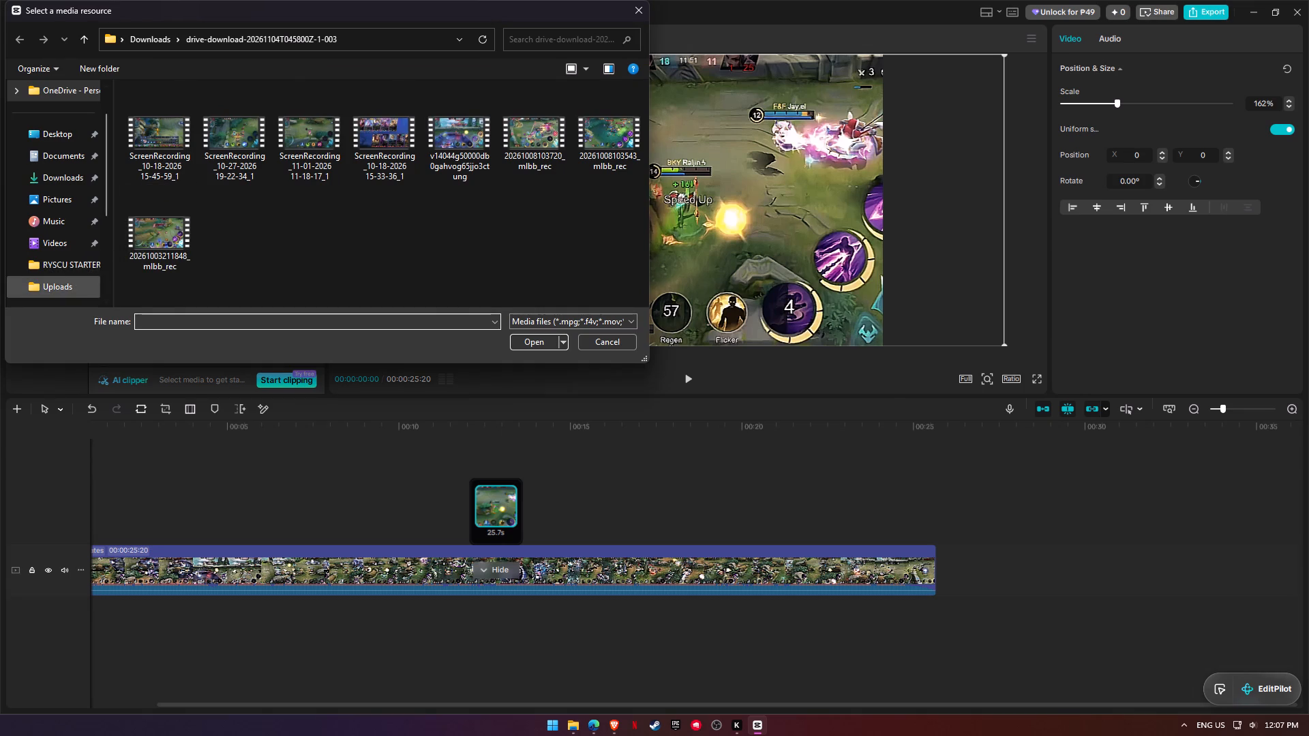
{"action": "left_click", "coordinate": [74, 283]}
{"action": "left_click", "coordinate": [447, 120]}
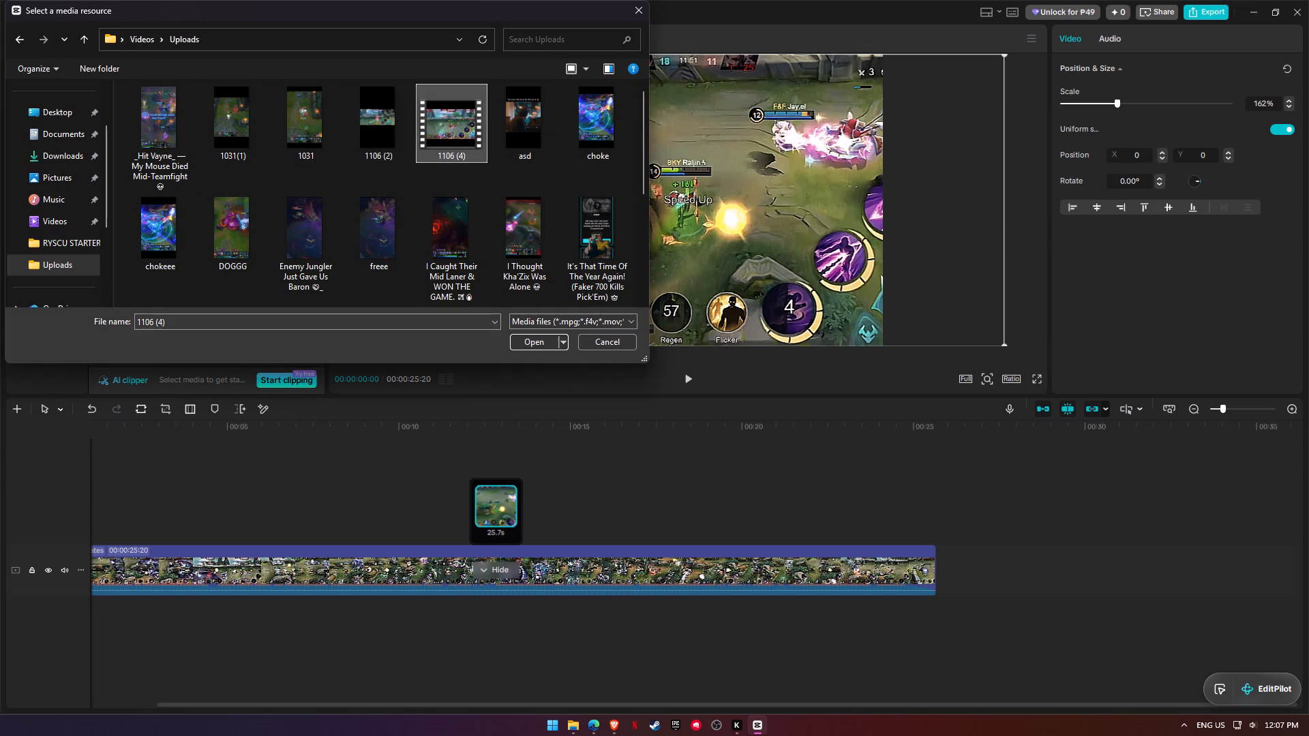
{"action": "left_click", "coordinate": [524, 343]}
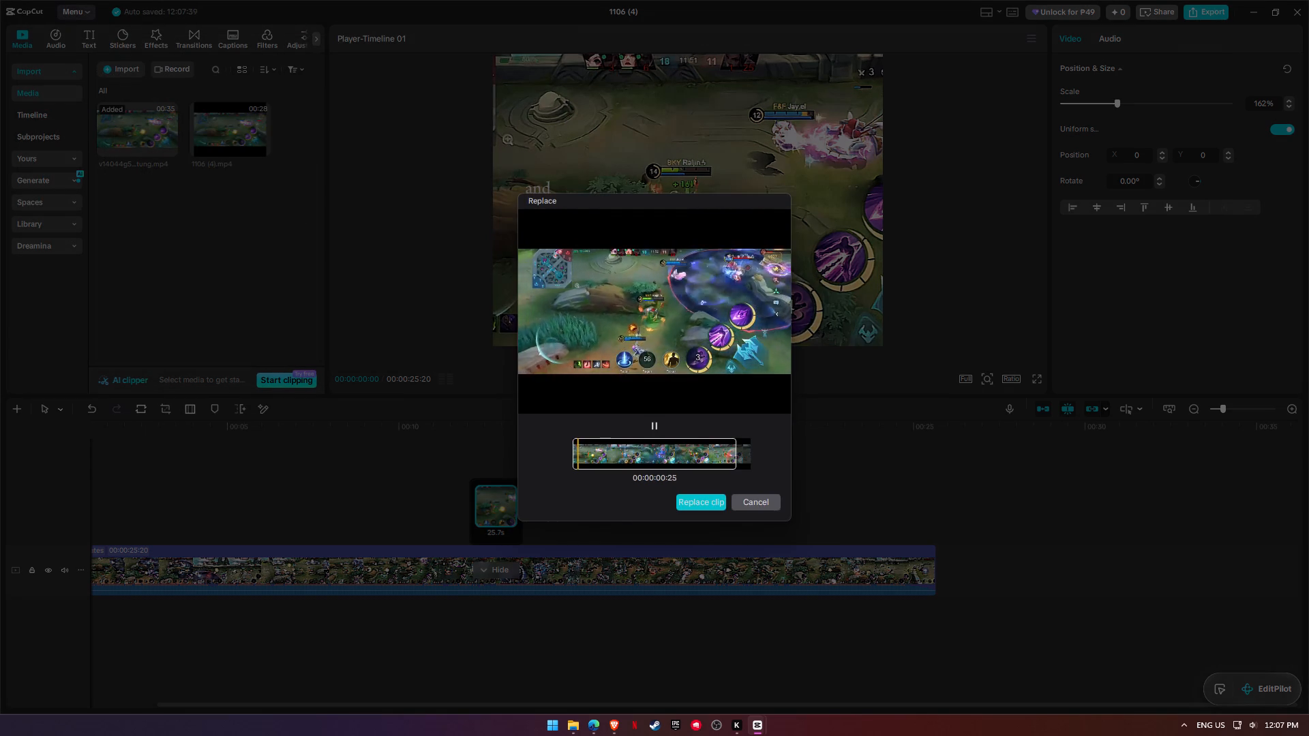
{"action": "left_click_drag", "start_coordinate": [693, 460], "coordinate": [691, 459]}
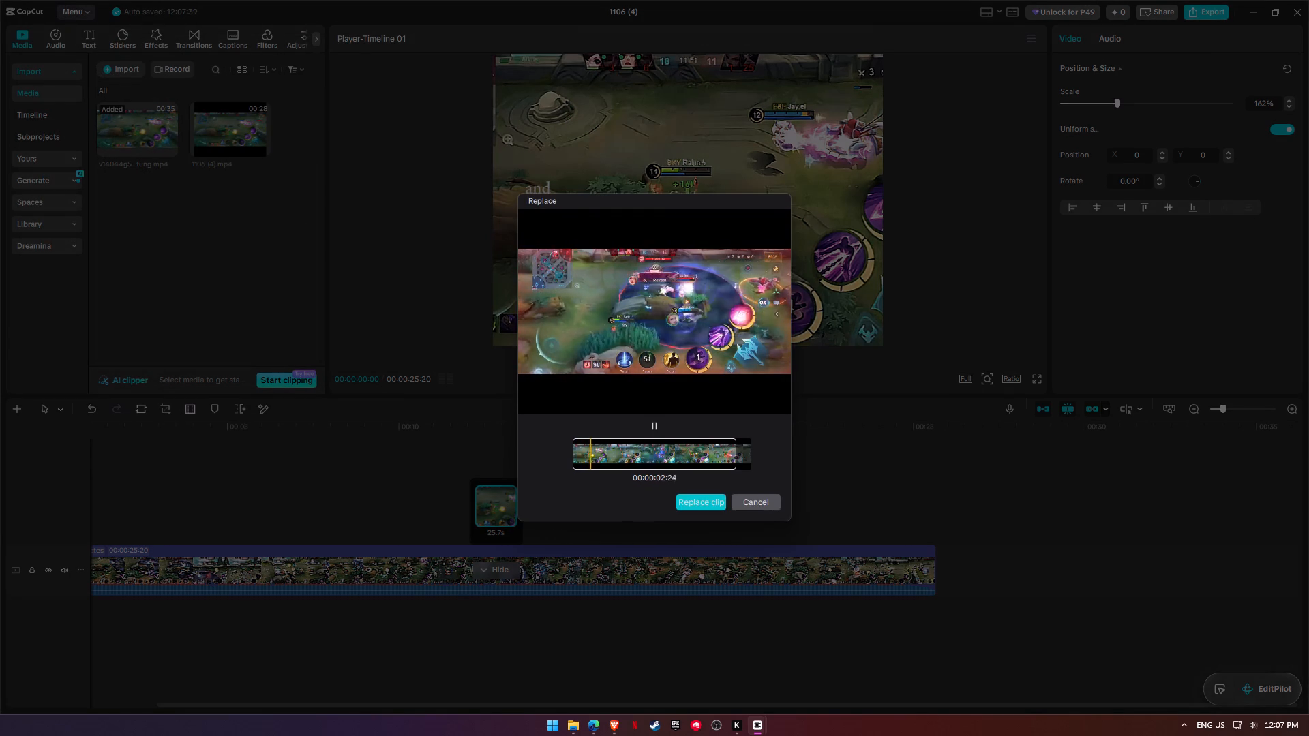
{"action": "left_click_drag", "start_coordinate": [691, 459], "coordinate": [680, 459]}
{"action": "left_click", "coordinate": [699, 507]}
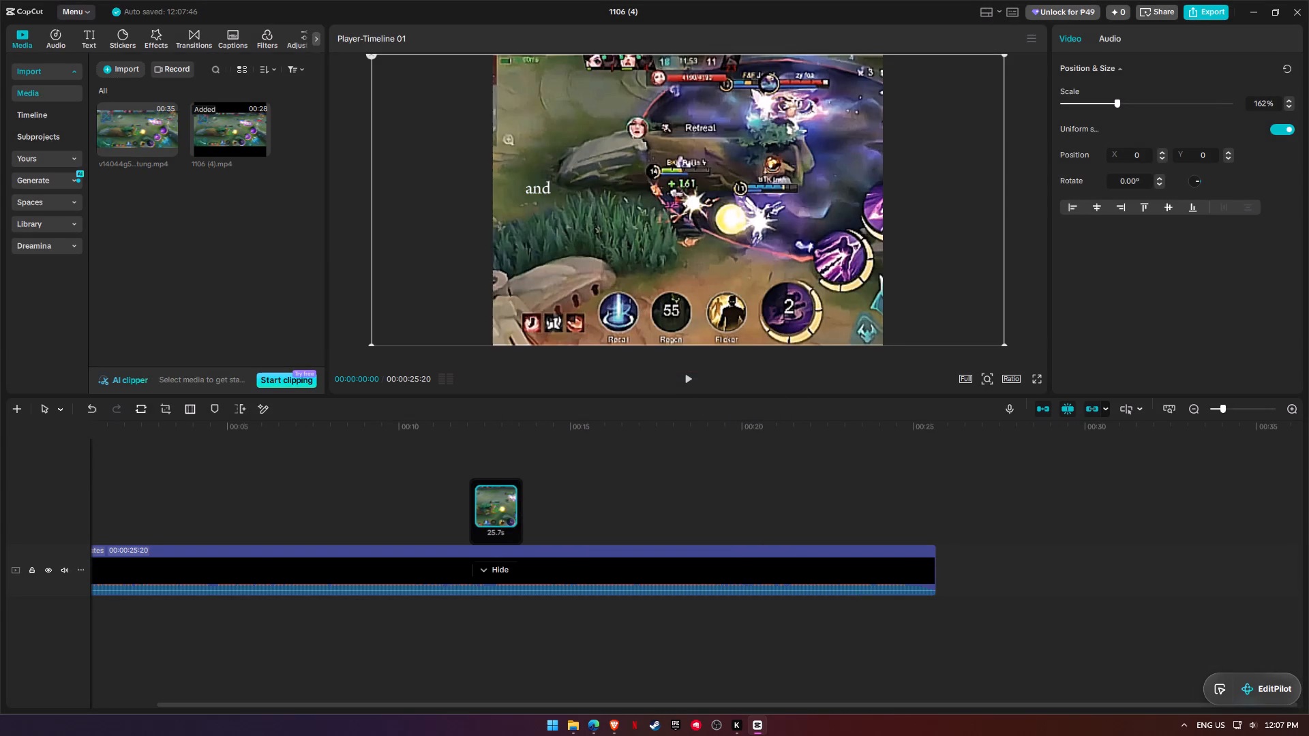
Play the template through to review it with the replacement footage.
{"action": "left_click", "coordinate": [687, 375]}
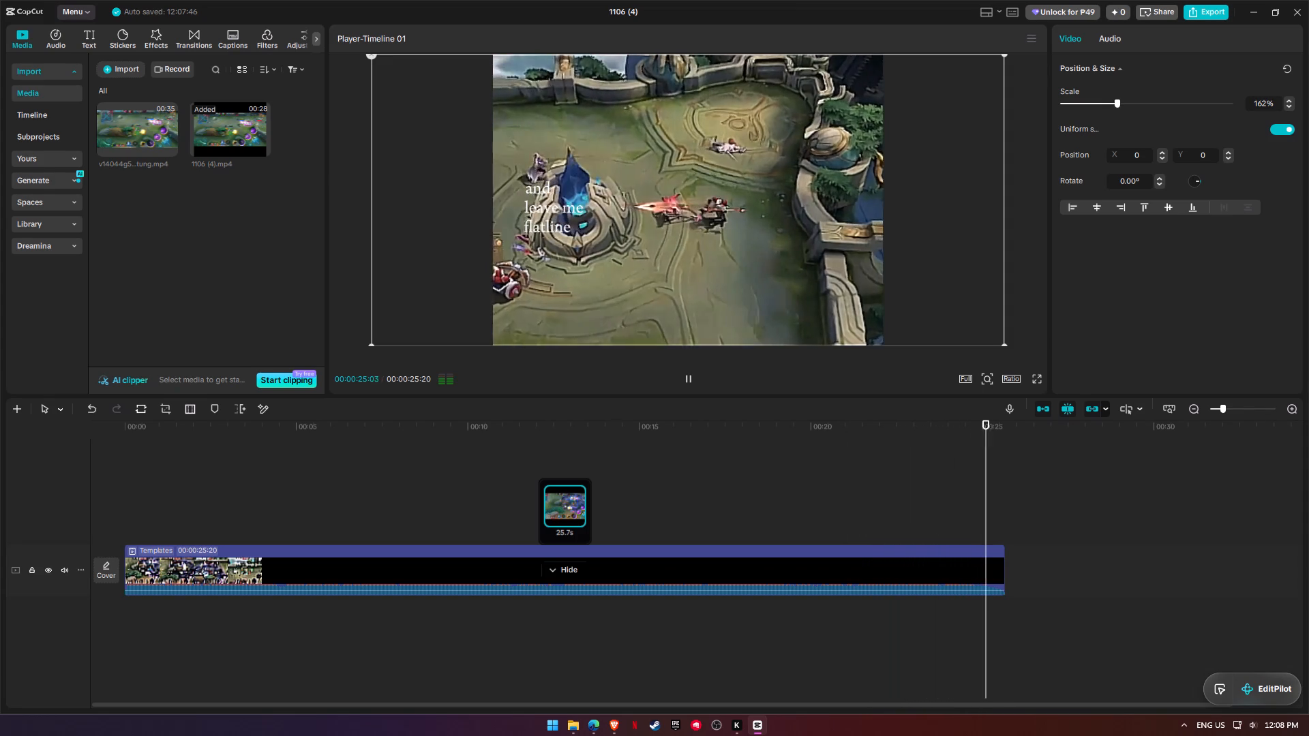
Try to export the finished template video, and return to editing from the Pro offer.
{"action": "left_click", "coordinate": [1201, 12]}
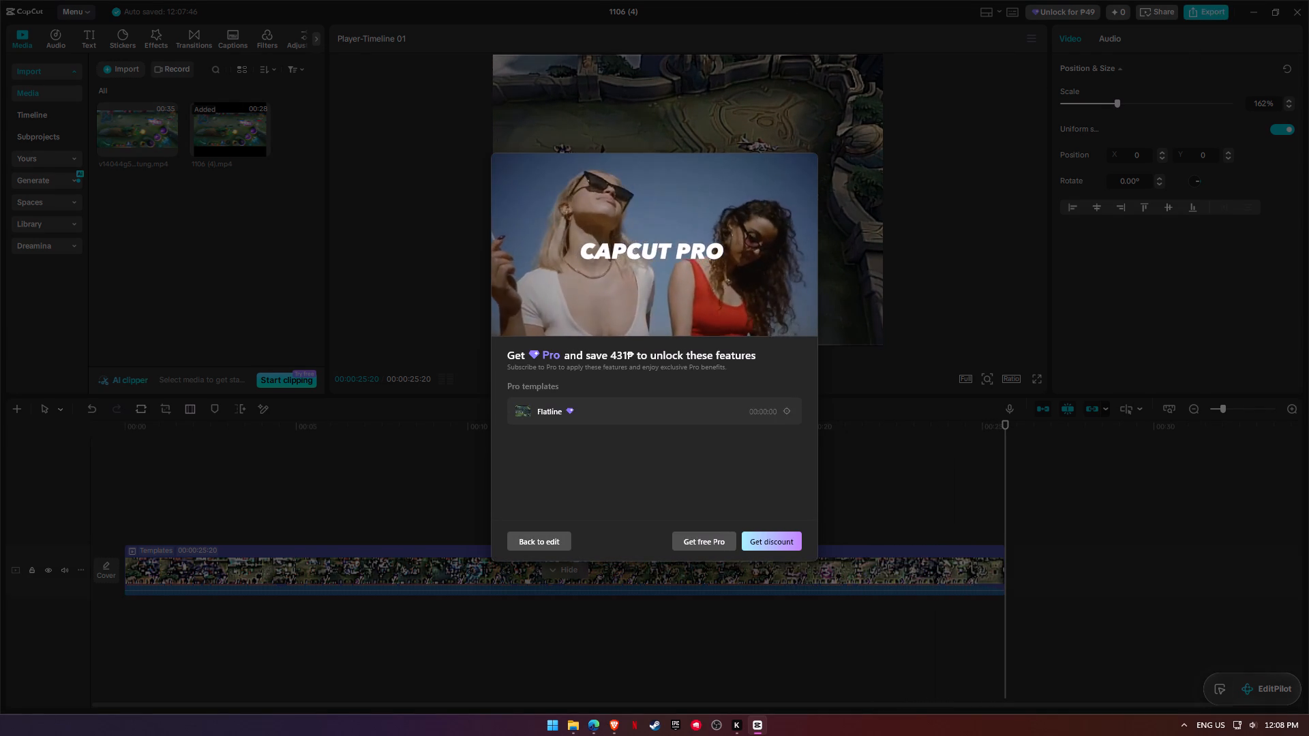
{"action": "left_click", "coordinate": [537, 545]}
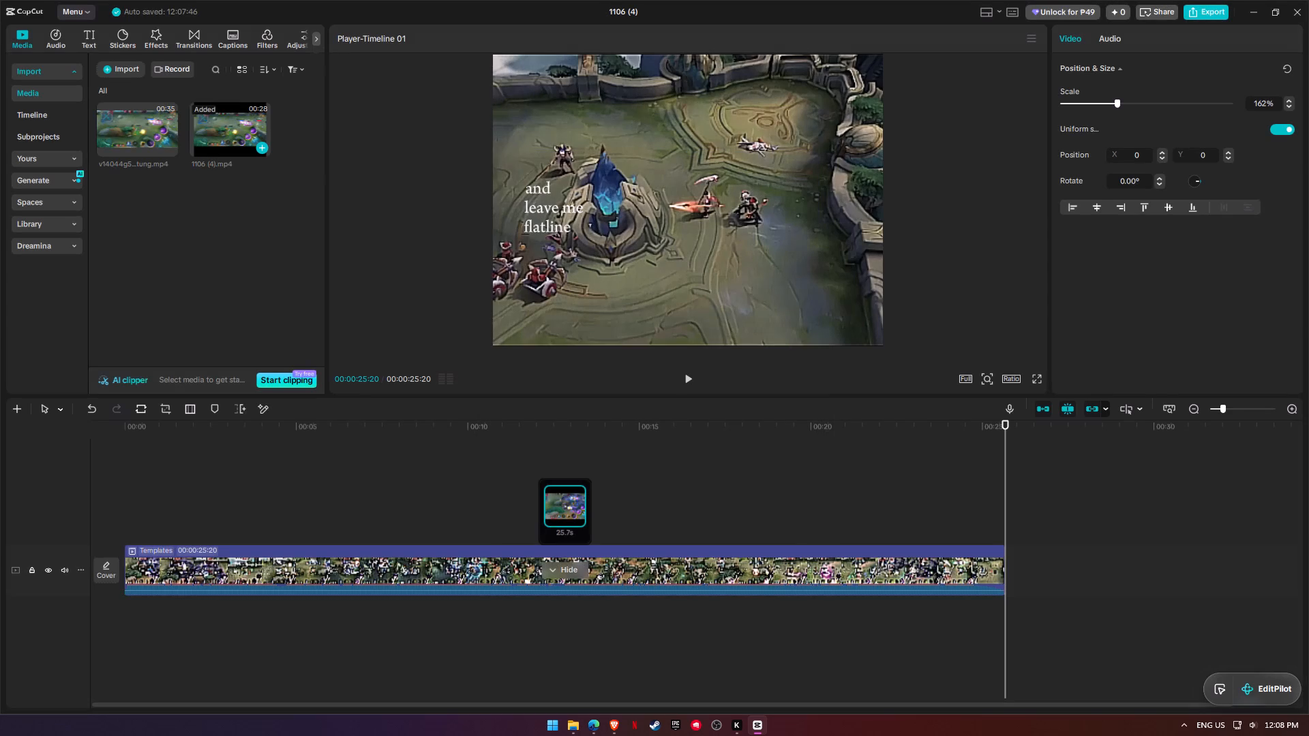
Open the Game category of the template library.
{"action": "left_click", "coordinate": [319, 41]}
{"action": "left_click", "coordinate": [269, 42]}
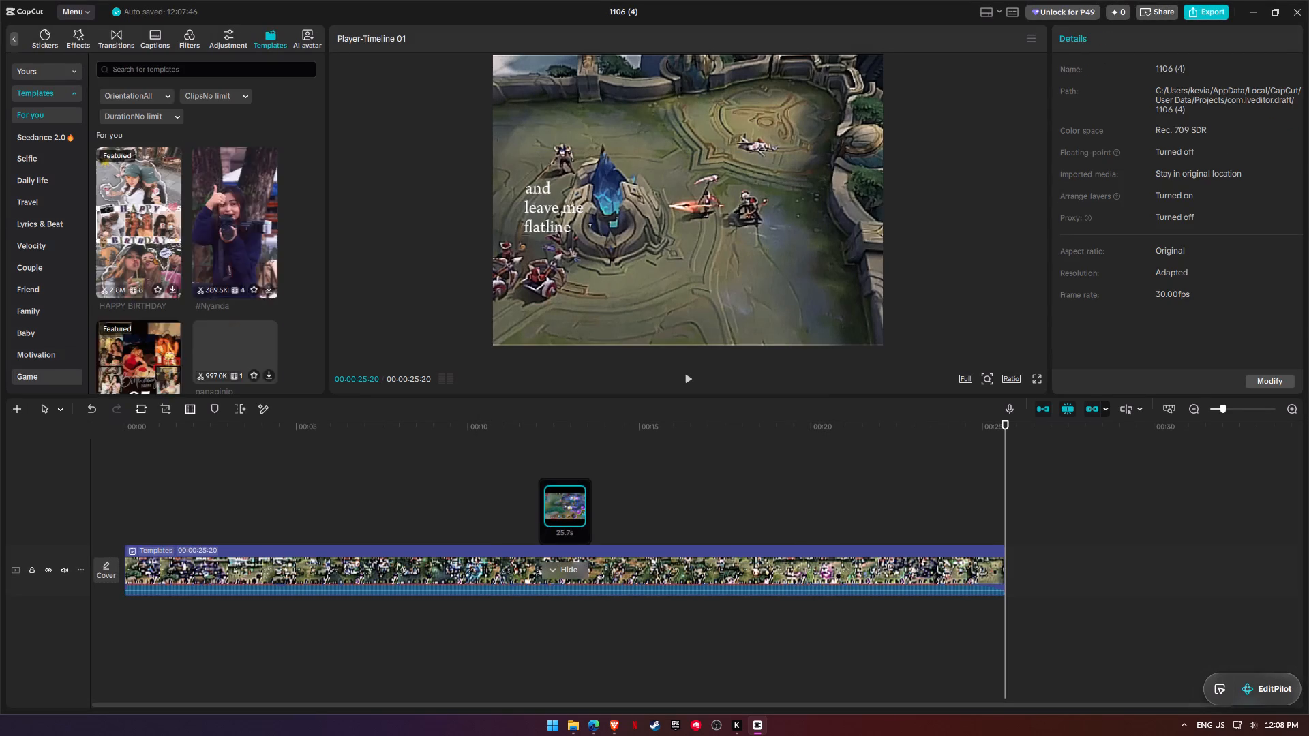
{"action": "left_click", "coordinate": [29, 384]}
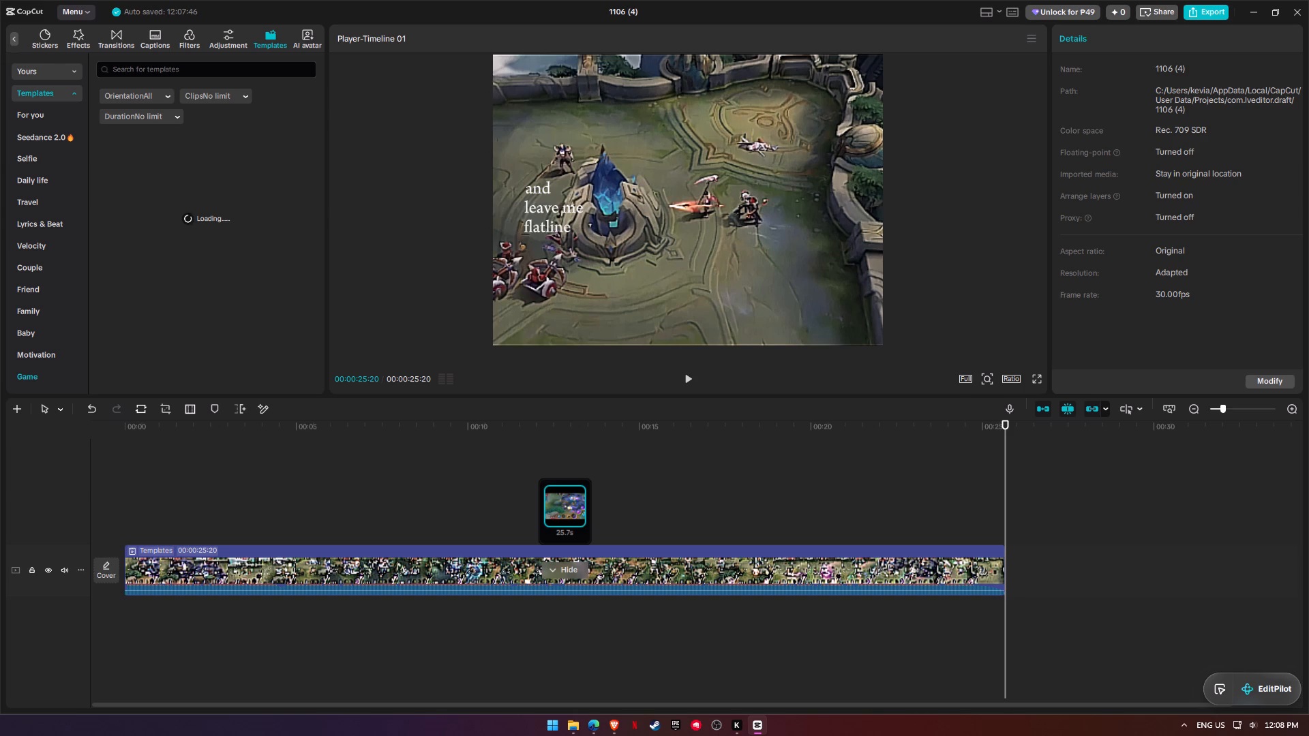
Select the template clip on the timeline and examine its text paragraphs and audio volume settings.
{"action": "left_click", "coordinate": [625, 564]}
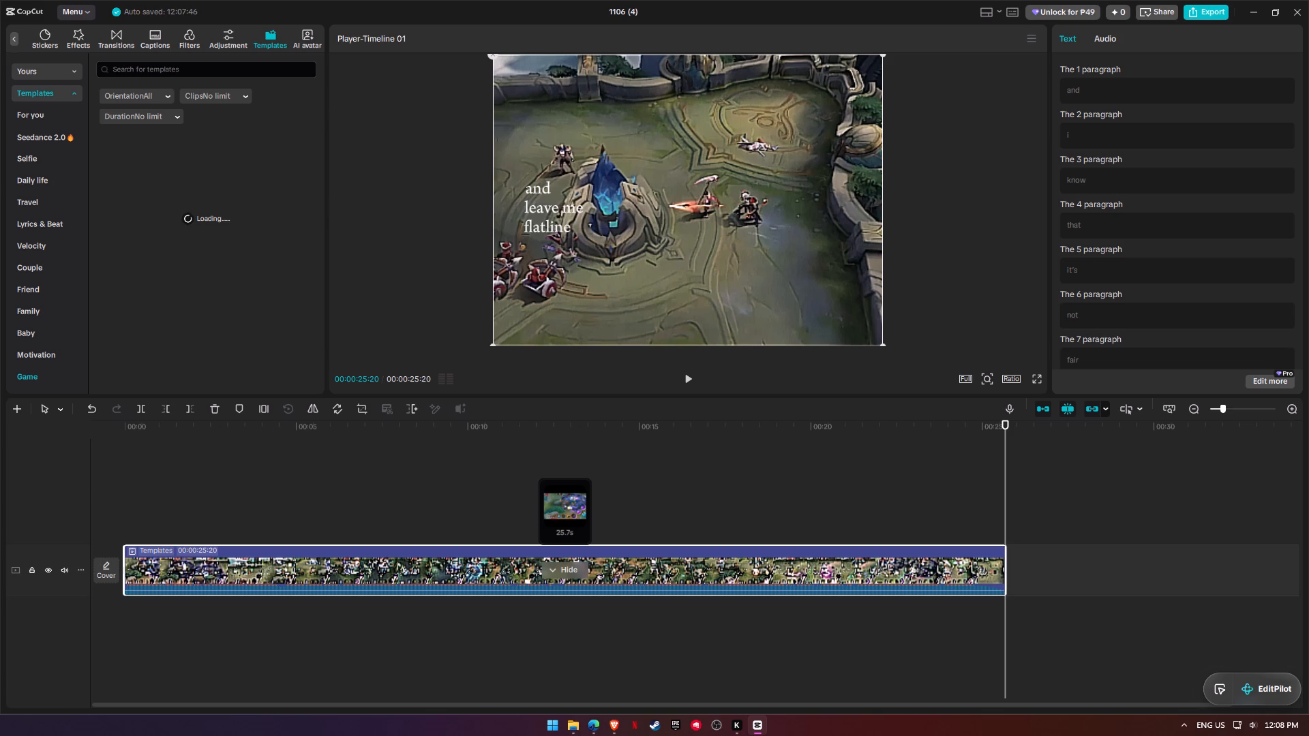
{"action": "scroll", "coordinate": [1130, 185], "scroll_direction": "up", "scroll_amount": 2}
{"action": "scroll", "coordinate": [1130, 185], "scroll_direction": "down", "scroll_amount": 2}
{"action": "scroll", "coordinate": [1129, 198], "scroll_direction": "up", "scroll_amount": 6}
{"action": "left_click", "coordinate": [1098, 40]}
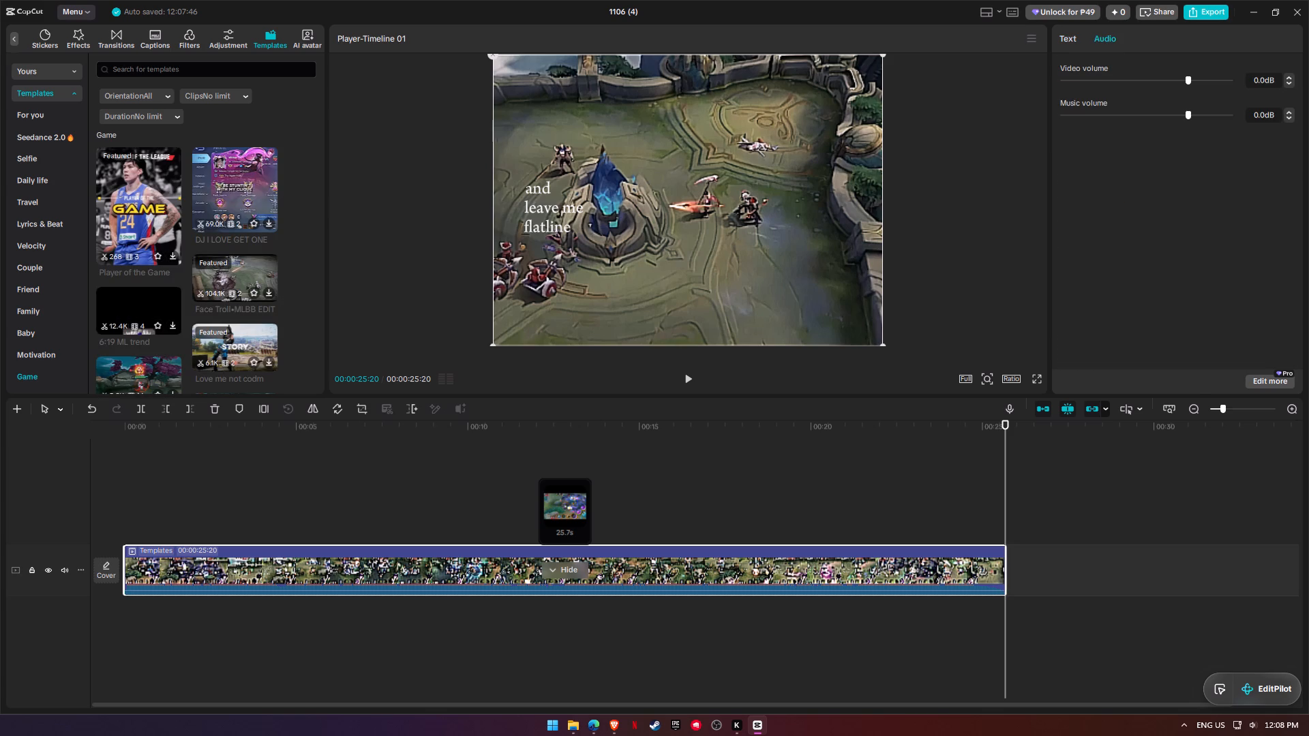
Preview the Game templates DJ I LOVE GET ONE and Face Troll•MLBB EDIT, and look further down the category.
{"action": "left_click", "coordinate": [246, 183]}
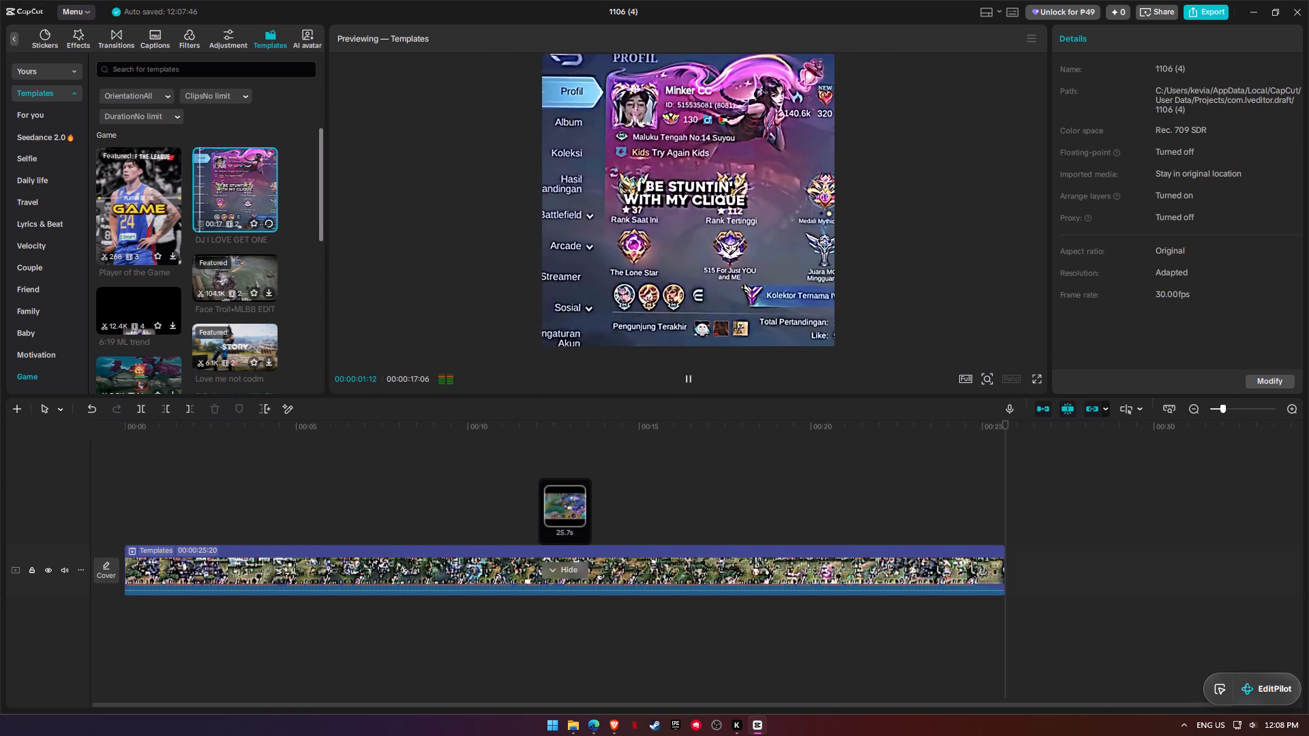
{"action": "left_click", "coordinate": [250, 269]}
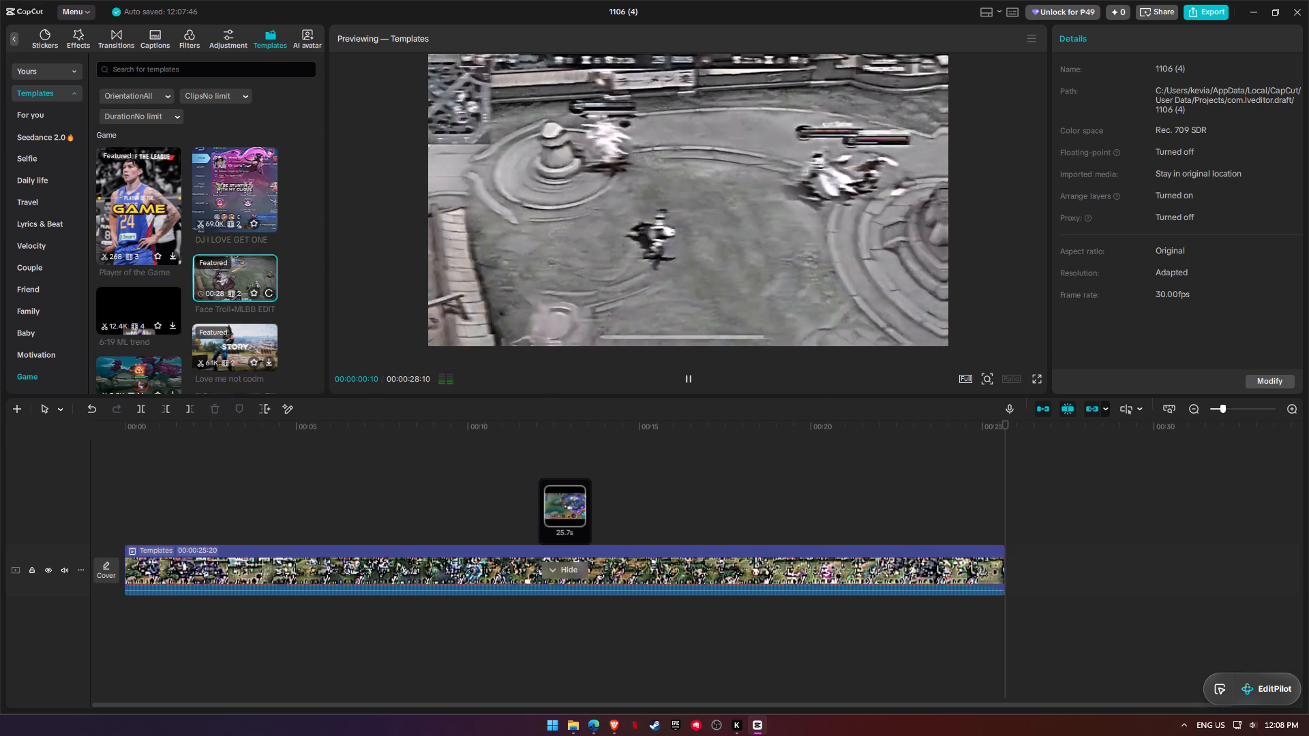
{"action": "scroll", "coordinate": [224, 256], "scroll_direction": "down", "scroll_amount": 1}
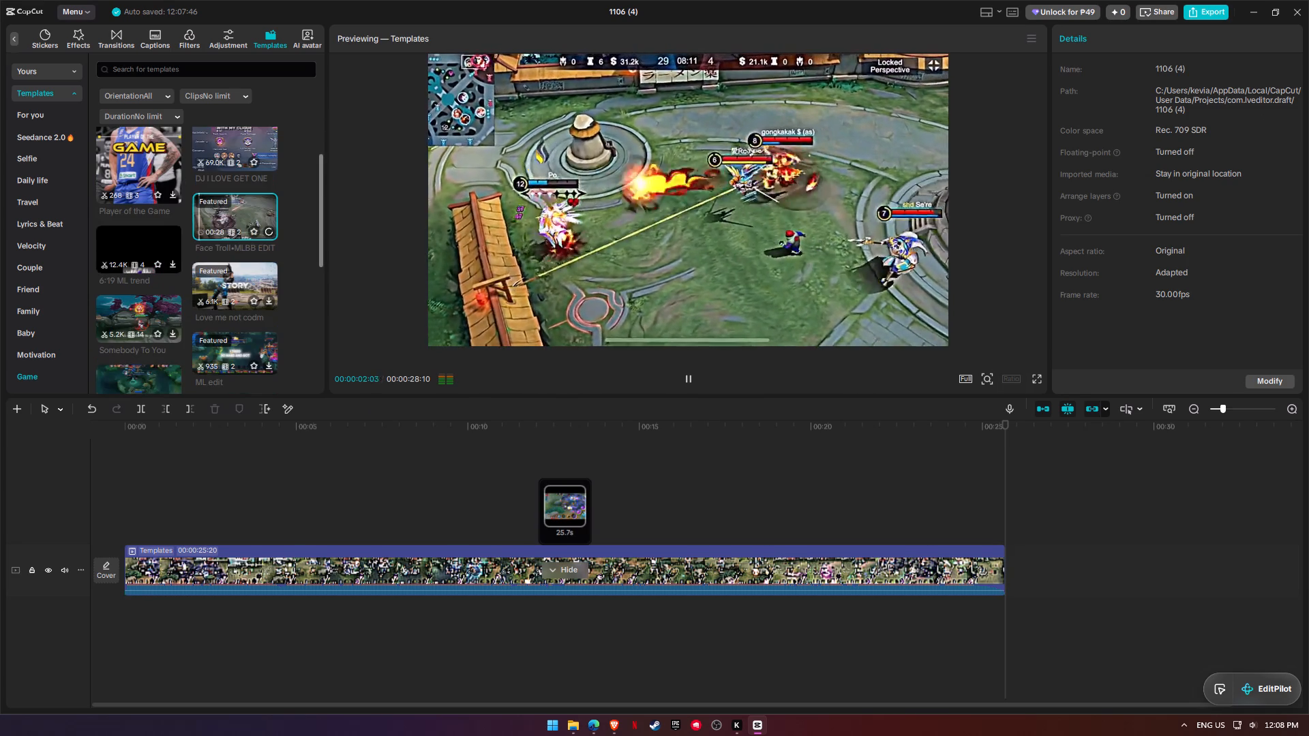
Search the template library for "flatline" and browse the results for an alternative to the current template.
{"action": "left_click", "coordinate": [185, 73]}
{"action": "type", "text": "flat"}
{"action": "type", "text": "line"}
{"action": "key", "text": "Return"}
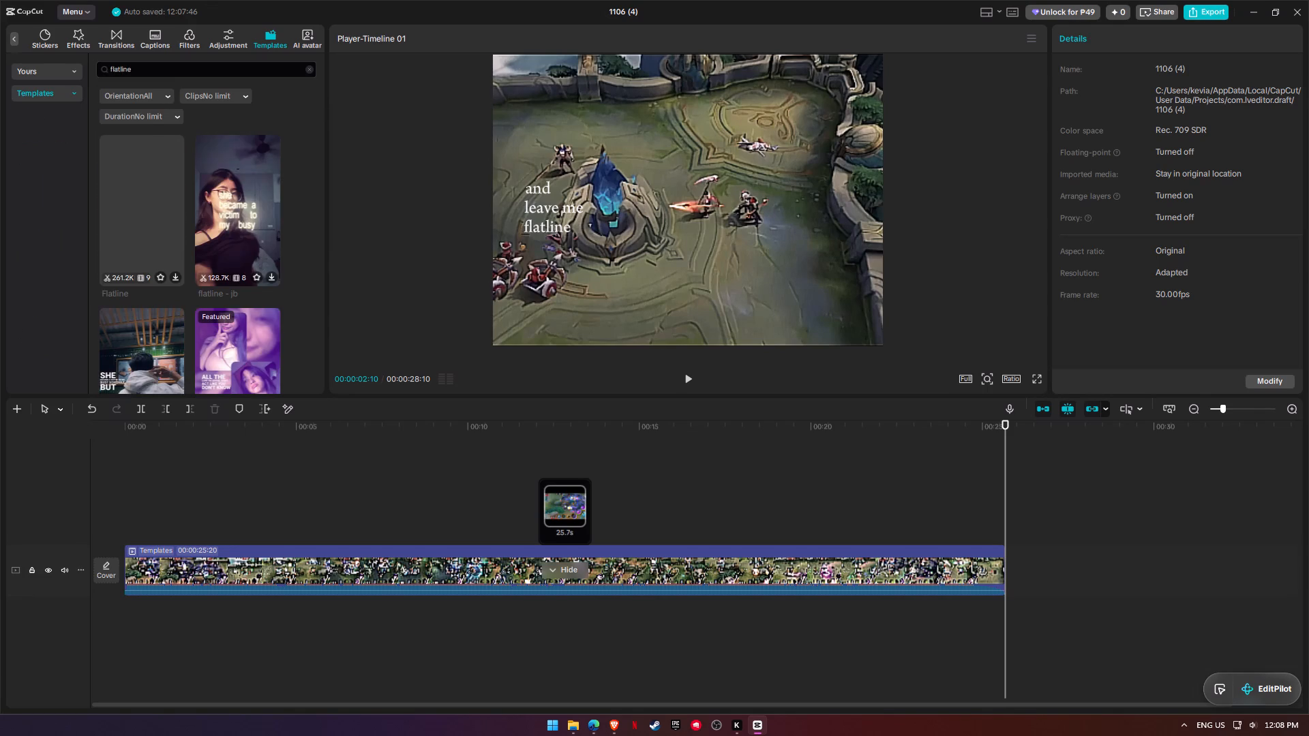
{"action": "scroll", "coordinate": [170, 175], "scroll_direction": "down", "scroll_amount": 11}
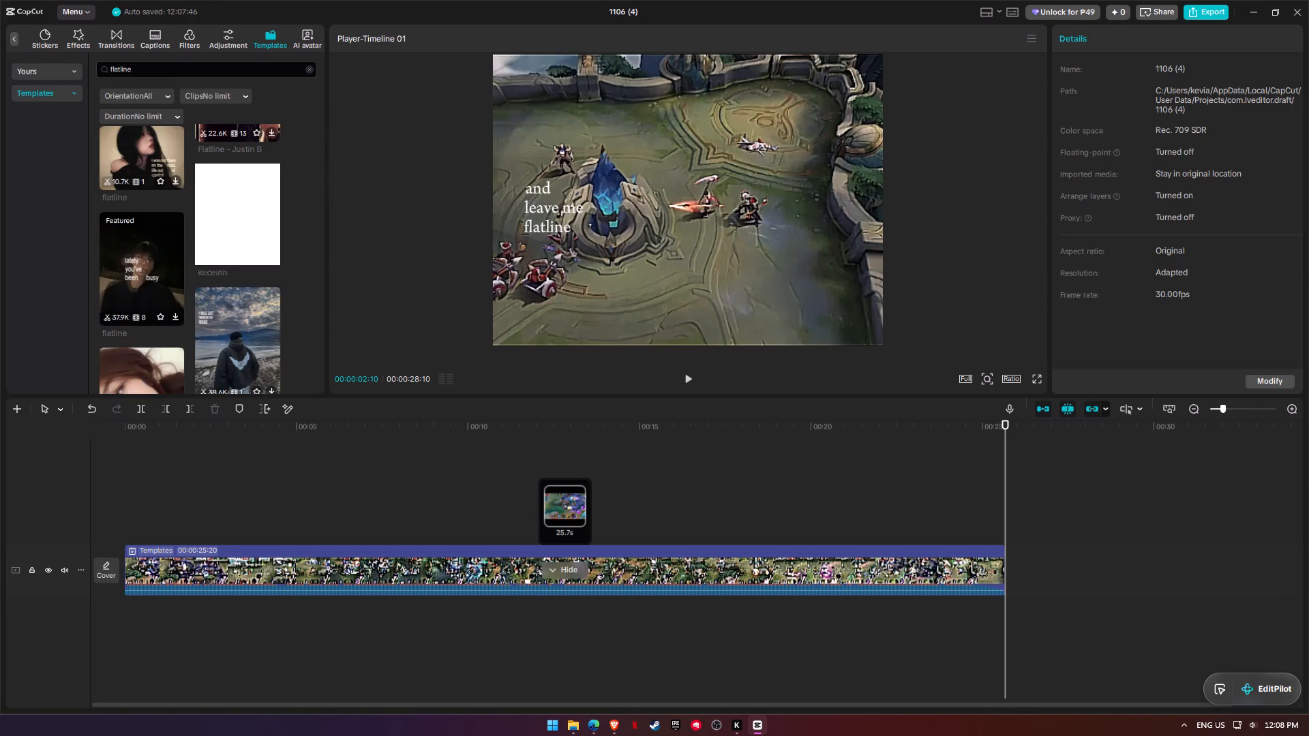
{"action": "scroll", "coordinate": [202, 174], "scroll_direction": "down", "scroll_amount": 17}
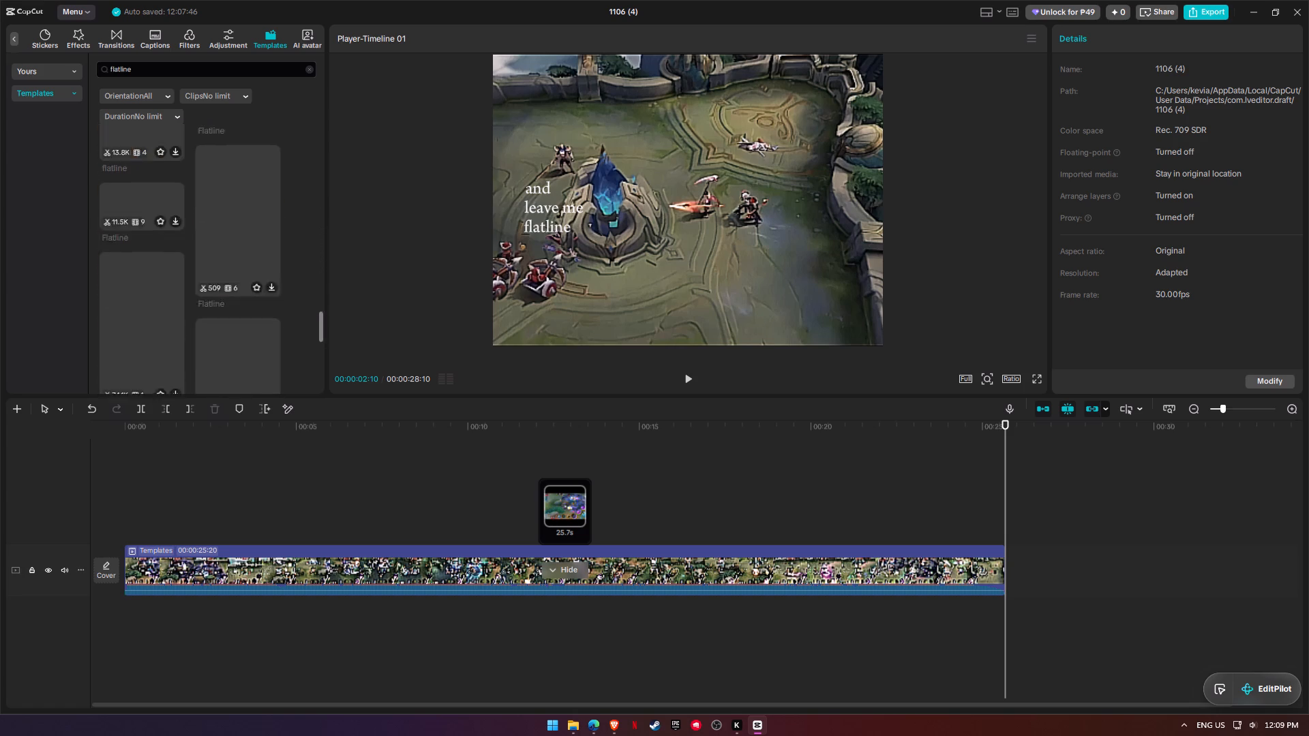
{"action": "scroll", "coordinate": [202, 174], "scroll_direction": "down", "scroll_amount": 16}
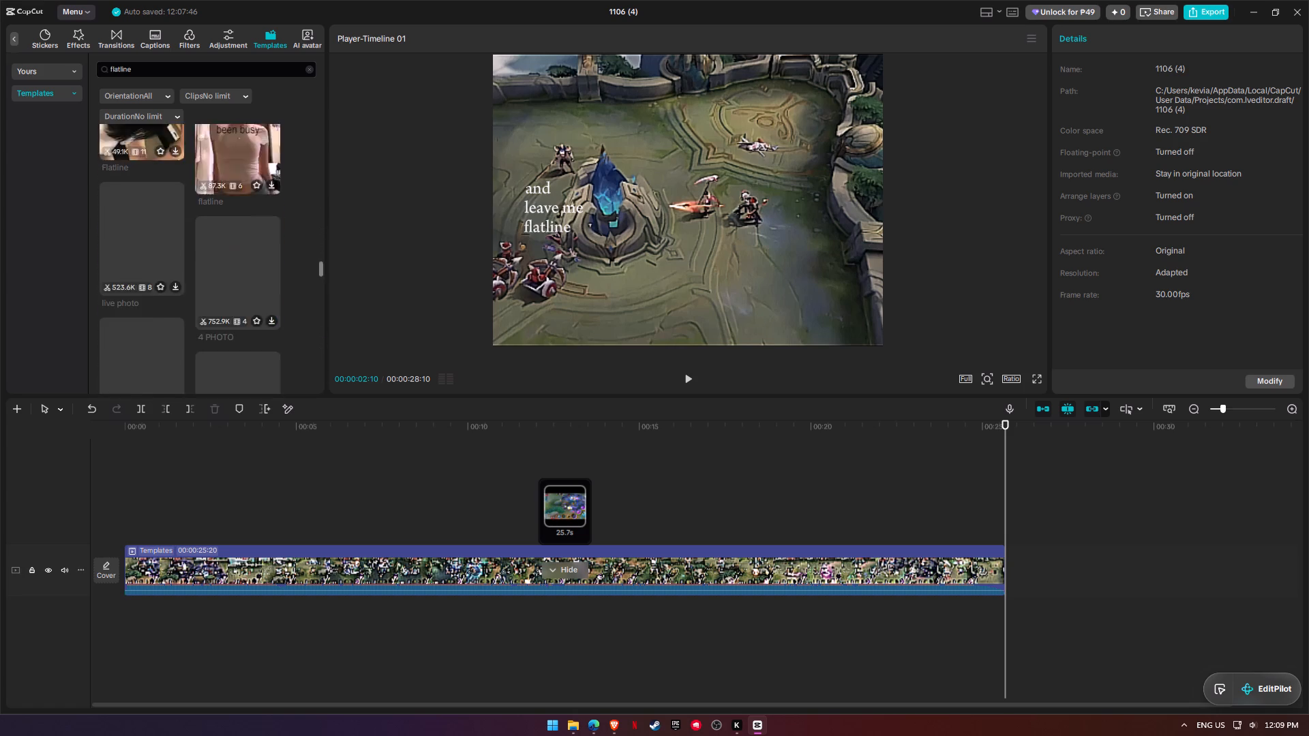
{"action": "scroll", "coordinate": [235, 179], "scroll_direction": "down", "scroll_amount": 13}
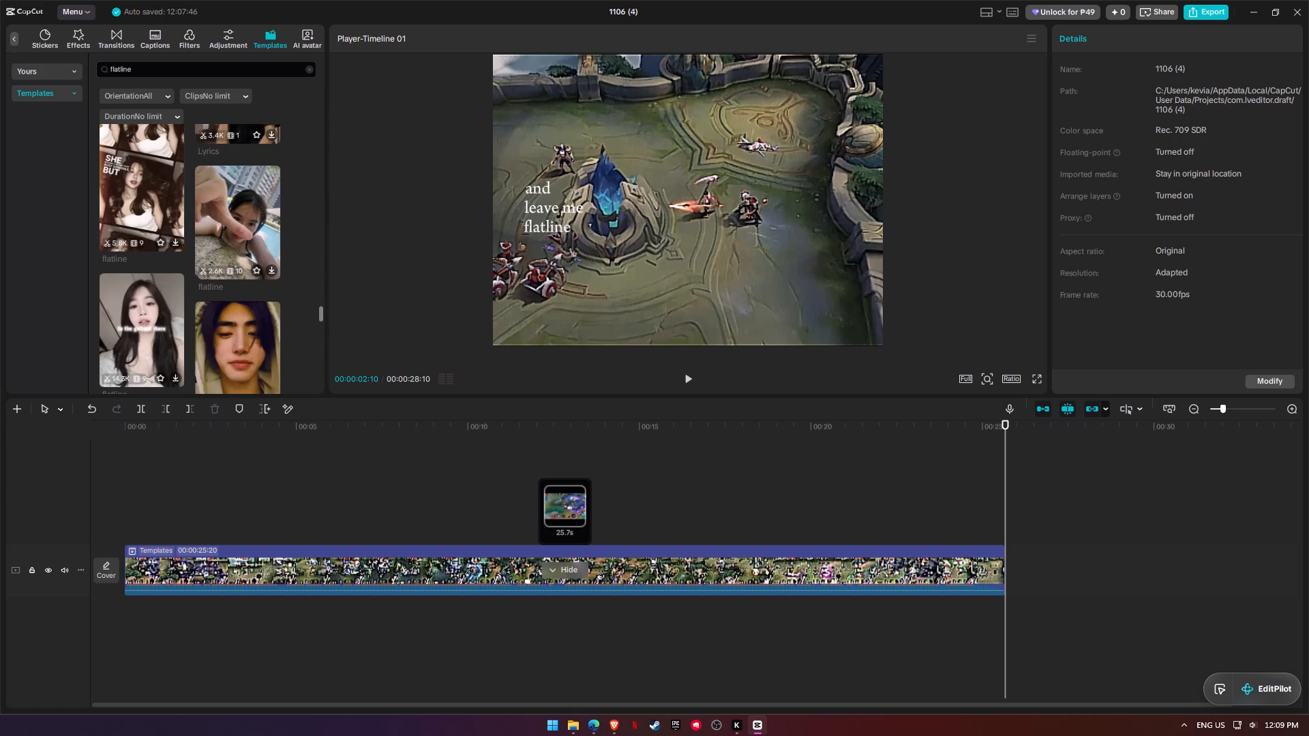
Try the export again and locate the listed Pro template Flatline in the editor.
{"action": "left_click", "coordinate": [1205, 14]}
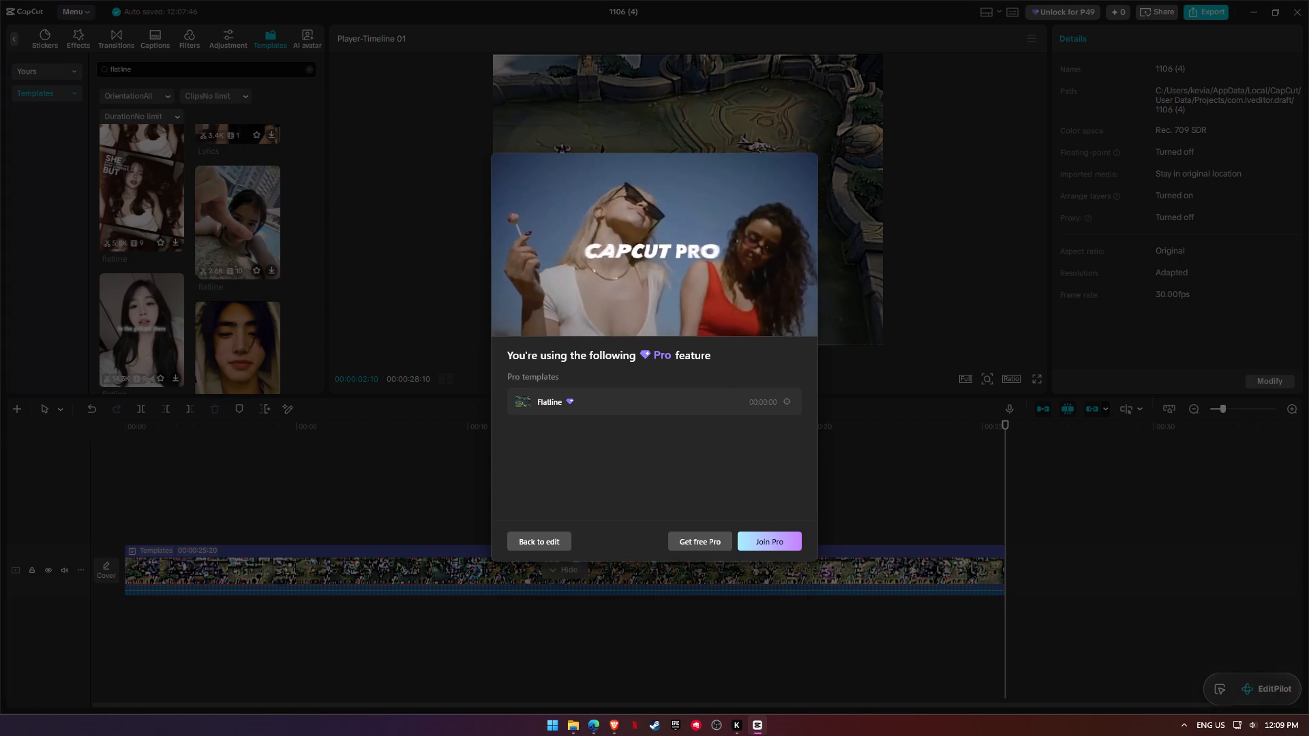
{"action": "left_click", "coordinate": [788, 414]}
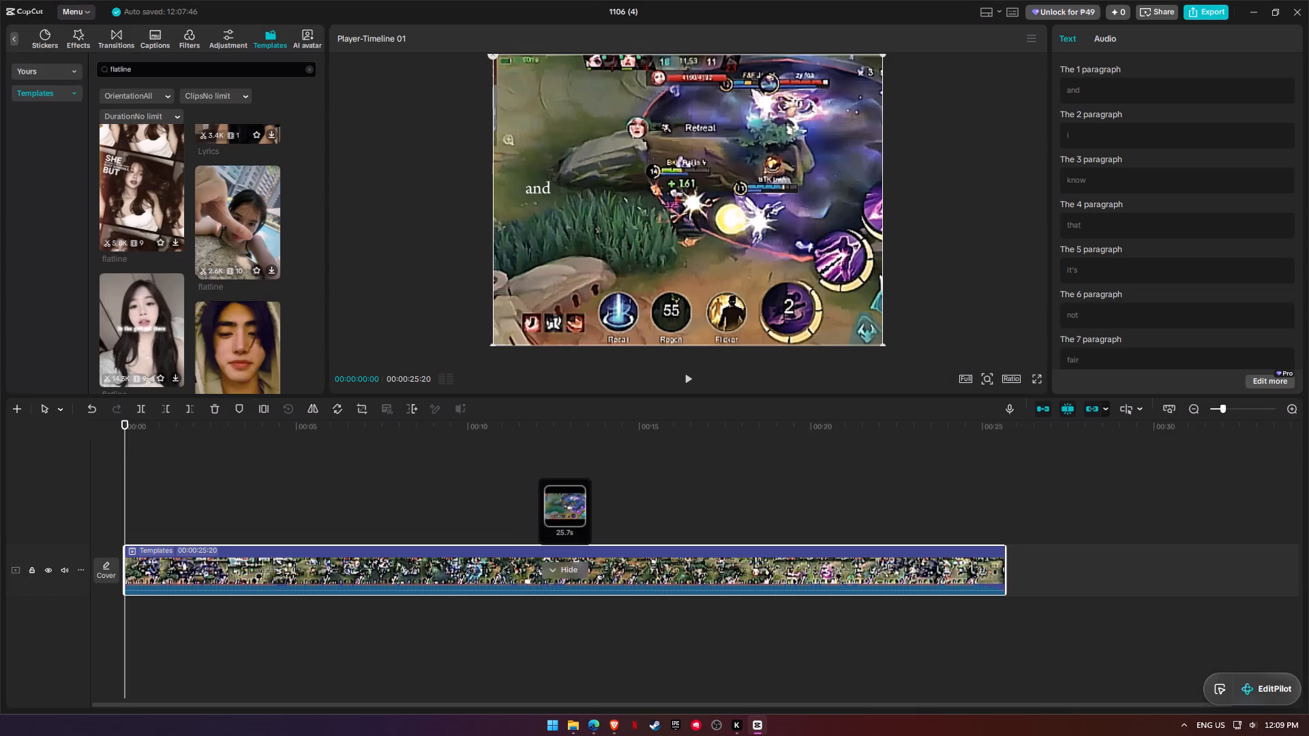
{"action": "left_click", "coordinate": [565, 572]}
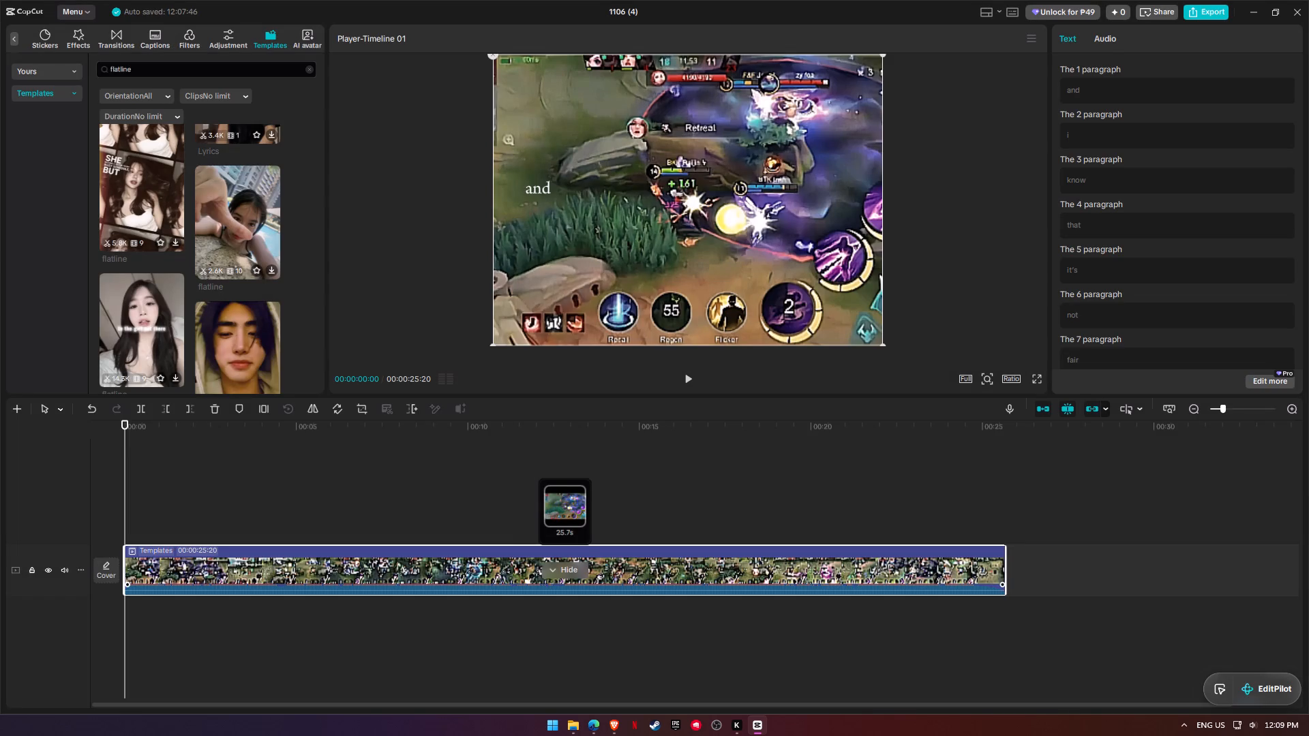
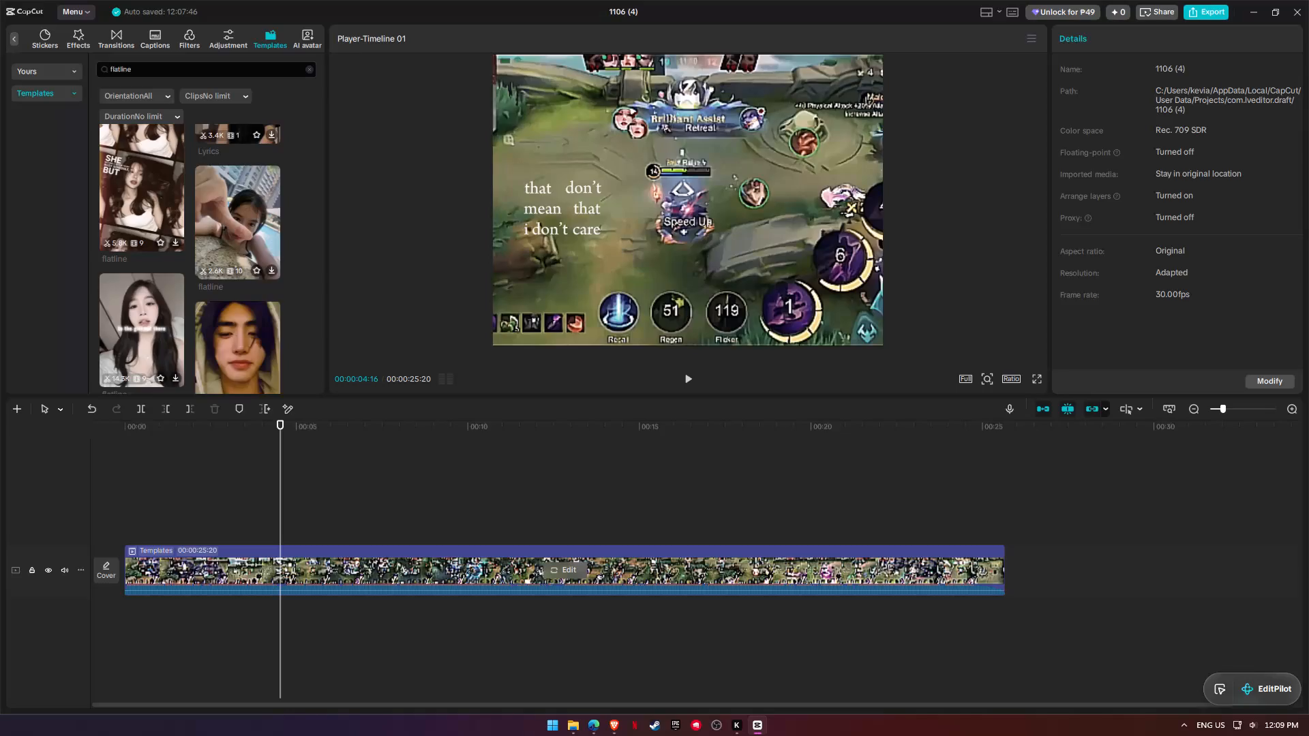
Clear the flatline search and preview the Game category templates ML edit, walang g...magmahal and BYE BYE.
{"action": "left_click", "coordinate": [308, 73]}
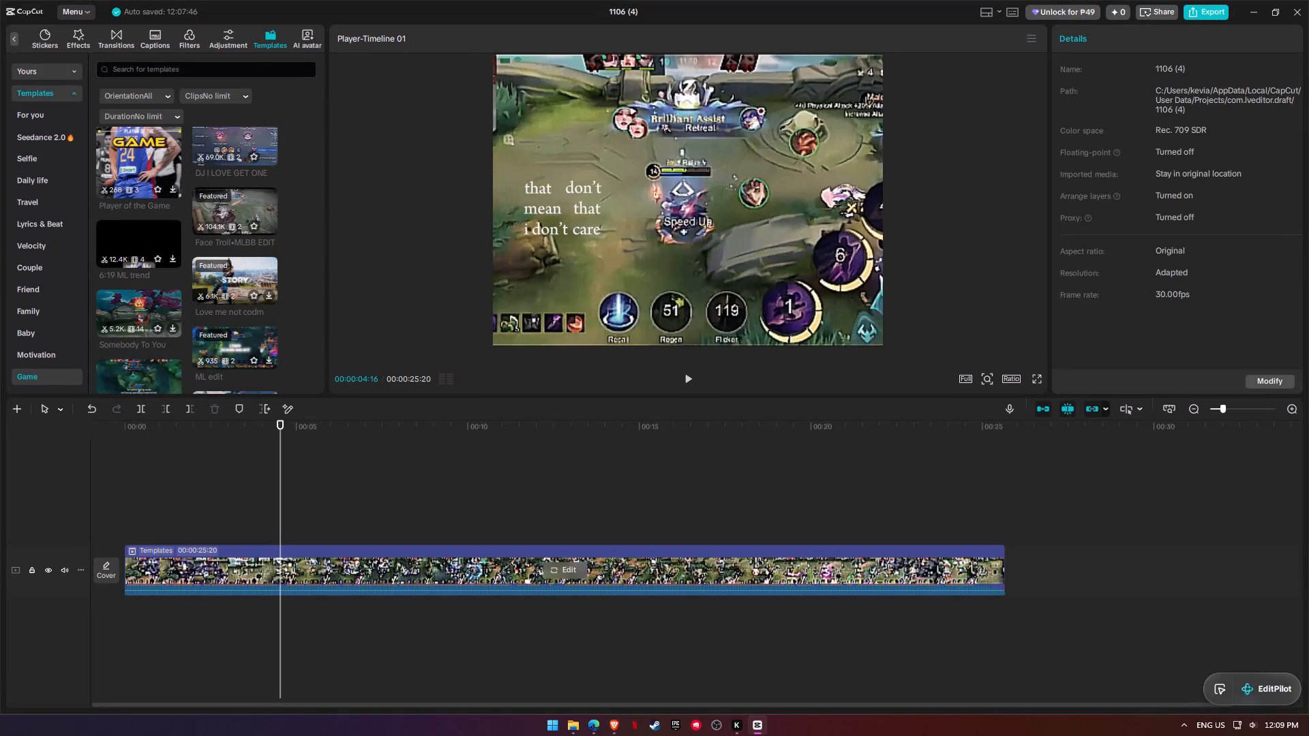
{"action": "scroll", "coordinate": [191, 290], "scroll_direction": "down", "scroll_amount": 1}
{"action": "left_click", "coordinate": [242, 275]}
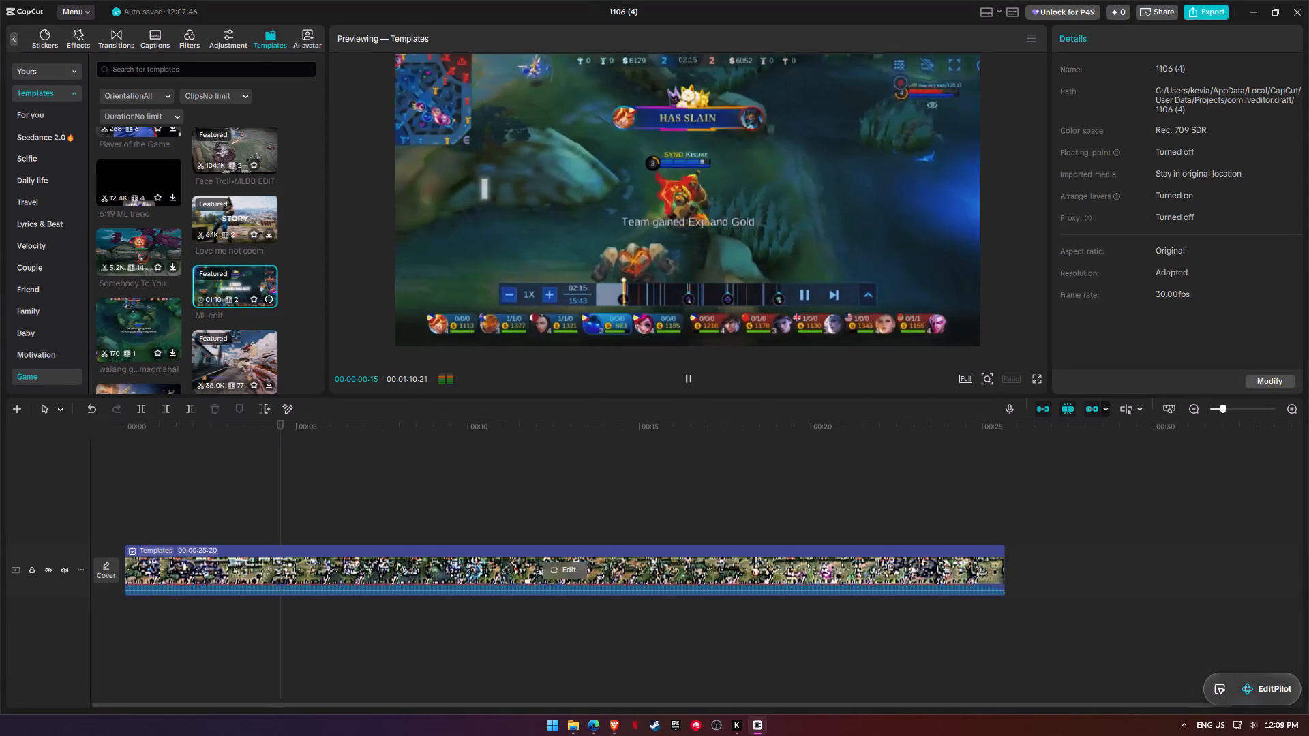
{"action": "left_click", "coordinate": [141, 333]}
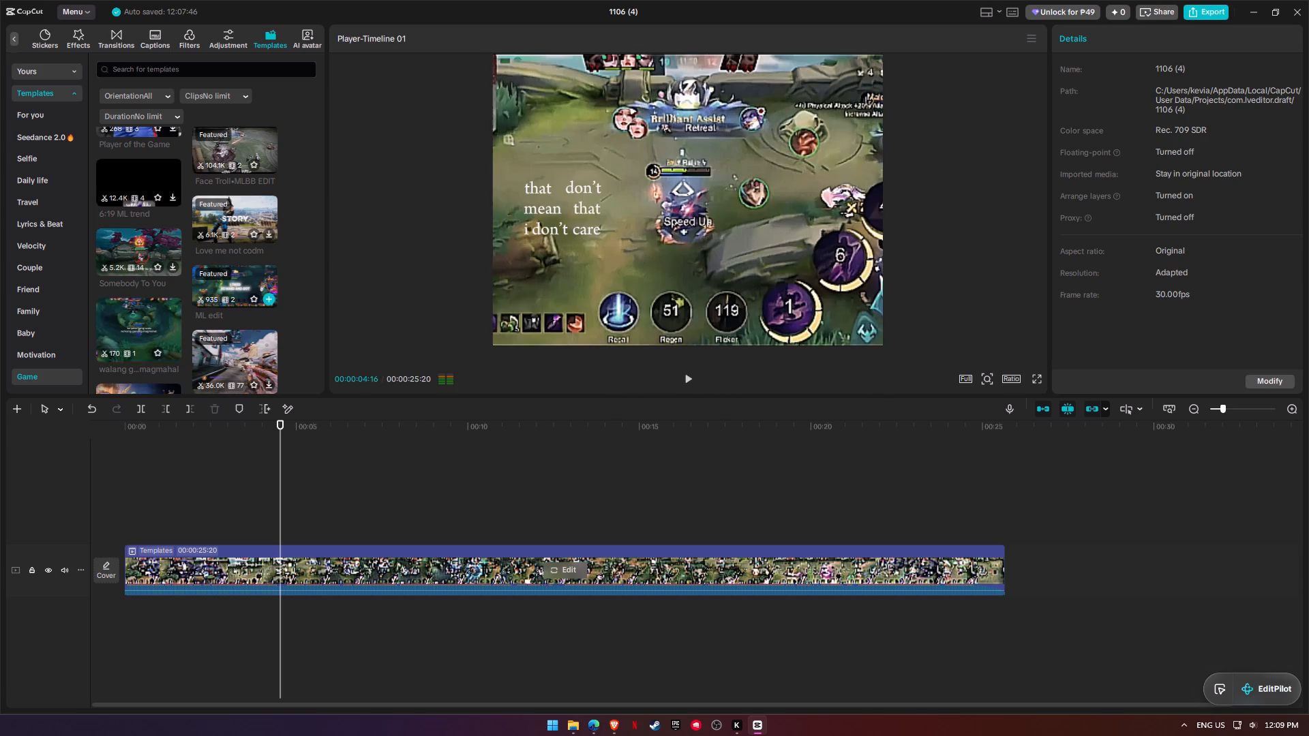
{"action": "scroll", "coordinate": [252, 273], "scroll_direction": "down", "scroll_amount": 4}
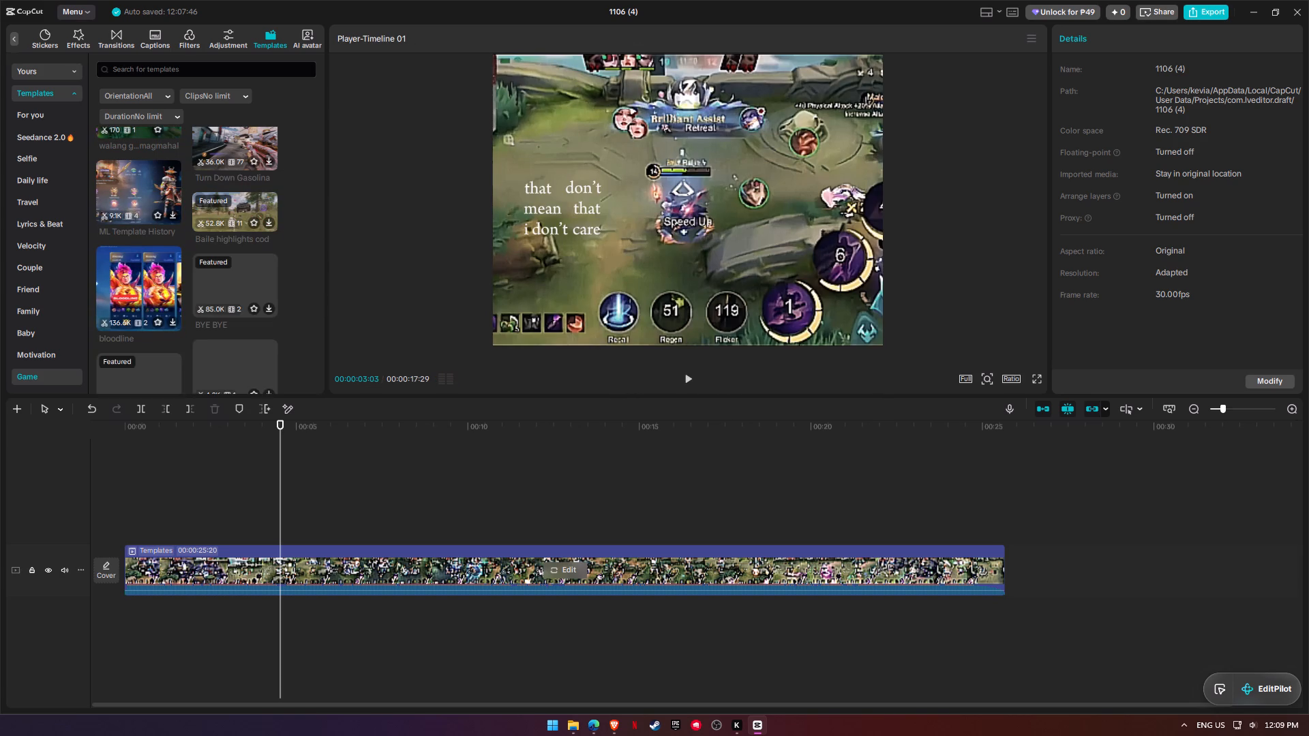
{"action": "left_click", "coordinate": [253, 288]}
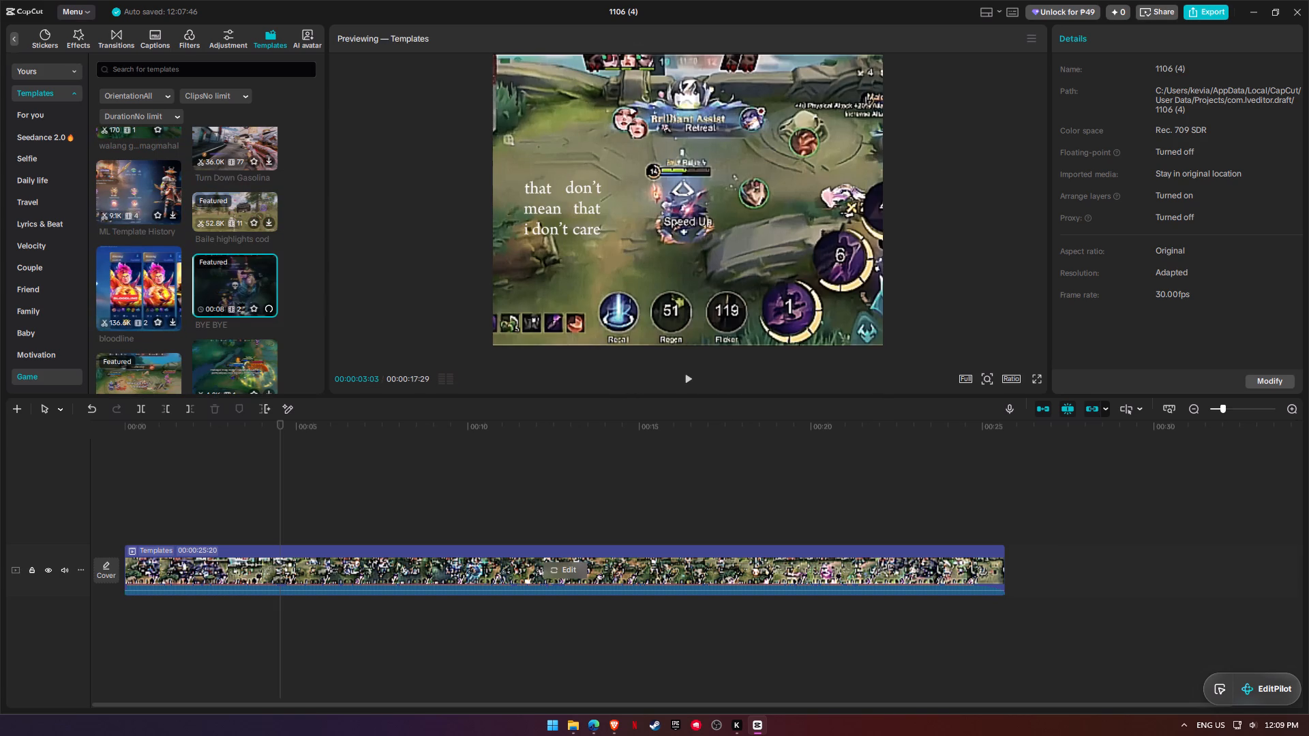
{"action": "left_click", "coordinate": [229, 281]}
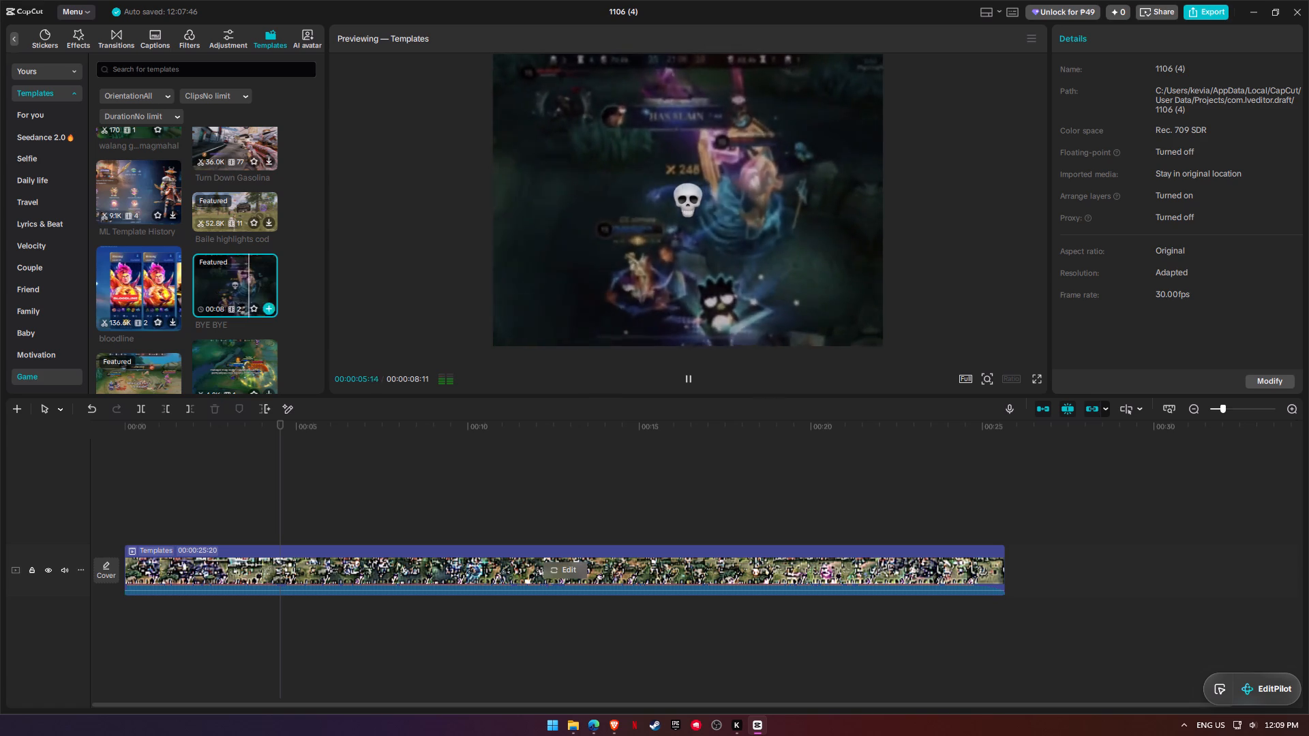
Preview the Game templates mlbb highlights, matagal mag reply? and NO MIROR KECE.
{"action": "left_click", "coordinate": [138, 378]}
{"action": "left_click", "coordinate": [155, 361]}
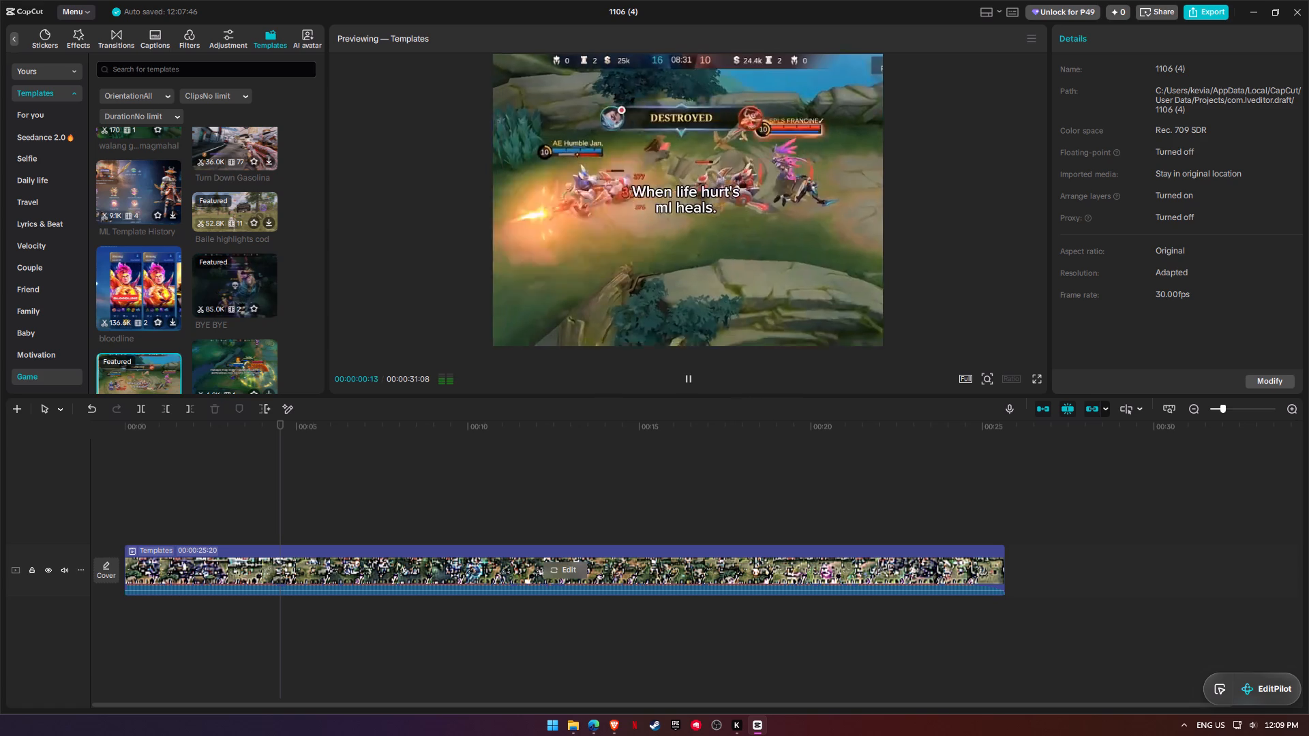
{"action": "left_click", "coordinate": [155, 361]}
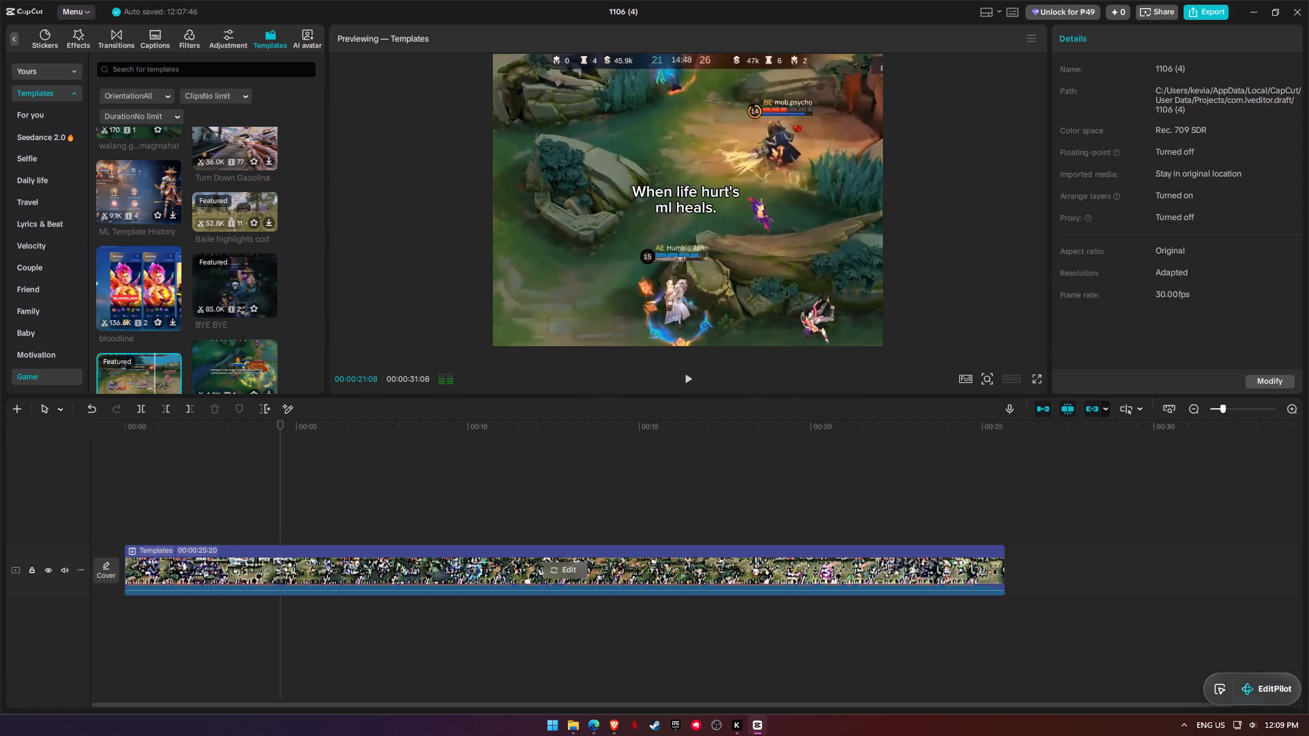
{"action": "scroll", "coordinate": [225, 341], "scroll_direction": "down", "scroll_amount": 1}
{"action": "left_click", "coordinate": [161, 316]}
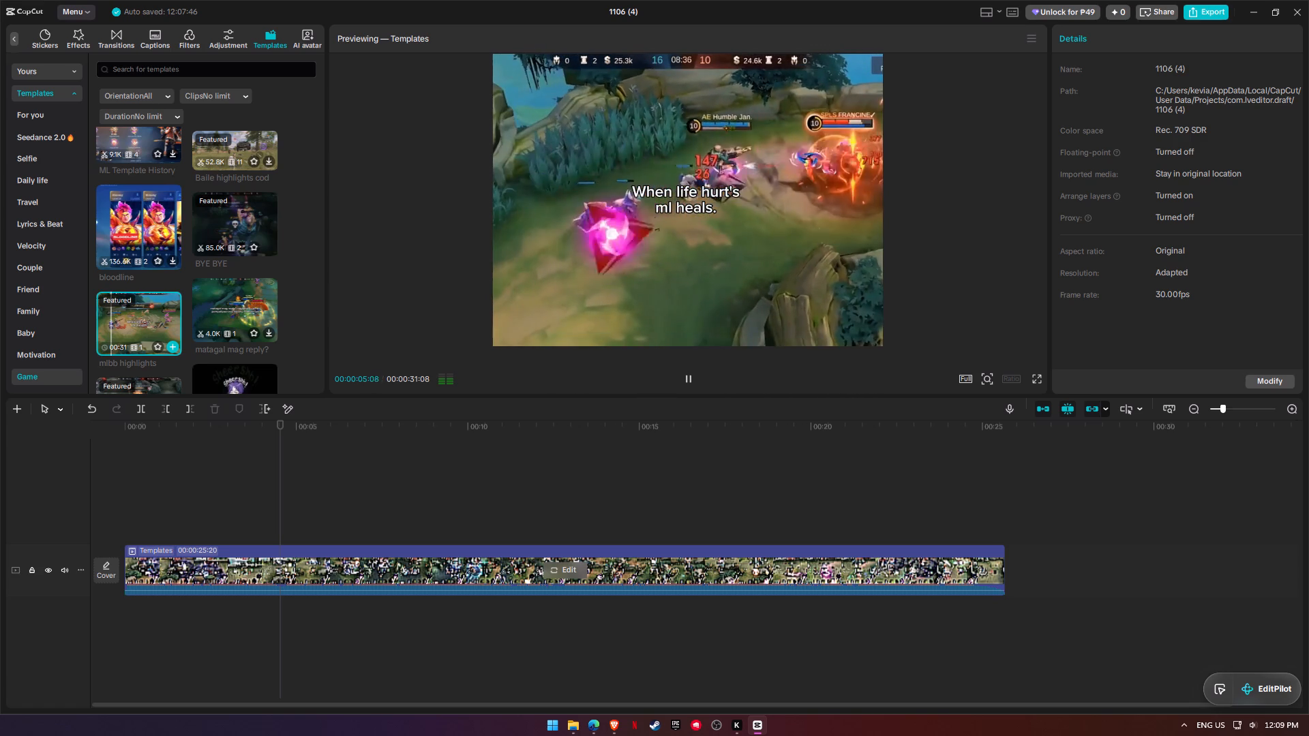
{"action": "scroll", "coordinate": [176, 328], "scroll_direction": "down", "scroll_amount": 1}
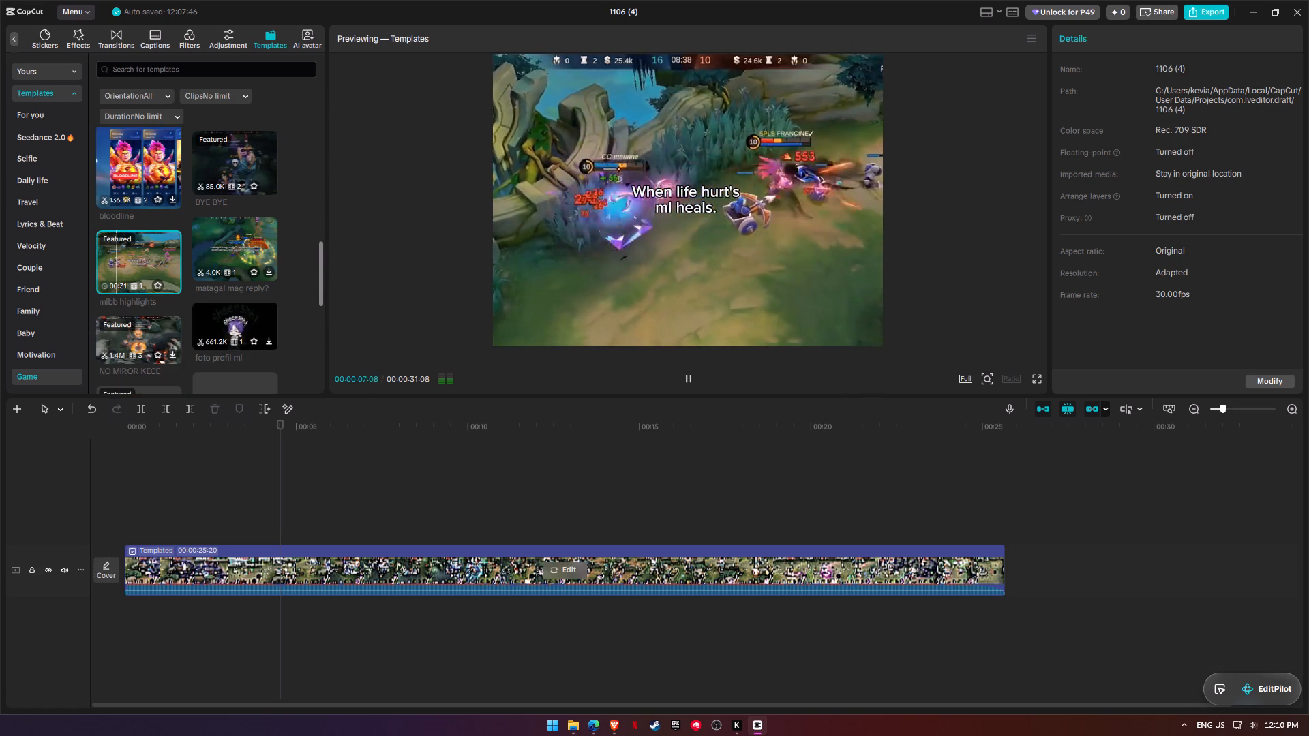
{"action": "left_click", "coordinate": [250, 239]}
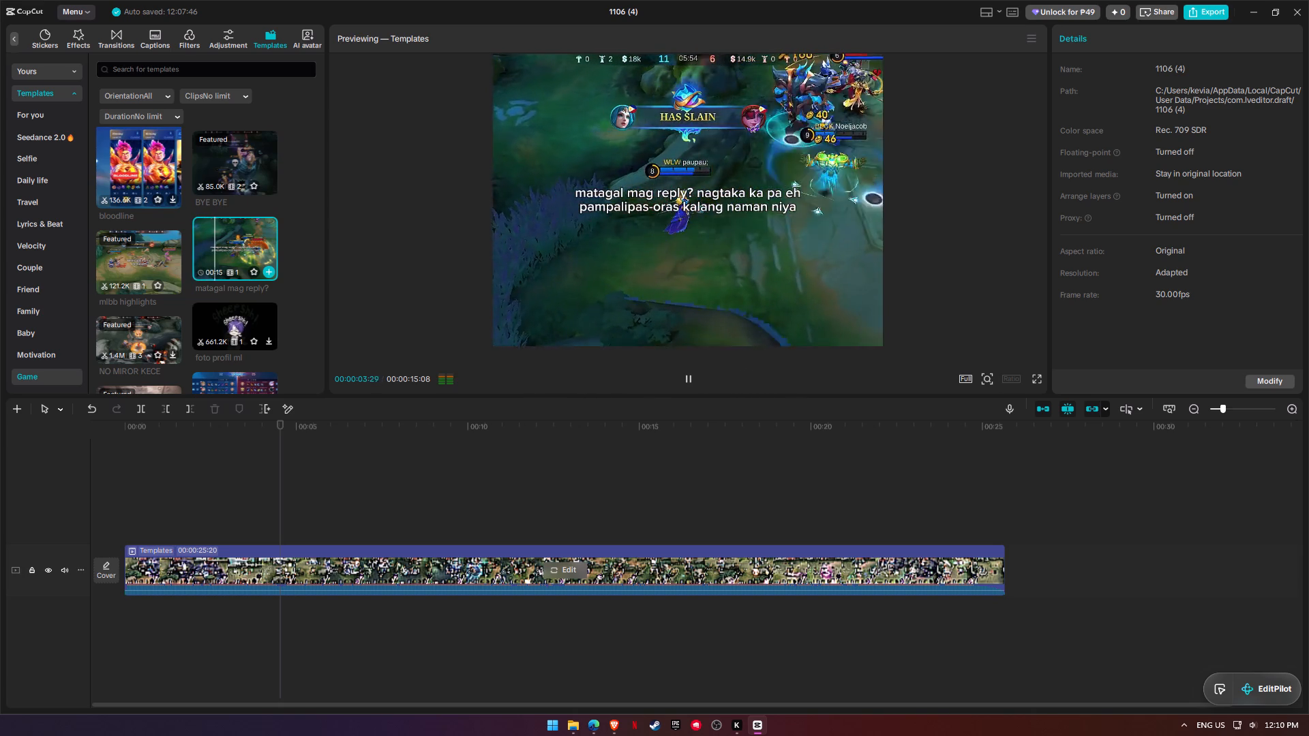
{"action": "left_click", "coordinate": [124, 335]}
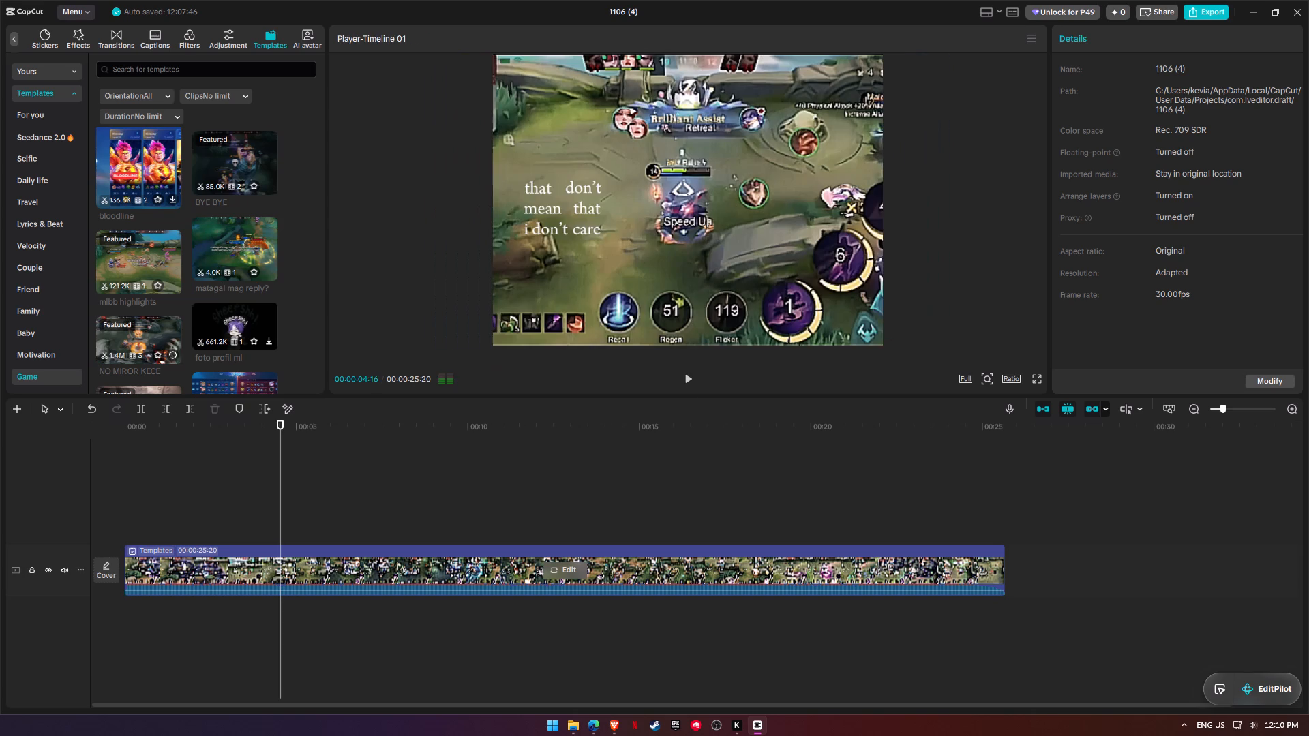
{"action": "left_click", "coordinate": [156, 328]}
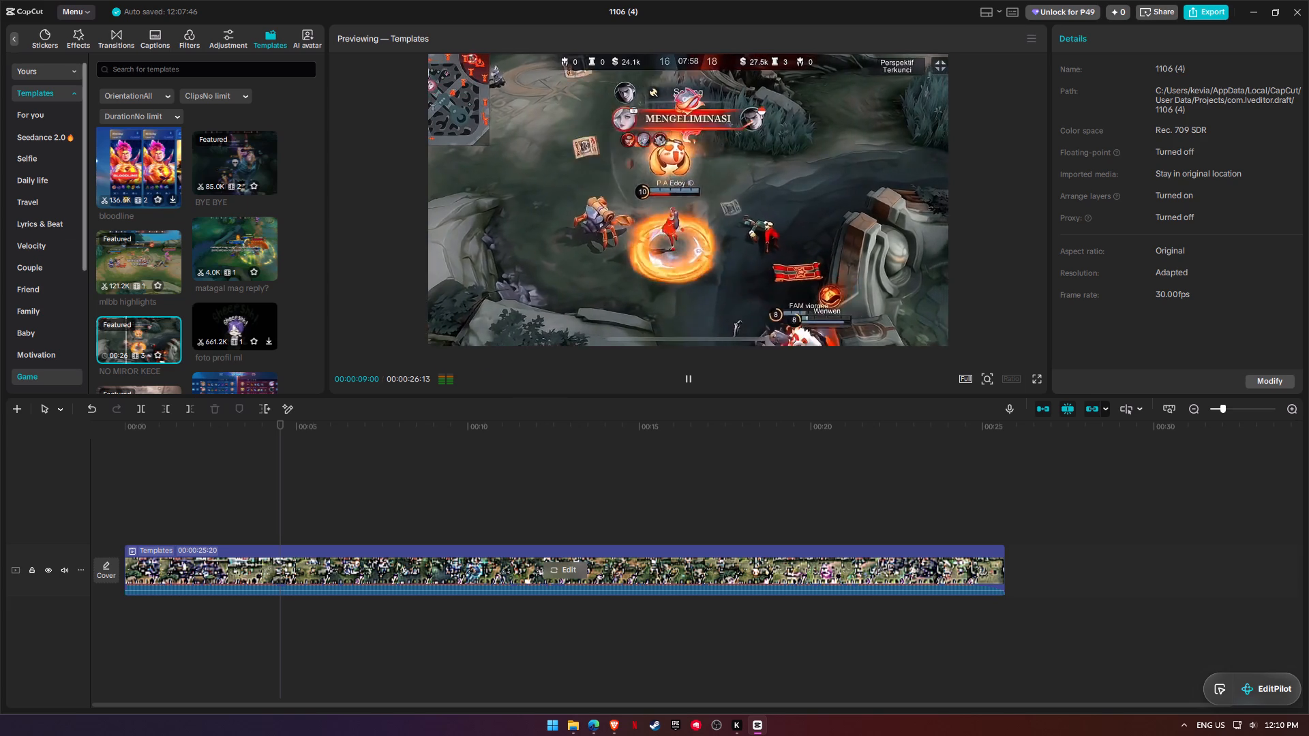
Look further down the Game category and preview the Para sa pabuhat and mlbb template entries.
{"action": "scroll", "coordinate": [174, 235], "scroll_direction": "down", "scroll_amount": 1}
{"action": "scroll", "coordinate": [239, 267], "scroll_direction": "down", "scroll_amount": 1}
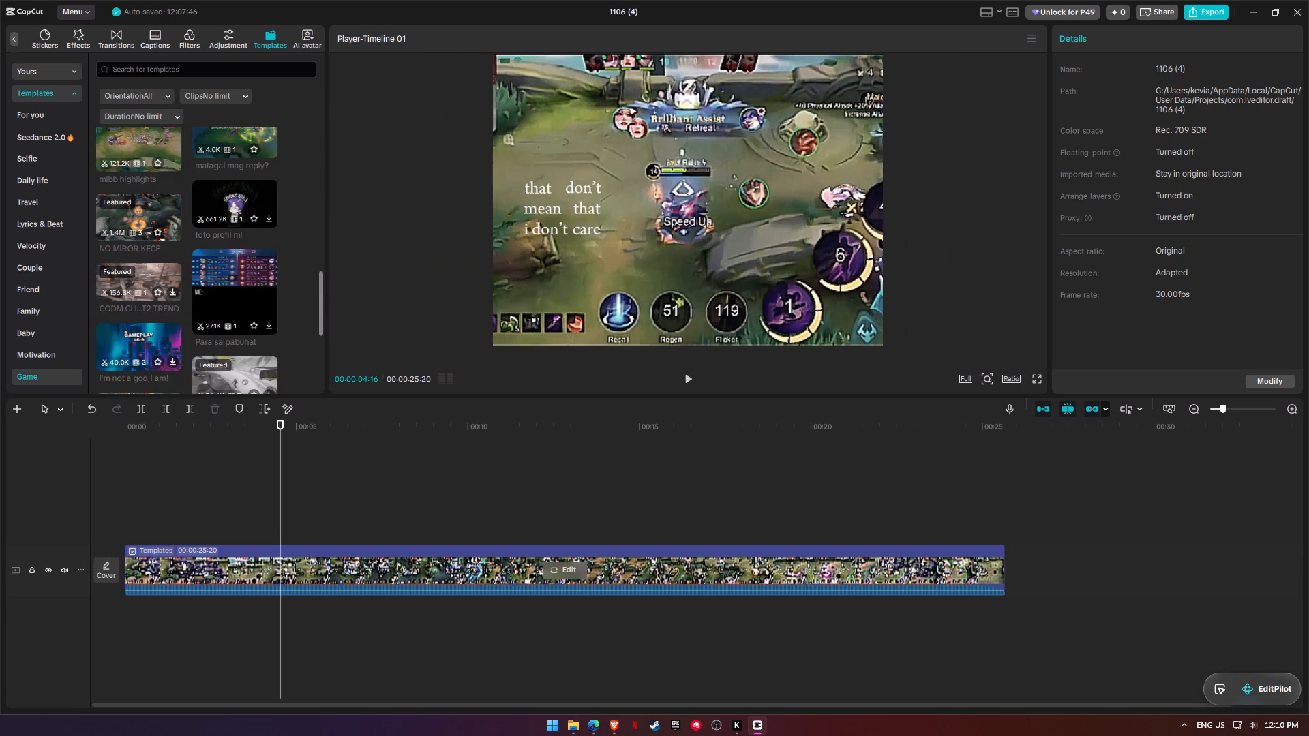
{"action": "scroll", "coordinate": [239, 267], "scroll_direction": "down", "scroll_amount": 1}
{"action": "left_click", "coordinate": [230, 237]}
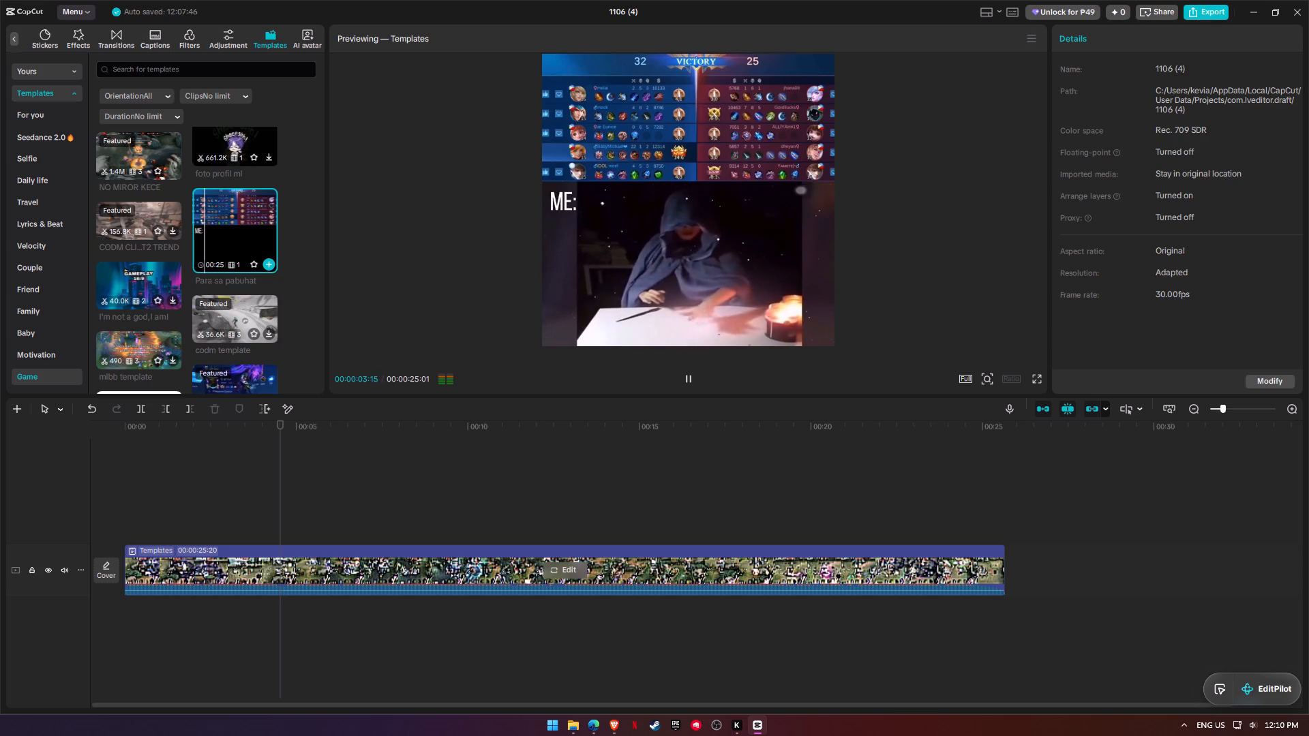
{"action": "scroll", "coordinate": [254, 249], "scroll_direction": "down", "scroll_amount": 1}
{"action": "left_click", "coordinate": [166, 279]}
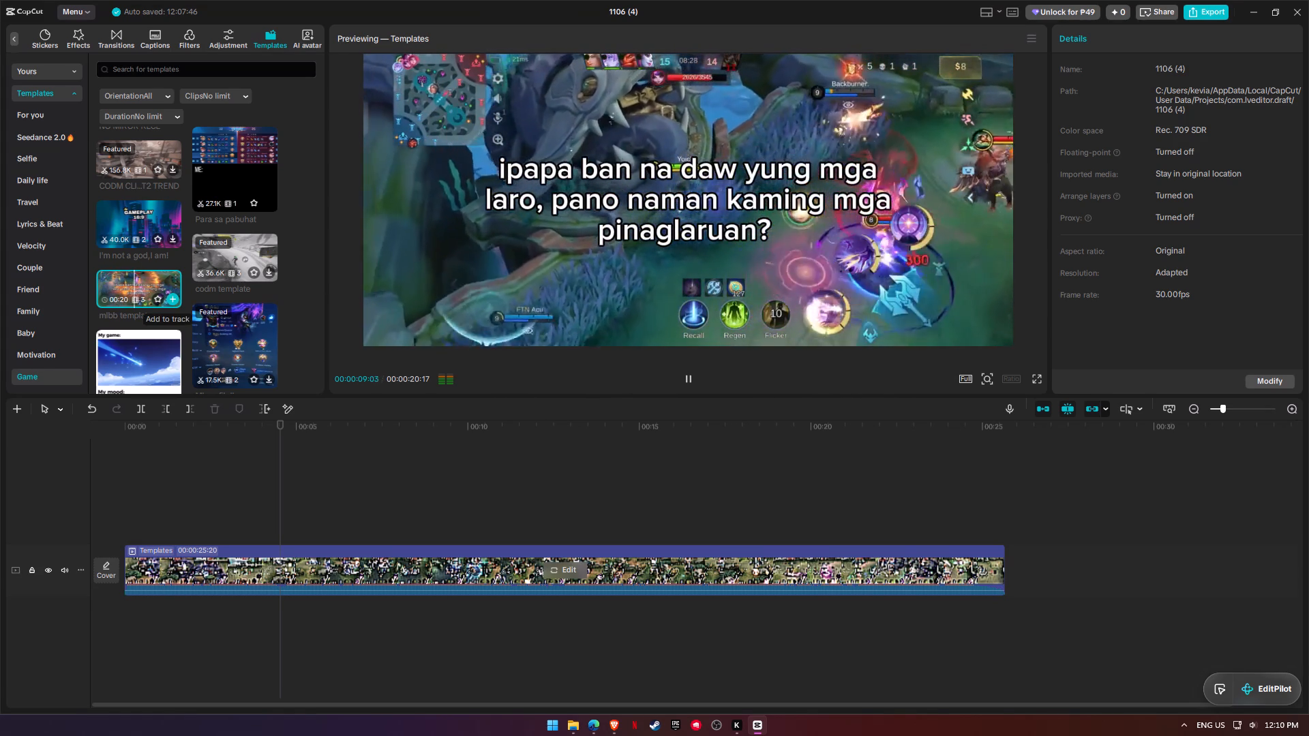
Add the mlbb template to the timeline in front of the existing template clip.
{"action": "left_click", "coordinate": [172, 300]}
{"action": "left_click", "coordinate": [451, 561]}
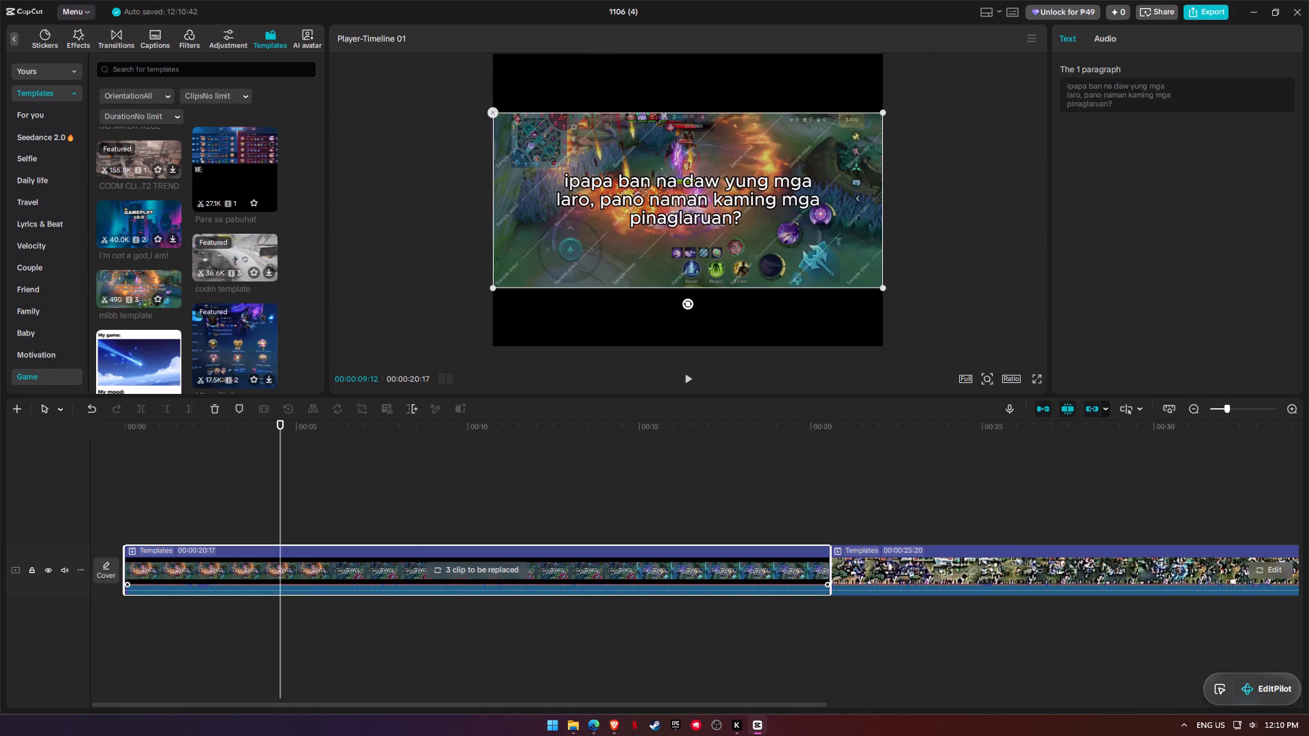
Fill the new template's clip placeholders with the video 1106 (4) from the Uploads folder.
{"action": "left_click", "coordinate": [455, 572]}
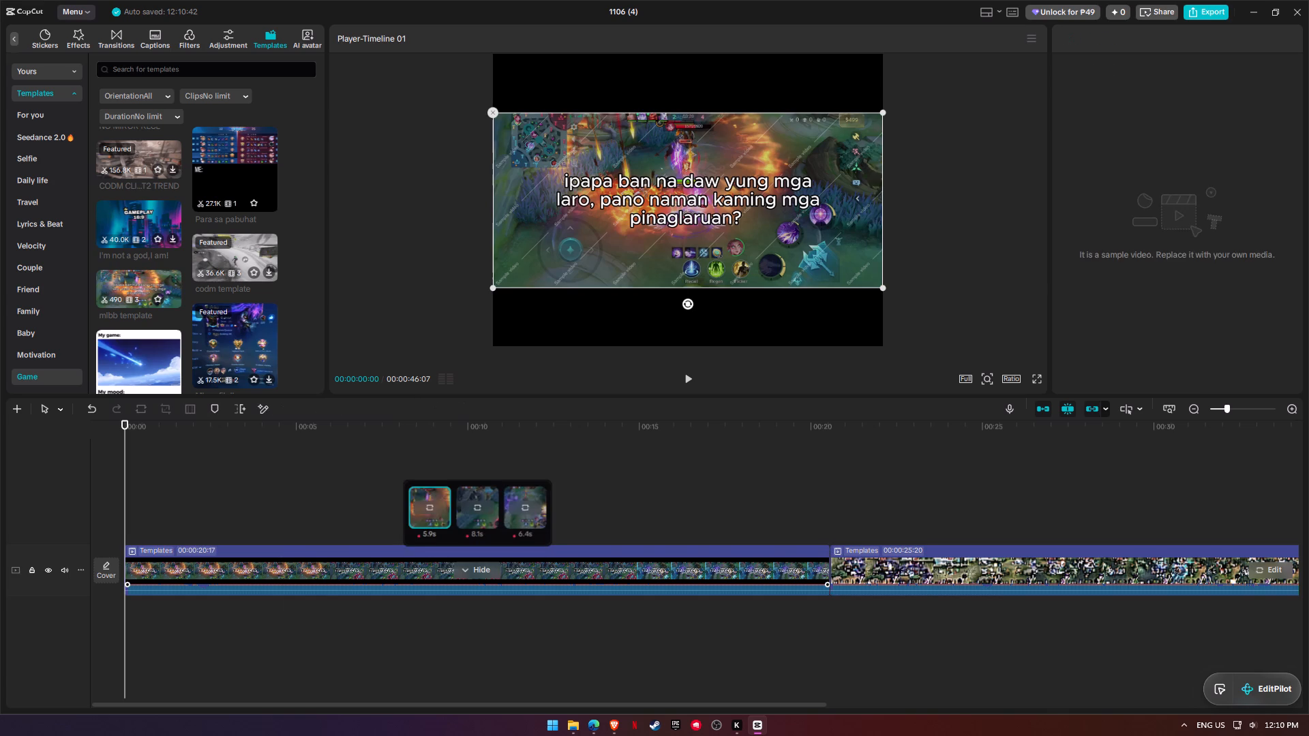
{"action": "left_click", "coordinate": [436, 510]}
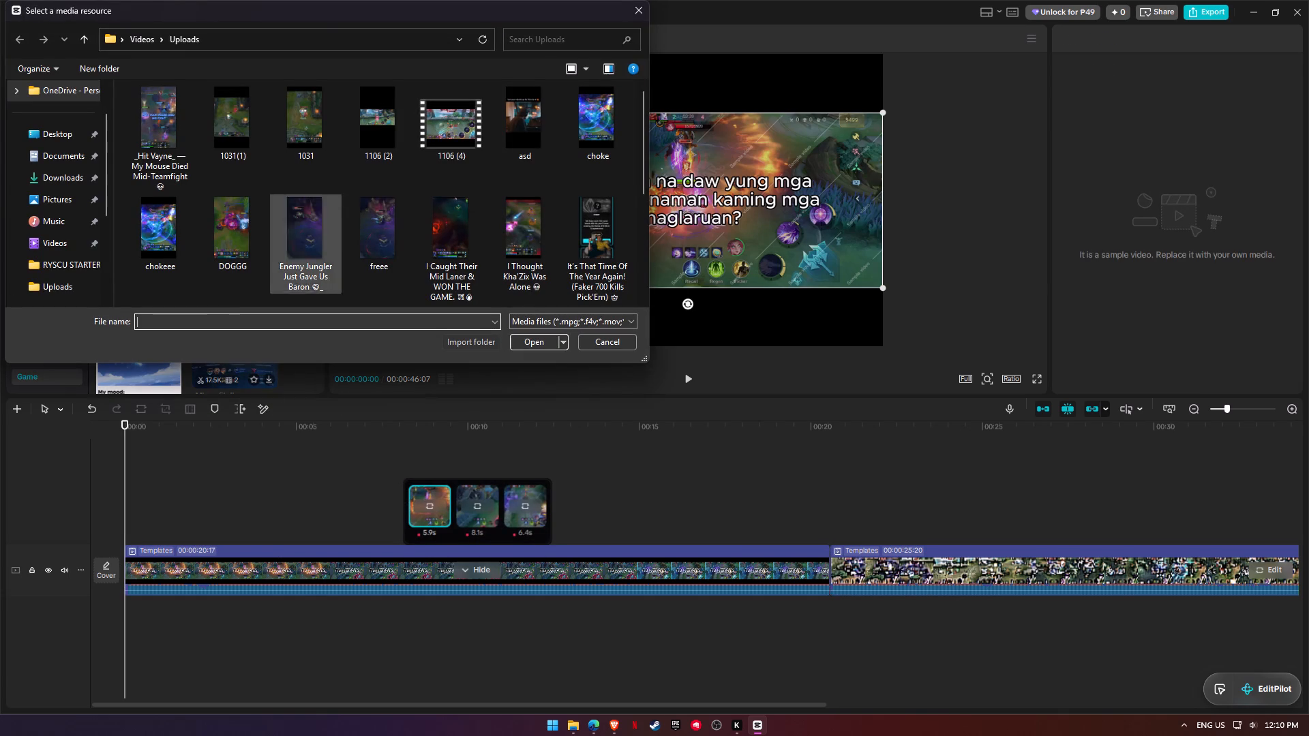
{"action": "left_click", "coordinate": [417, 125]}
{"action": "left_click", "coordinate": [524, 343]}
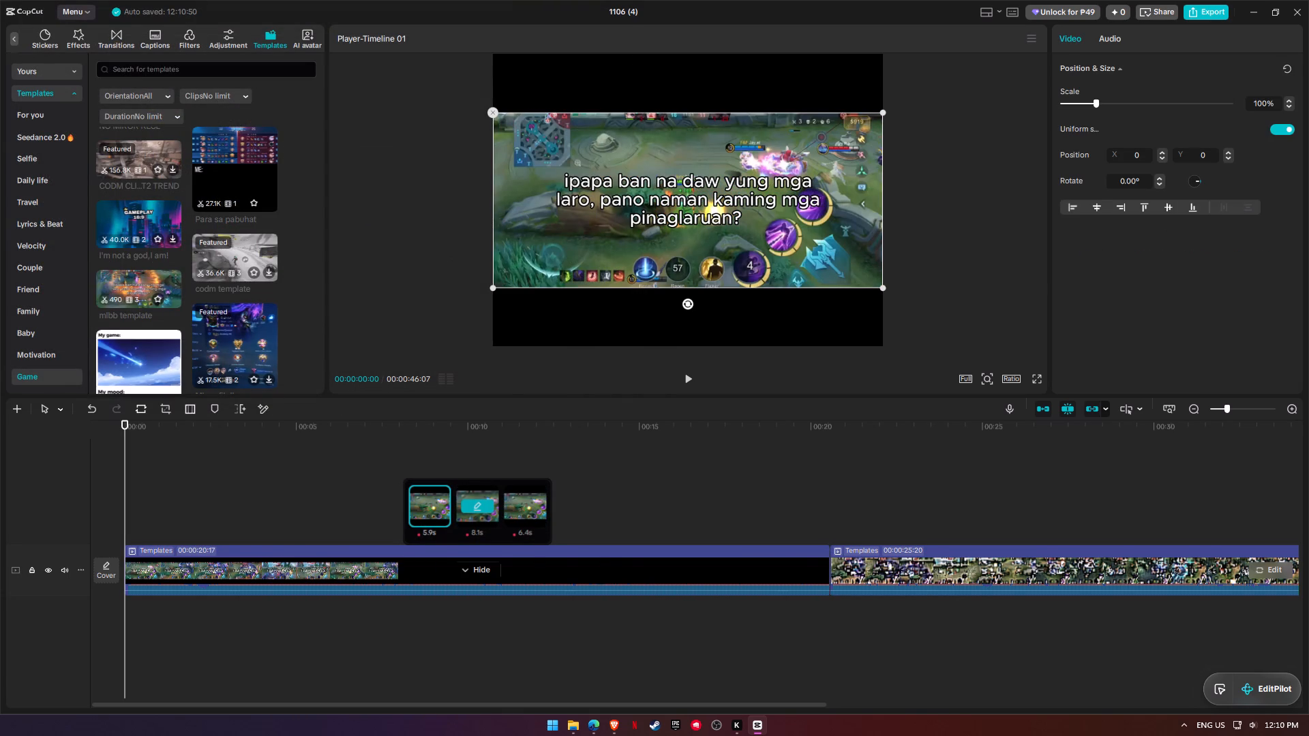
Trim the first 5.9s clip to a fight section further into the footage and play back the result.
{"action": "left_click", "coordinate": [430, 510]}
{"action": "left_click", "coordinate": [480, 566]}
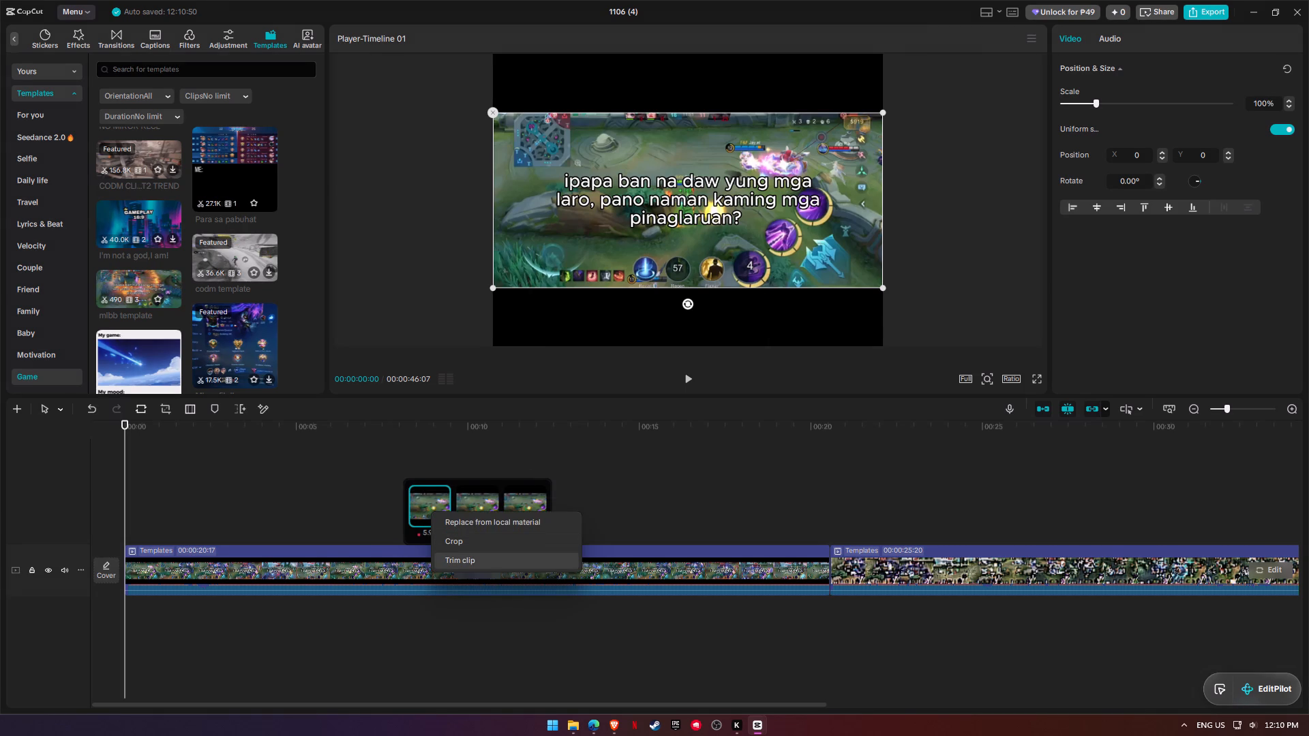
{"action": "left_click_drag", "start_coordinate": [644, 463], "coordinate": [616, 459]}
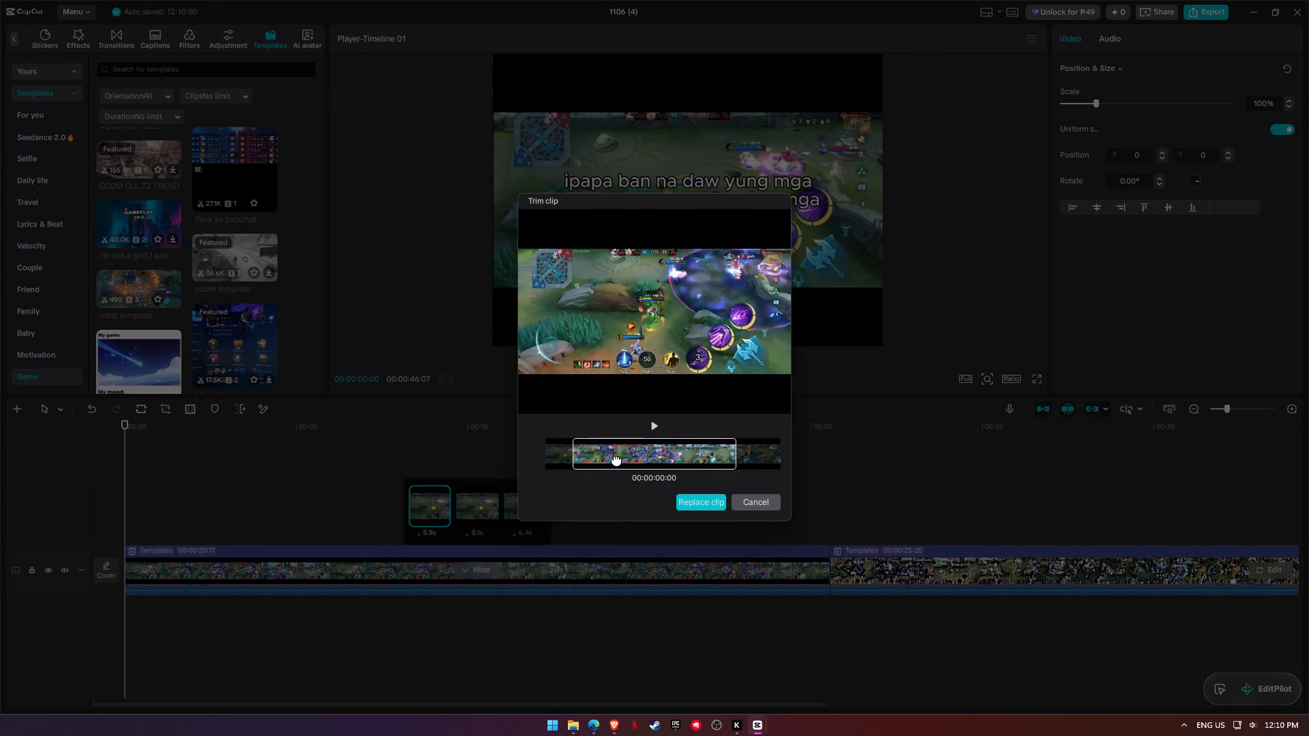
{"action": "left_click_drag", "start_coordinate": [616, 459], "coordinate": [593, 459]}
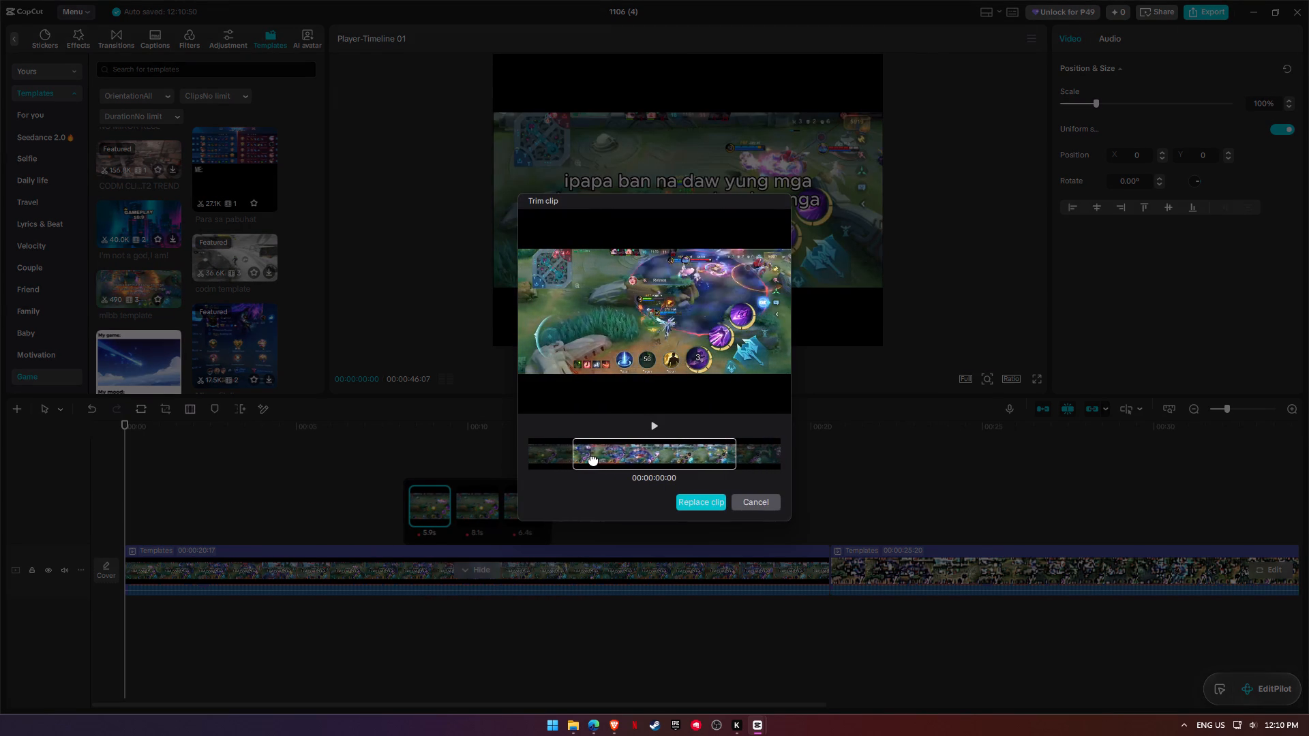
{"action": "left_click_drag", "start_coordinate": [593, 459], "coordinate": [595, 459]}
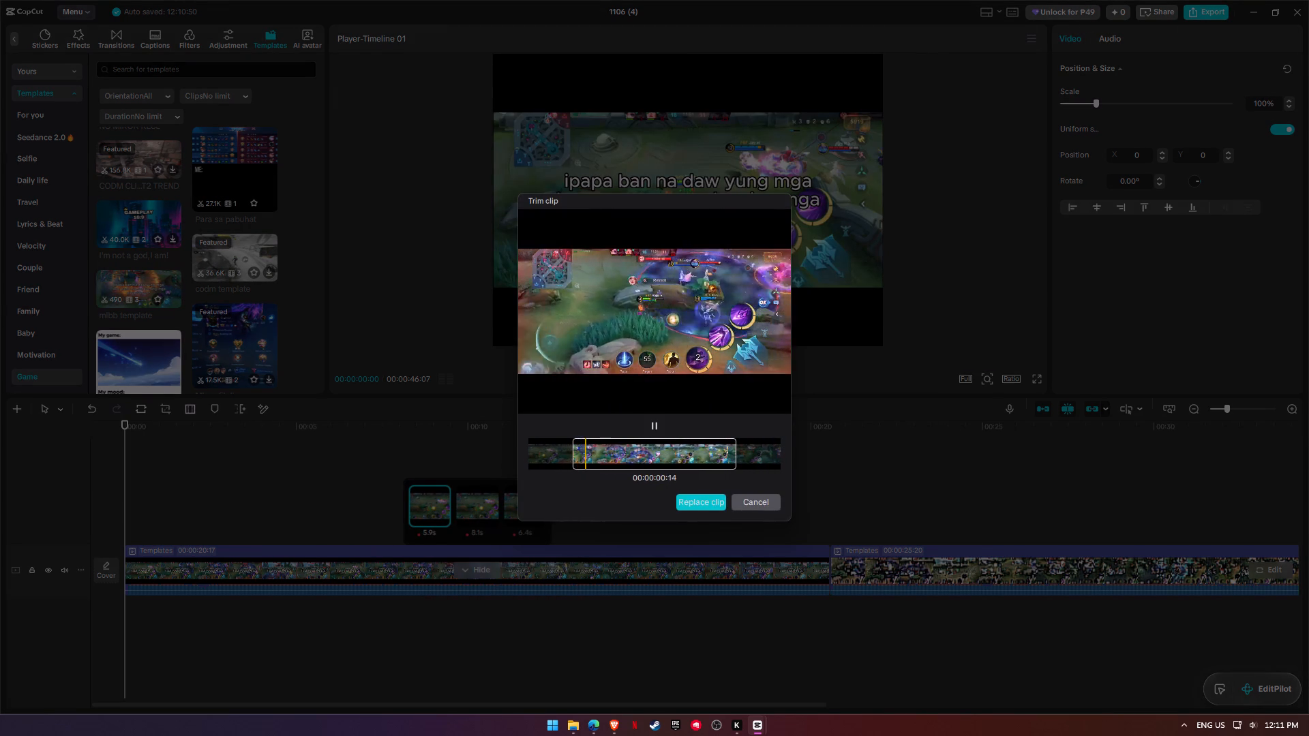
{"action": "left_click", "coordinate": [691, 501]}
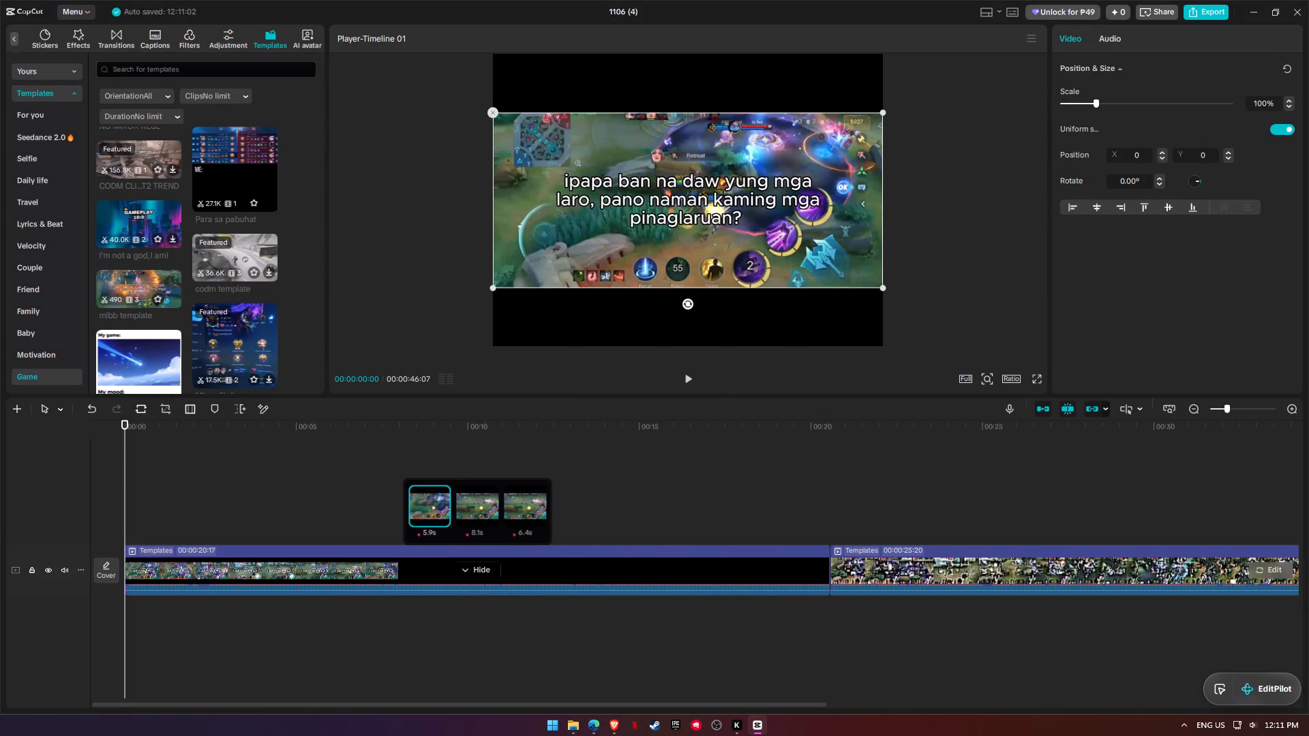
{"action": "left_click", "coordinate": [687, 376]}
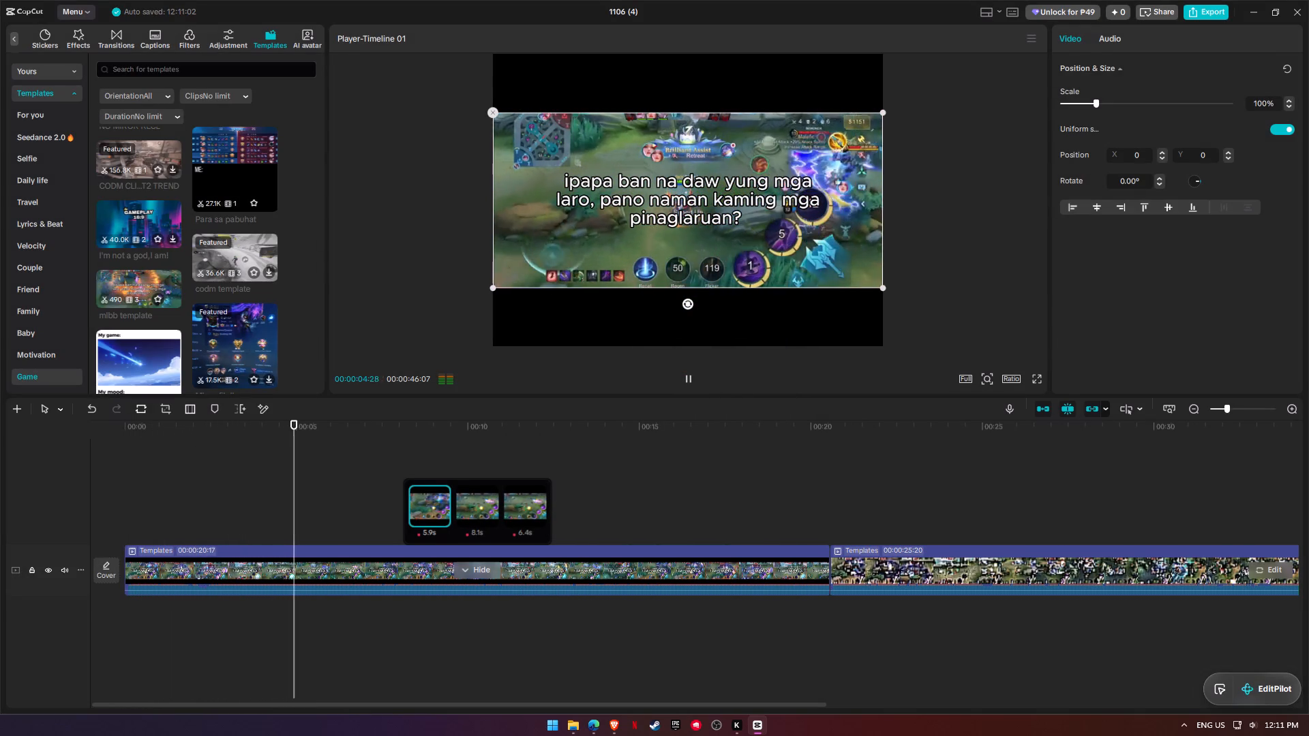
{"action": "left_click", "coordinate": [685, 378]}
Trim the second 8.1s clip to a different fight section further into the footage, checking how the selection ends.
{"action": "left_click", "coordinate": [479, 506]}
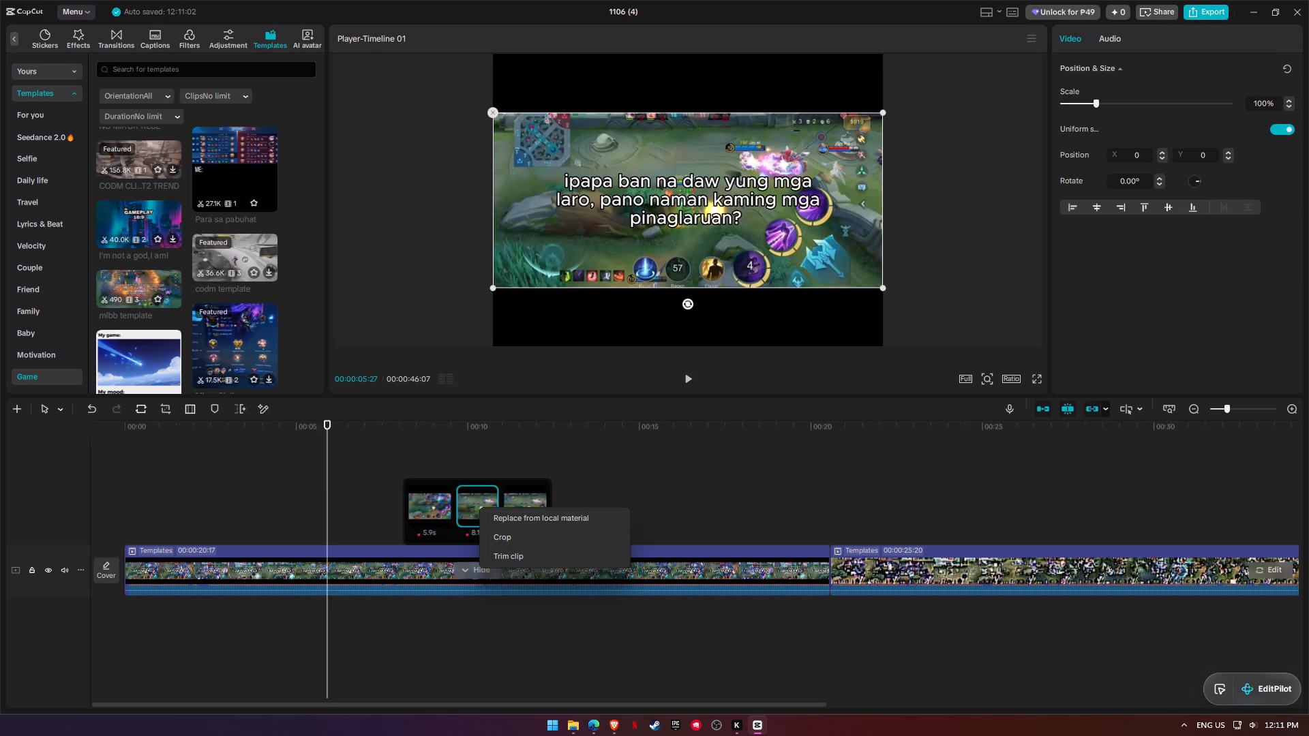
{"action": "left_click", "coordinate": [511, 560]}
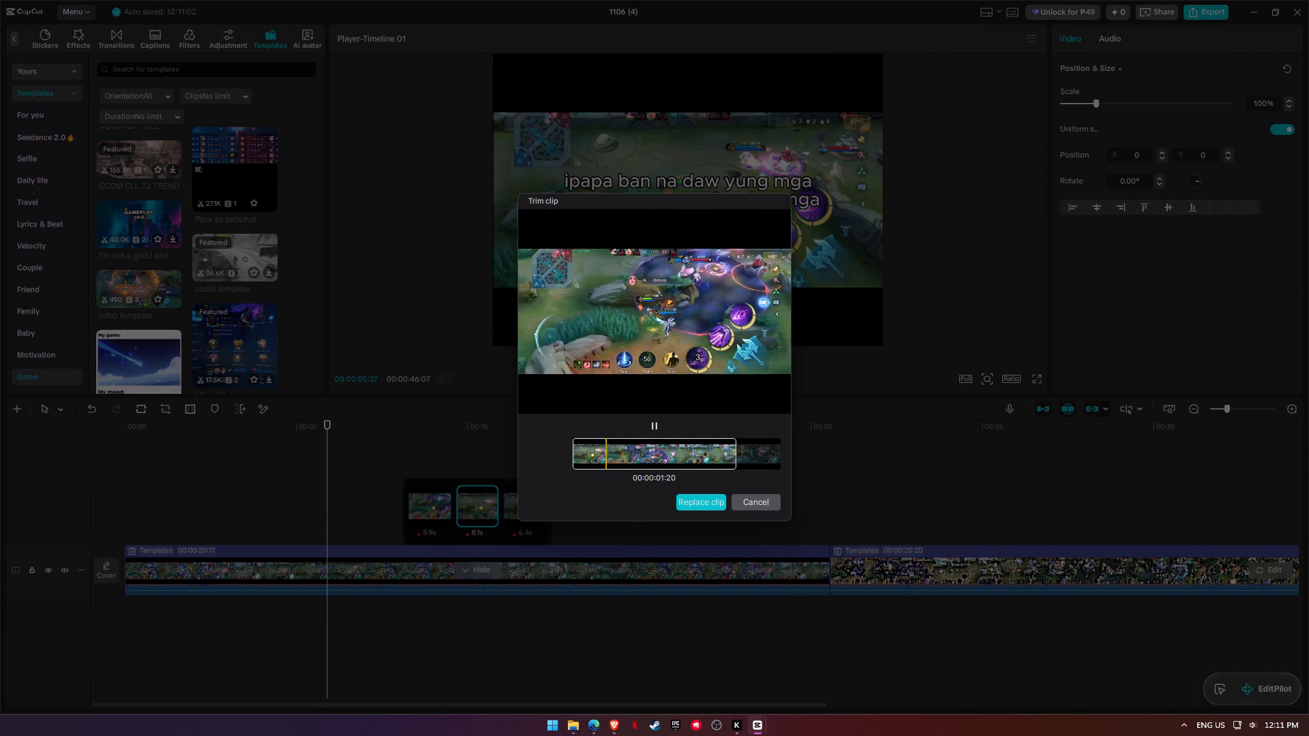
{"action": "left_click_drag", "start_coordinate": [654, 459], "coordinate": [567, 459]}
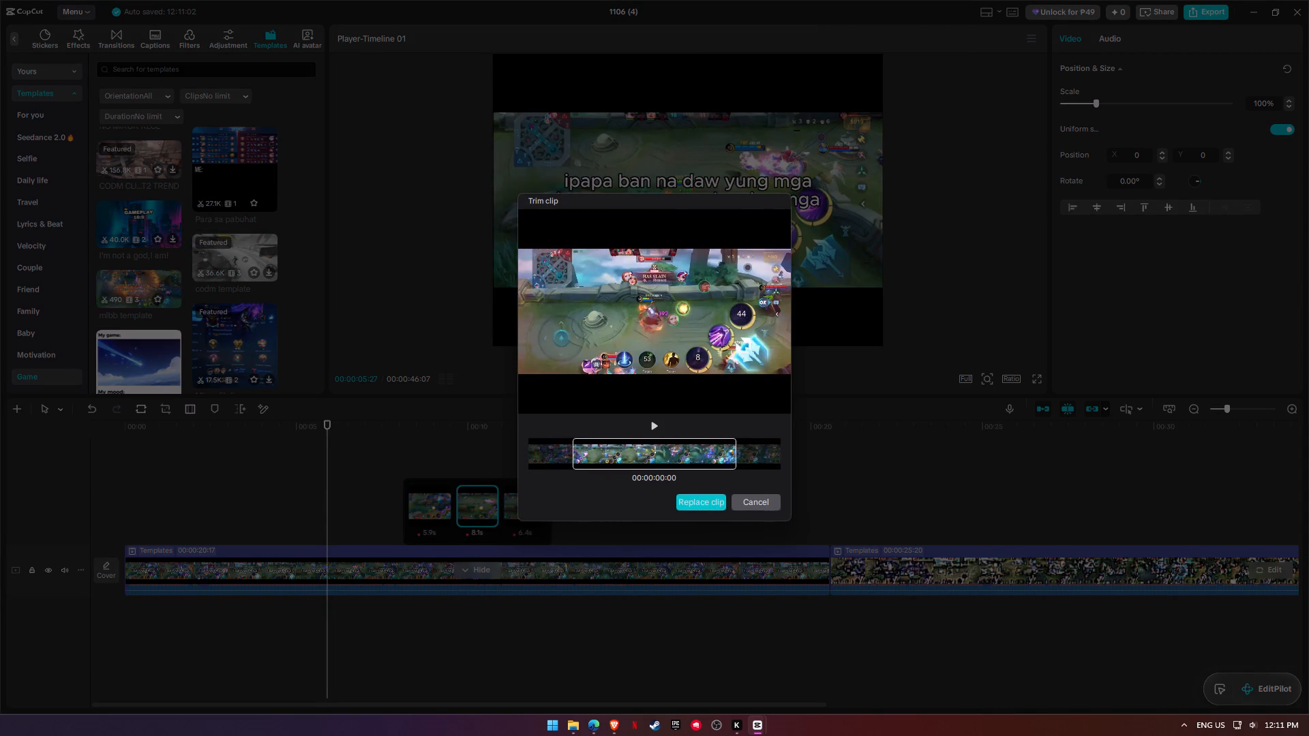
{"action": "left_click_drag", "start_coordinate": [567, 459], "coordinate": [498, 459]}
{"action": "left_click_drag", "start_coordinate": [669, 458], "coordinate": [671, 457]}
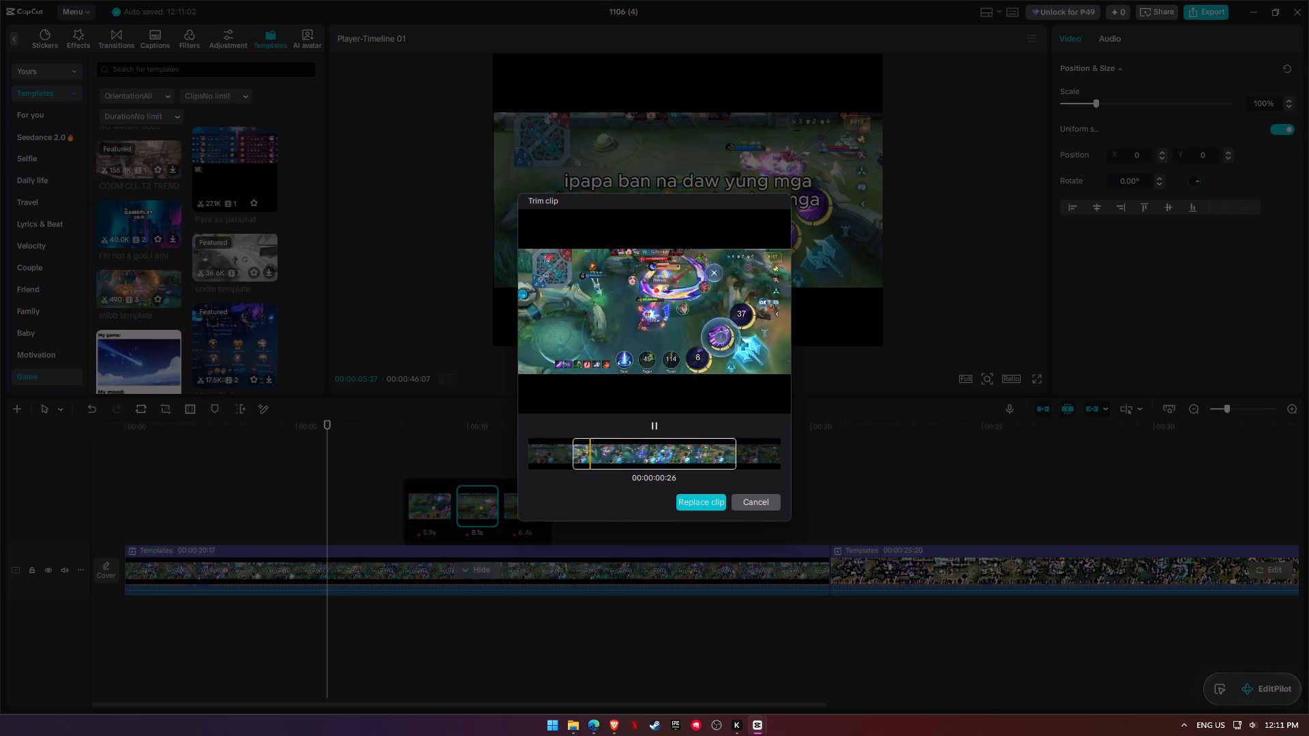
{"action": "left_click_drag", "start_coordinate": [671, 457], "coordinate": [682, 457]}
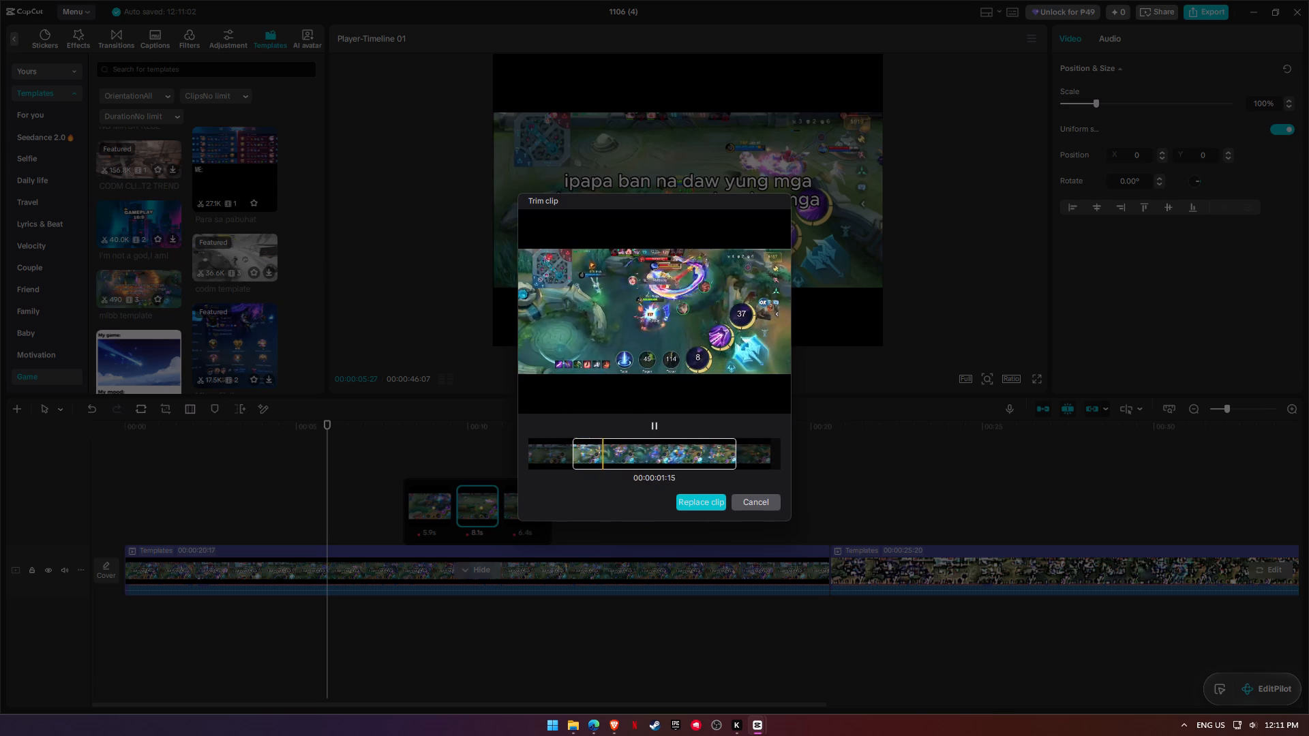
{"action": "left_click", "coordinate": [724, 450]}
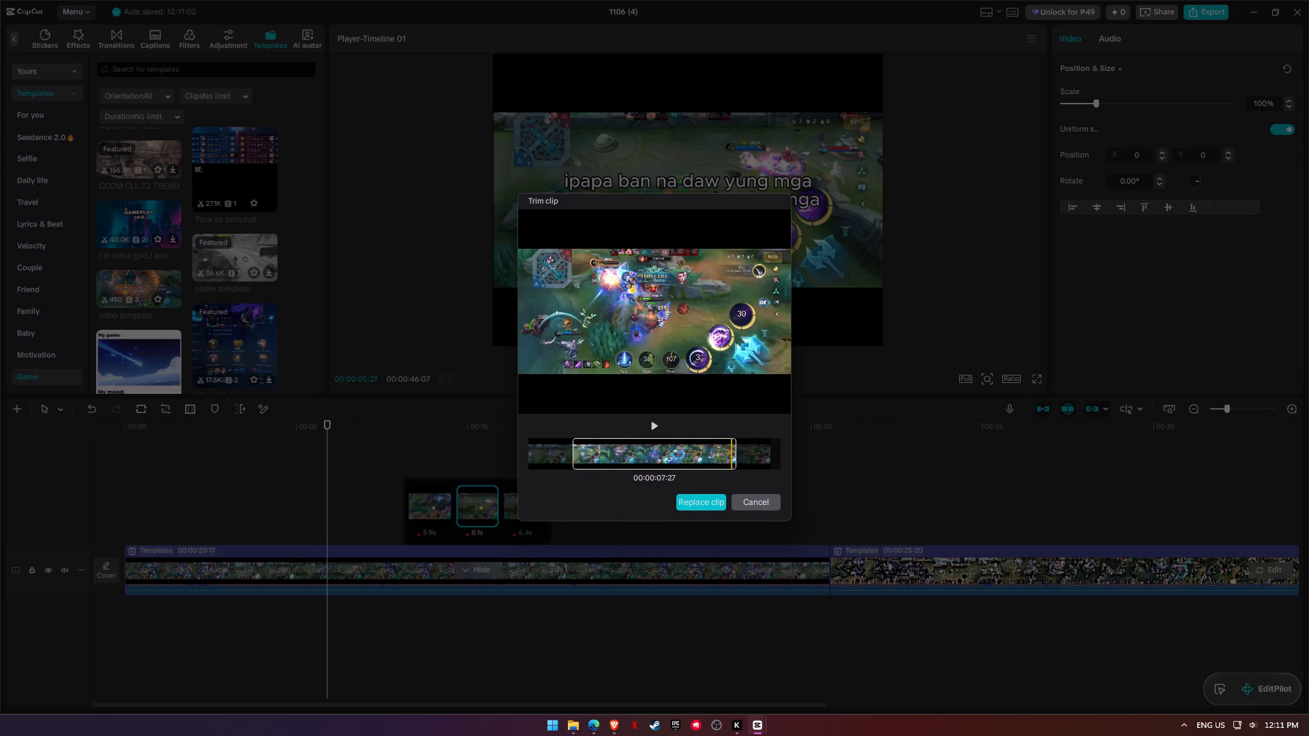
{"action": "left_click", "coordinate": [704, 505]}
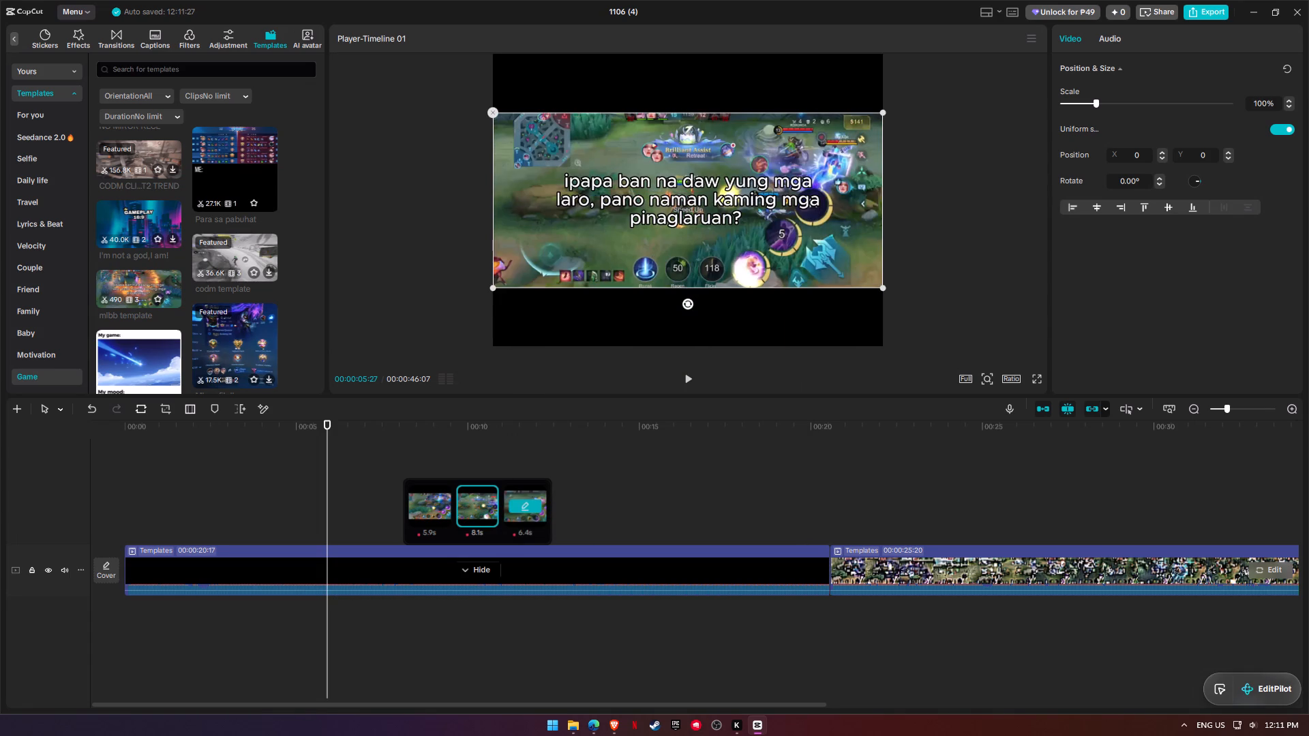
Trim the third 6.4s clip to the fight section at the very end of the footage and apply it.
{"action": "left_click", "coordinate": [532, 506]}
{"action": "left_click", "coordinate": [577, 549]}
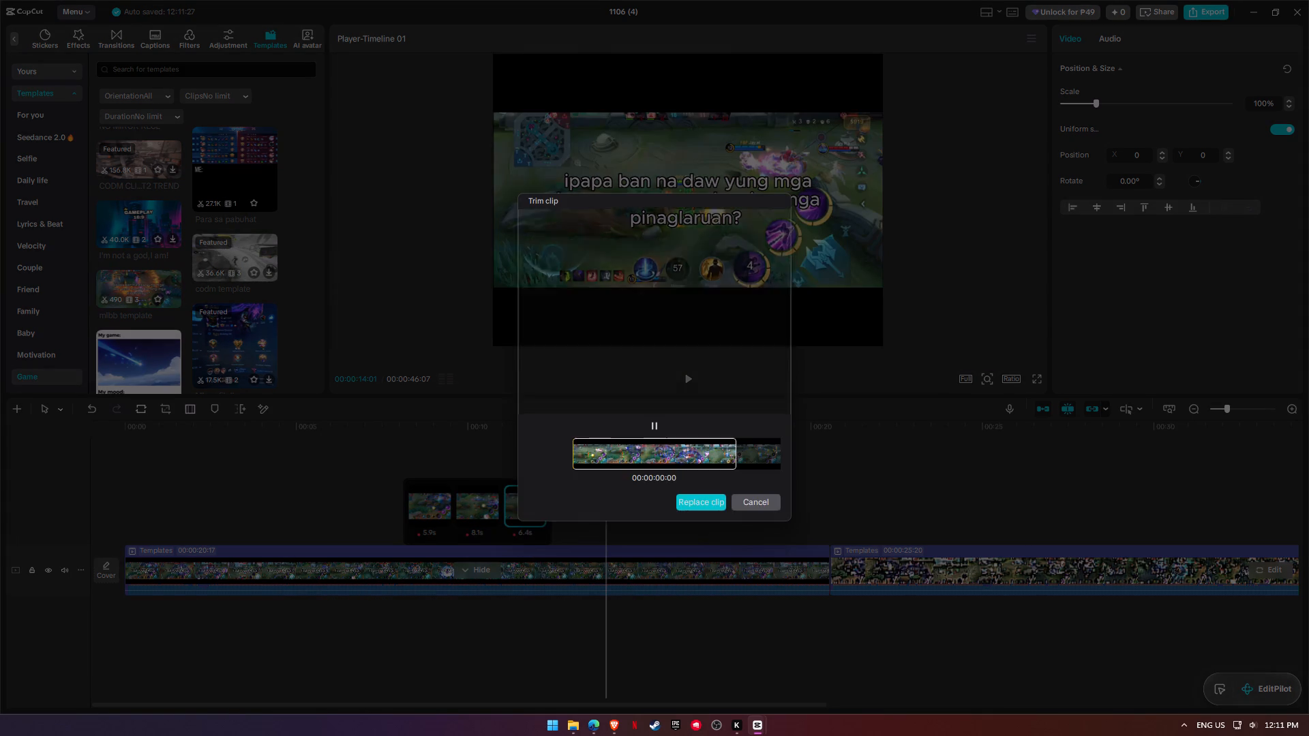
{"action": "left_click_drag", "start_coordinate": [691, 458], "coordinate": [495, 459]}
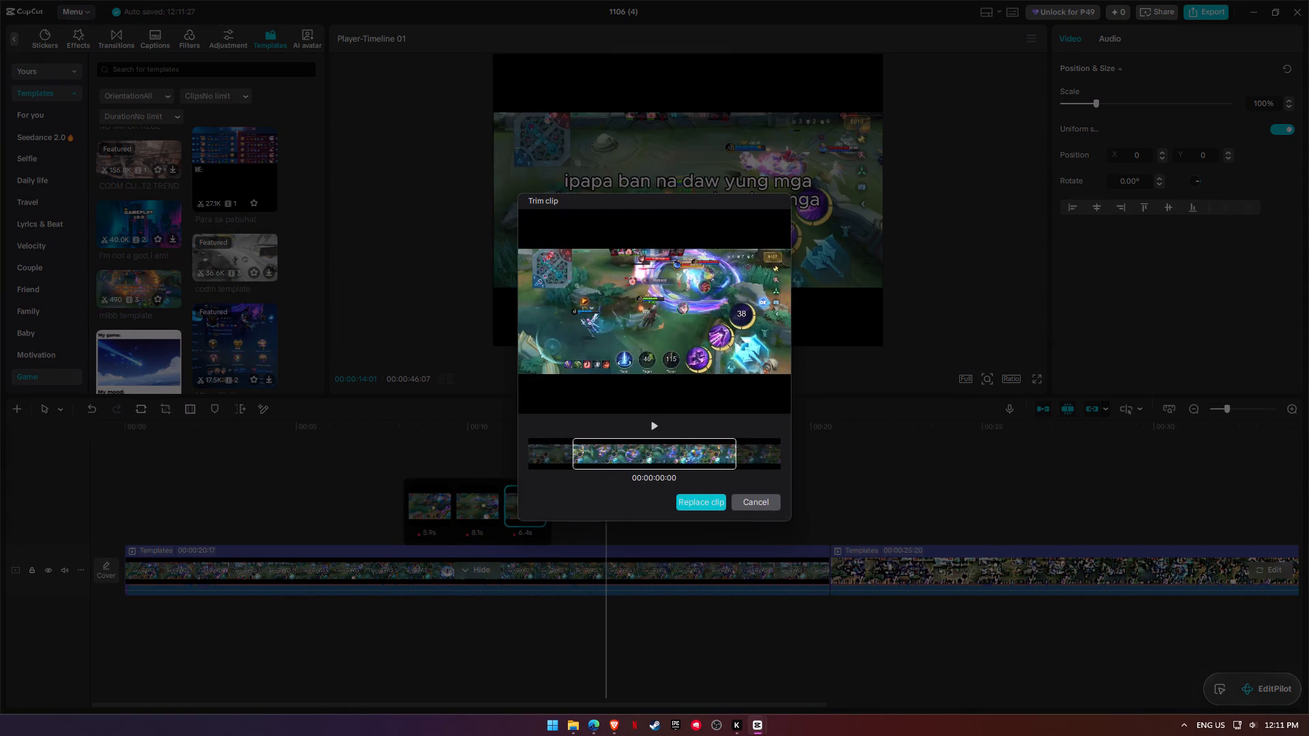
{"action": "left_click_drag", "start_coordinate": [495, 459], "coordinate": [399, 459]}
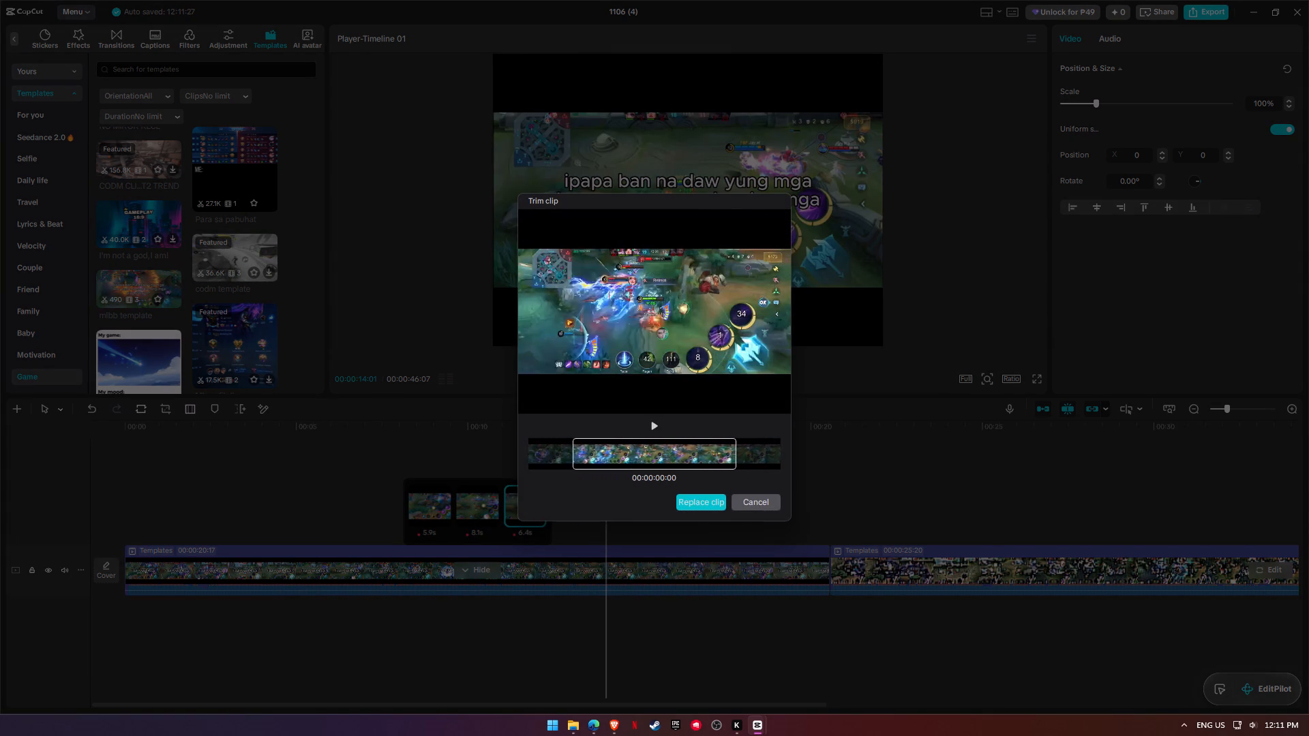
{"action": "left_click_drag", "start_coordinate": [399, 459], "coordinate": [301, 459]}
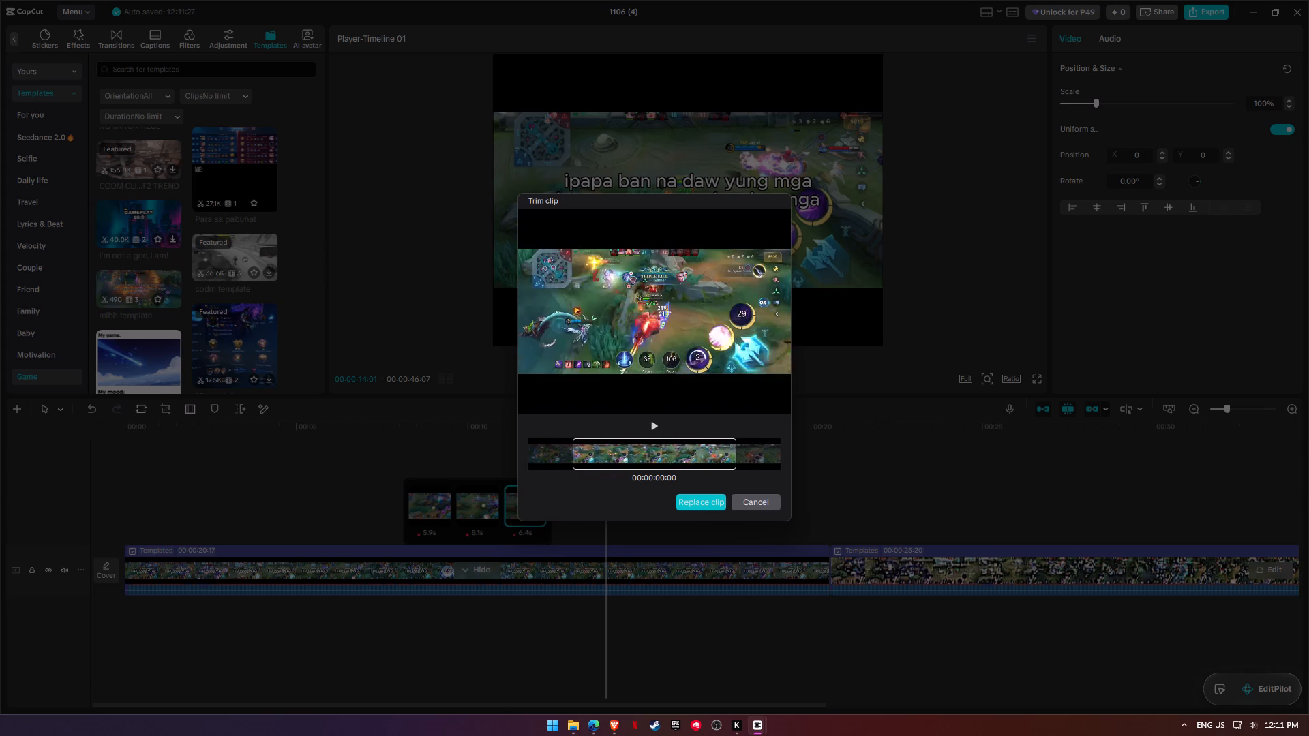
{"action": "left_click_drag", "start_coordinate": [301, 459], "coordinate": [160, 461]}
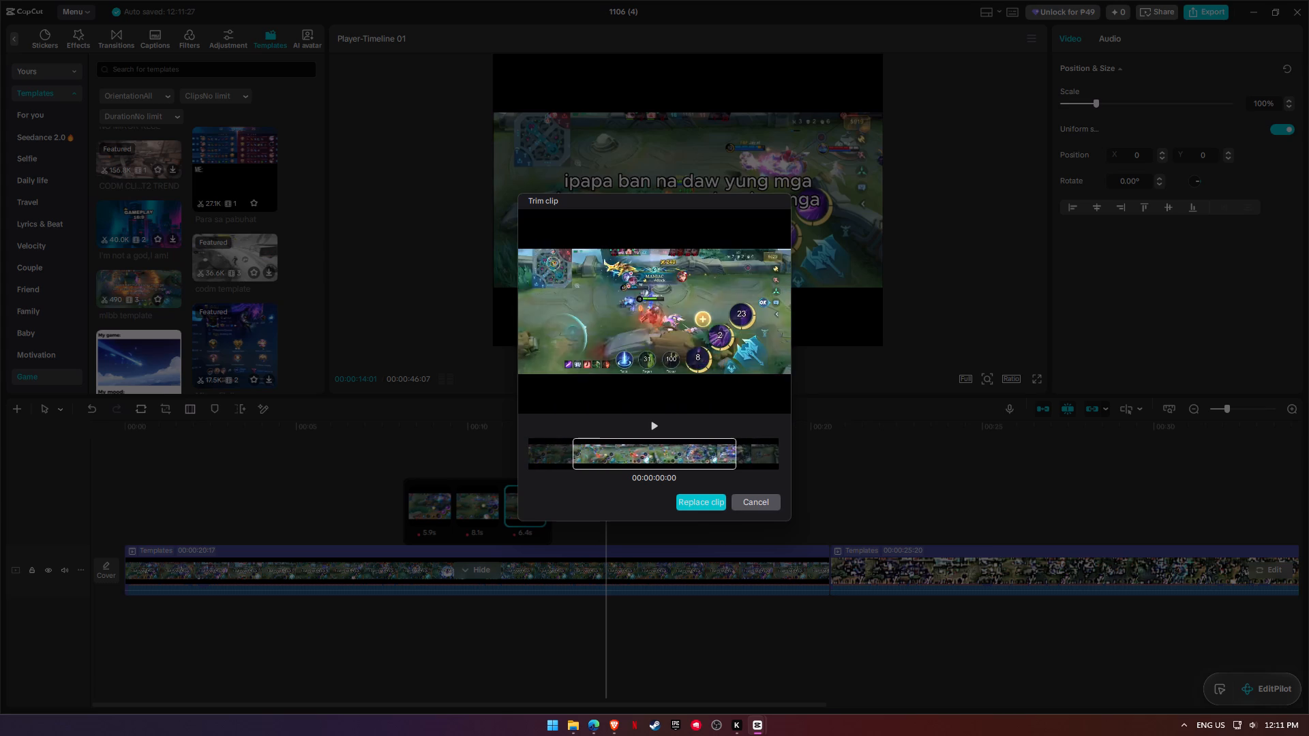
{"action": "left_click_drag", "start_coordinate": [160, 461], "coordinate": [232, 462]}
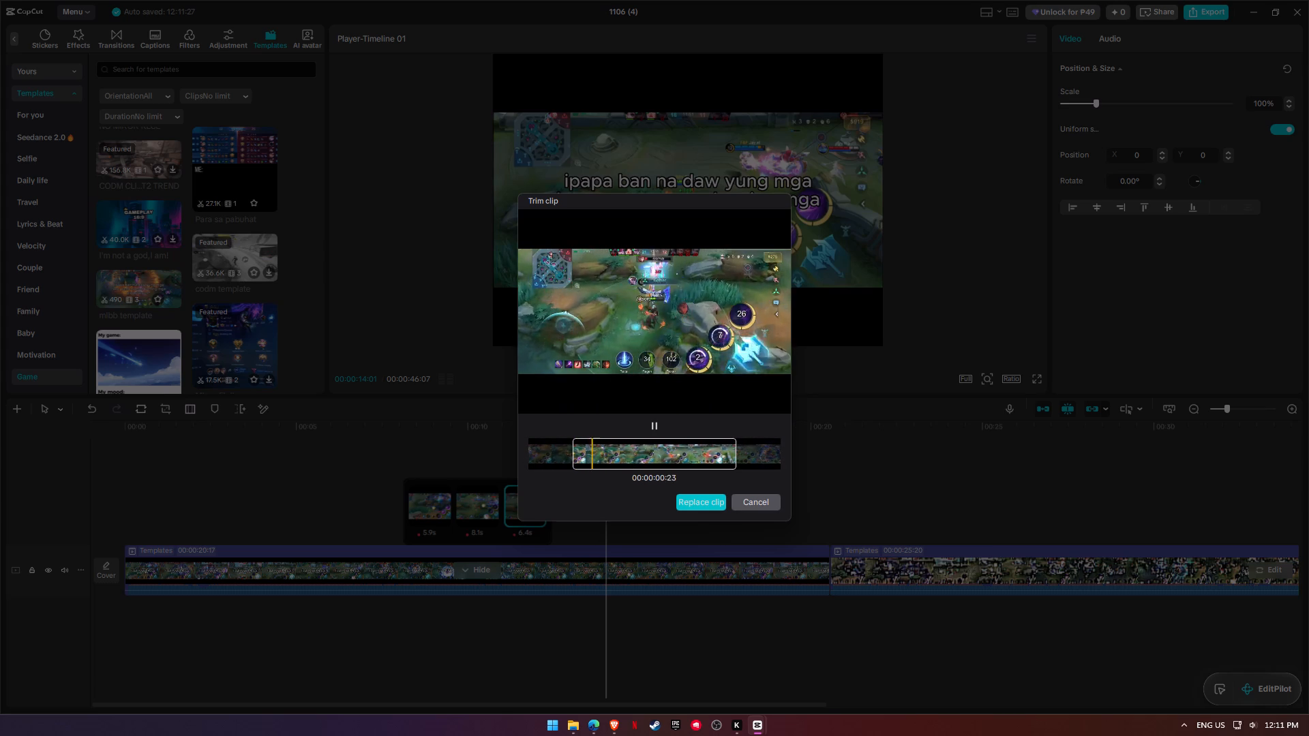
{"action": "left_click_drag", "start_coordinate": [661, 455], "coordinate": [491, 449]}
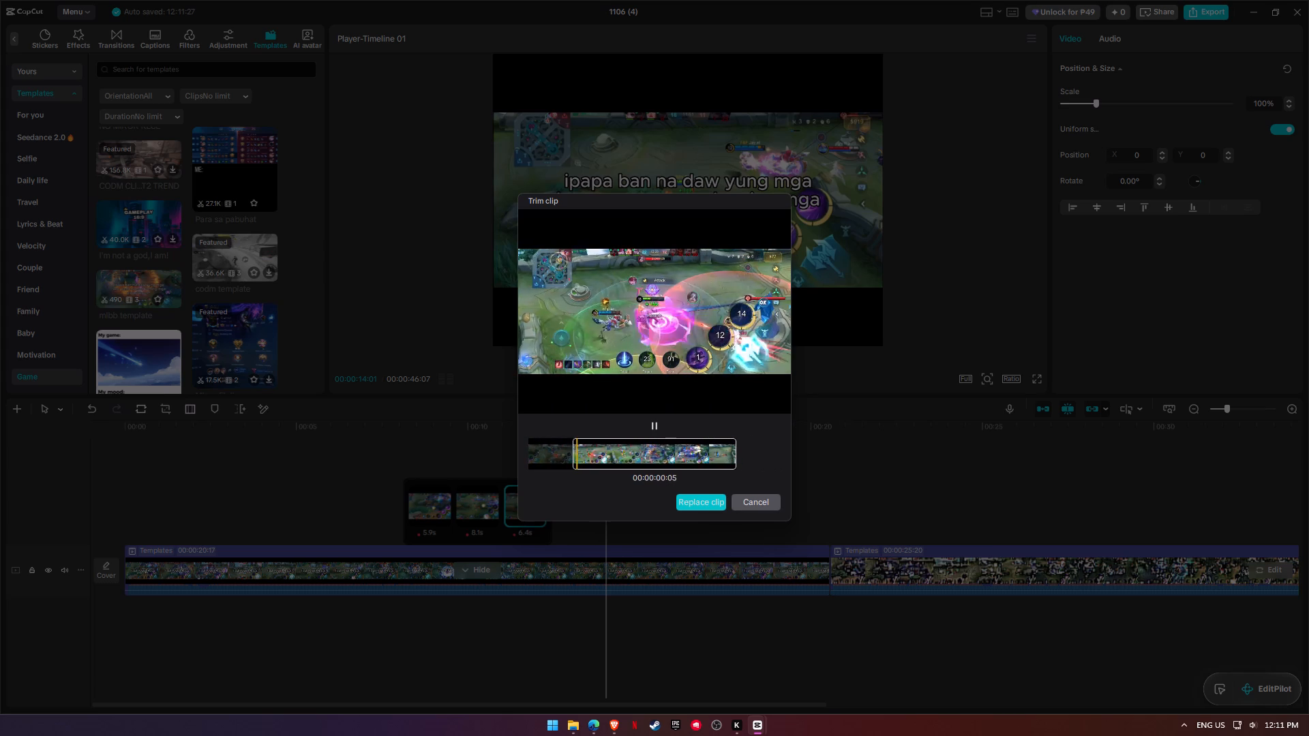
{"action": "left_click_drag", "start_coordinate": [631, 459], "coordinate": [607, 458]}
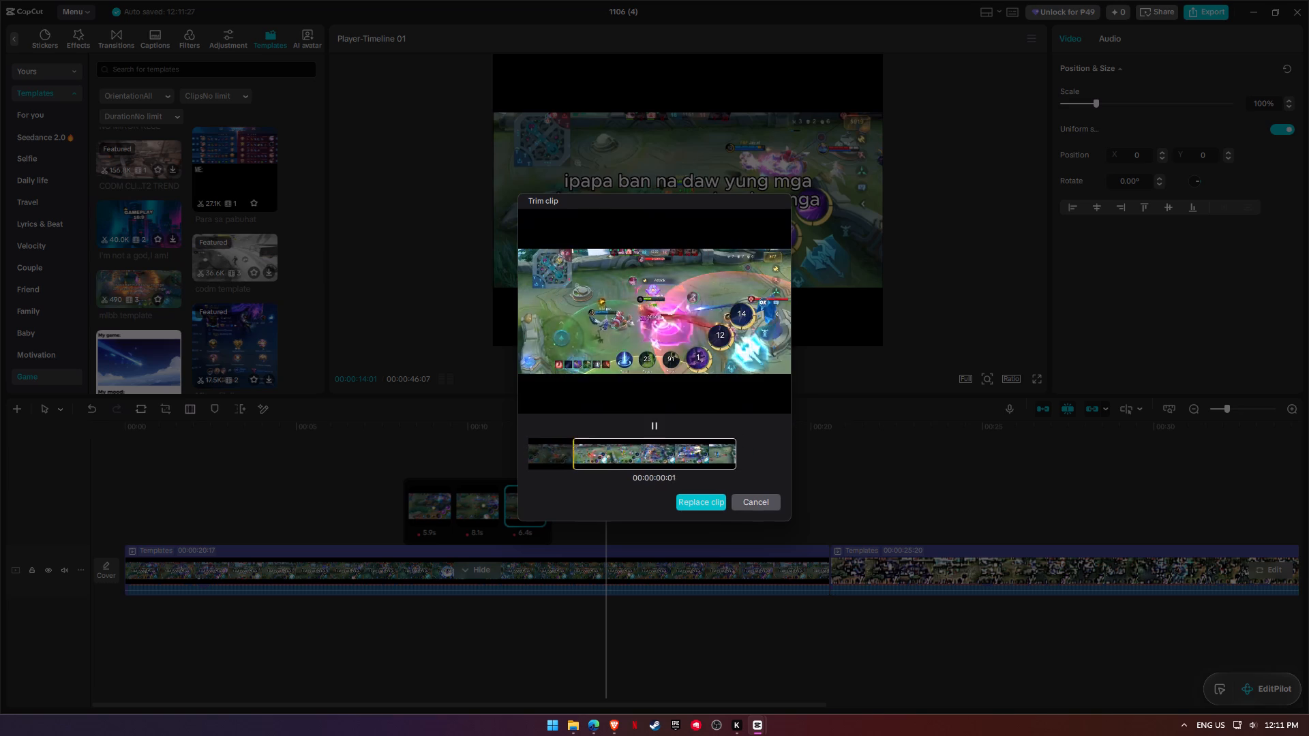
{"action": "left_click", "coordinate": [700, 506]}
Check the frame where the first 5.9s clip's trim selection ends, keeping its current section.
{"action": "left_click", "coordinate": [477, 501]}
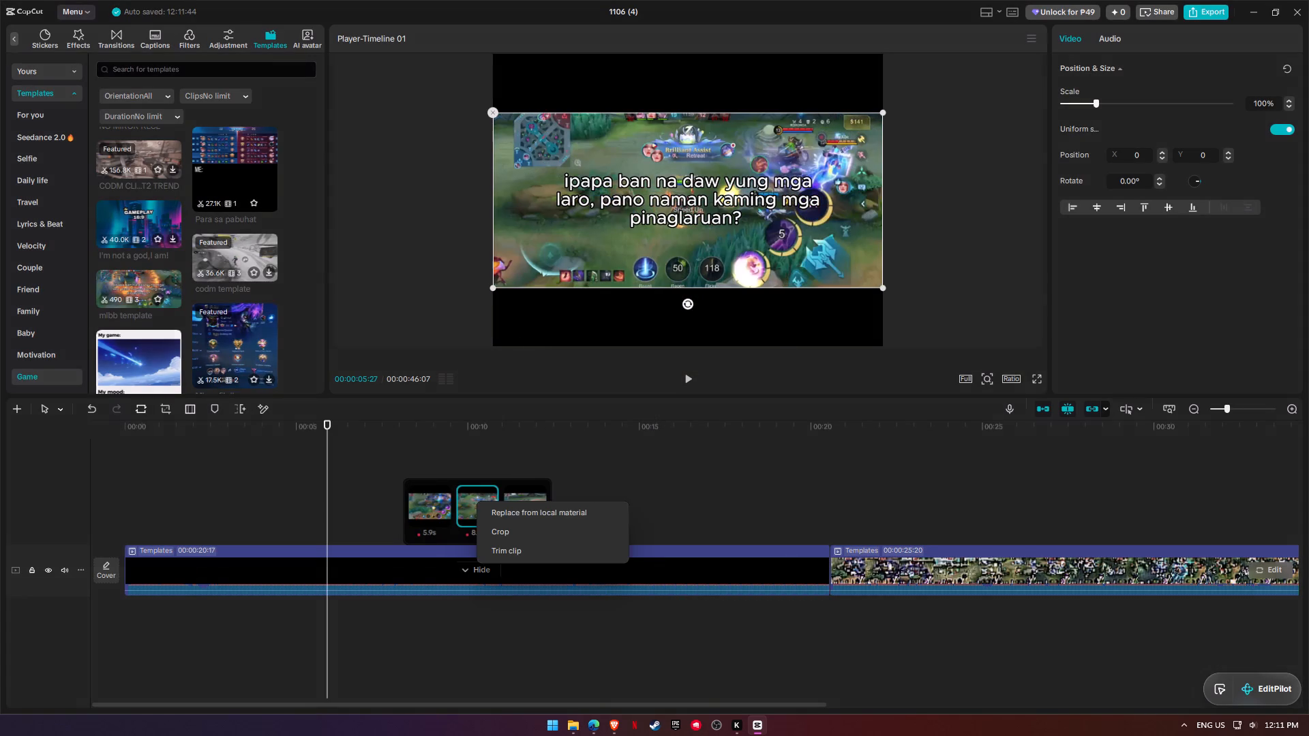
{"action": "left_click", "coordinate": [408, 501]}
{"action": "left_click", "coordinate": [432, 501]}
{"action": "left_click", "coordinate": [475, 548]}
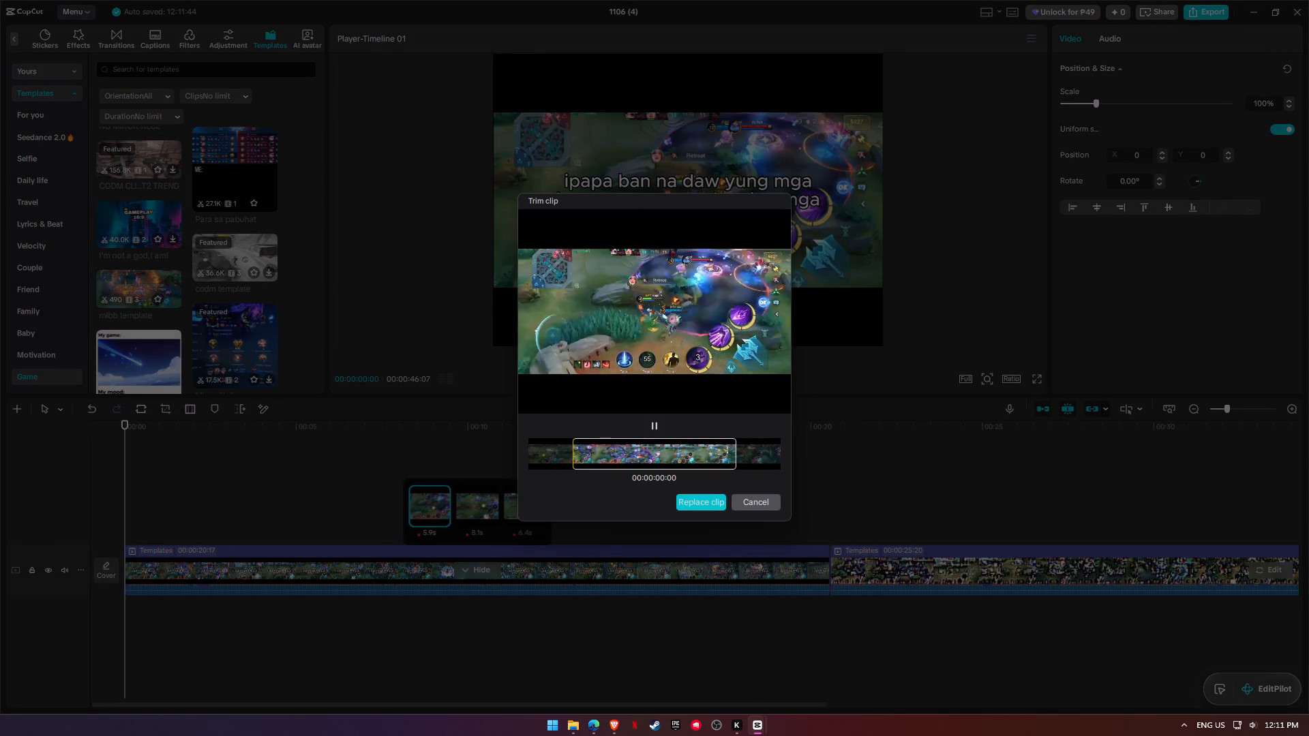
{"action": "left_click", "coordinate": [717, 457]}
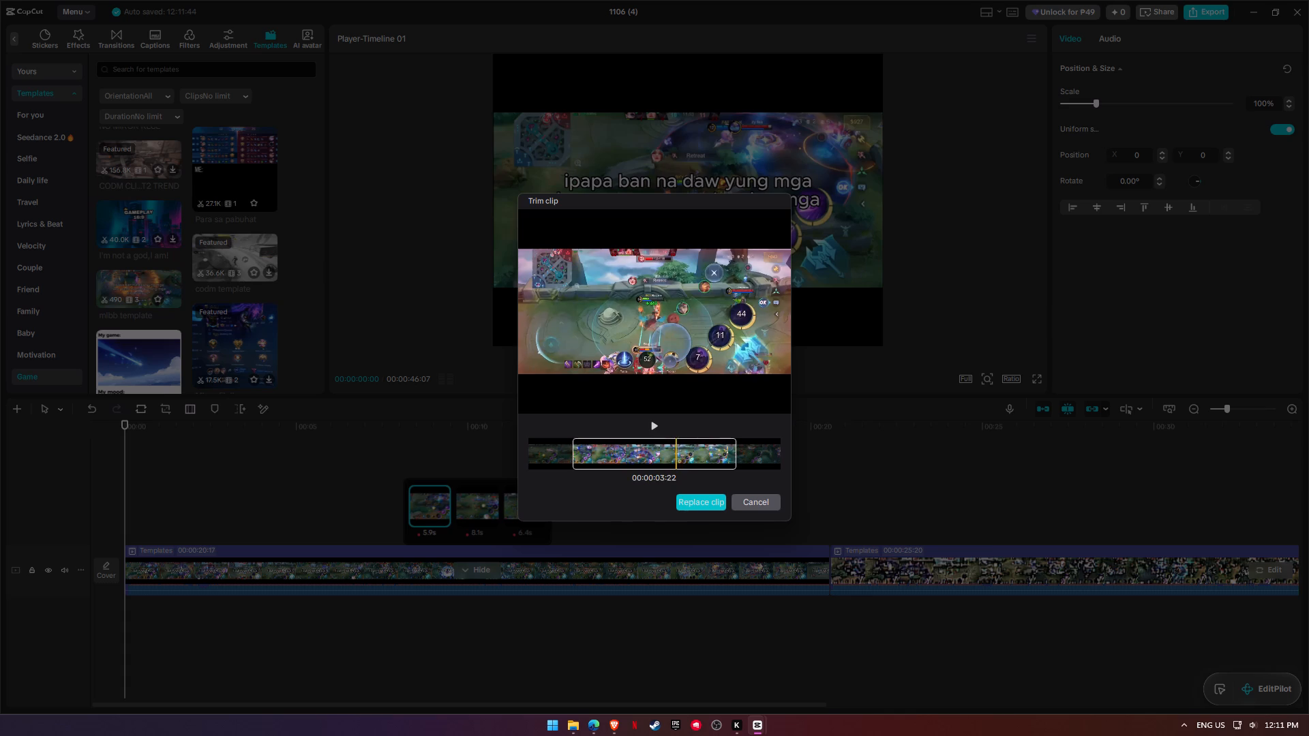
{"action": "left_click", "coordinate": [736, 457]}
{"action": "left_click", "coordinate": [704, 504]}
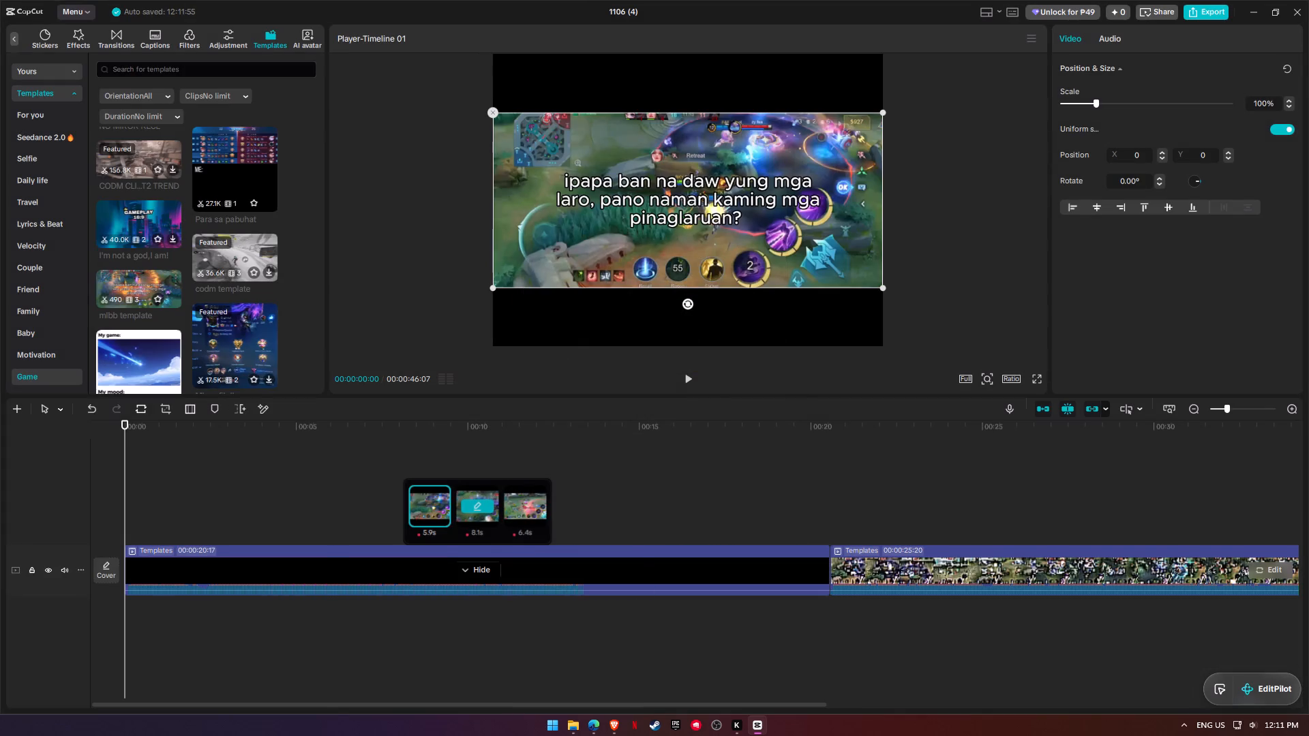
Move the second 8.1s clip's trim selection to begin where the first clip's section ends, and preview its ending.
{"action": "left_click", "coordinate": [491, 502]}
{"action": "left_click", "coordinate": [526, 557]}
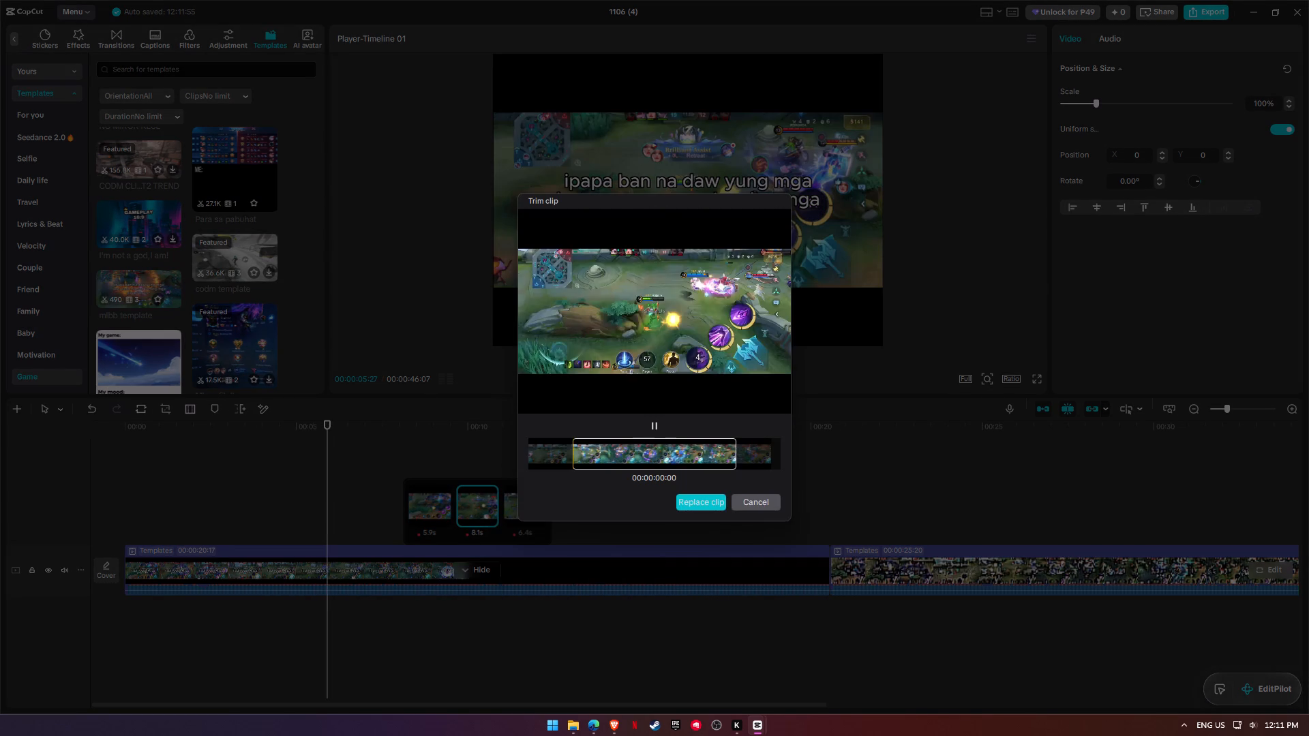
{"action": "left_click_drag", "start_coordinate": [680, 450], "coordinate": [664, 451]}
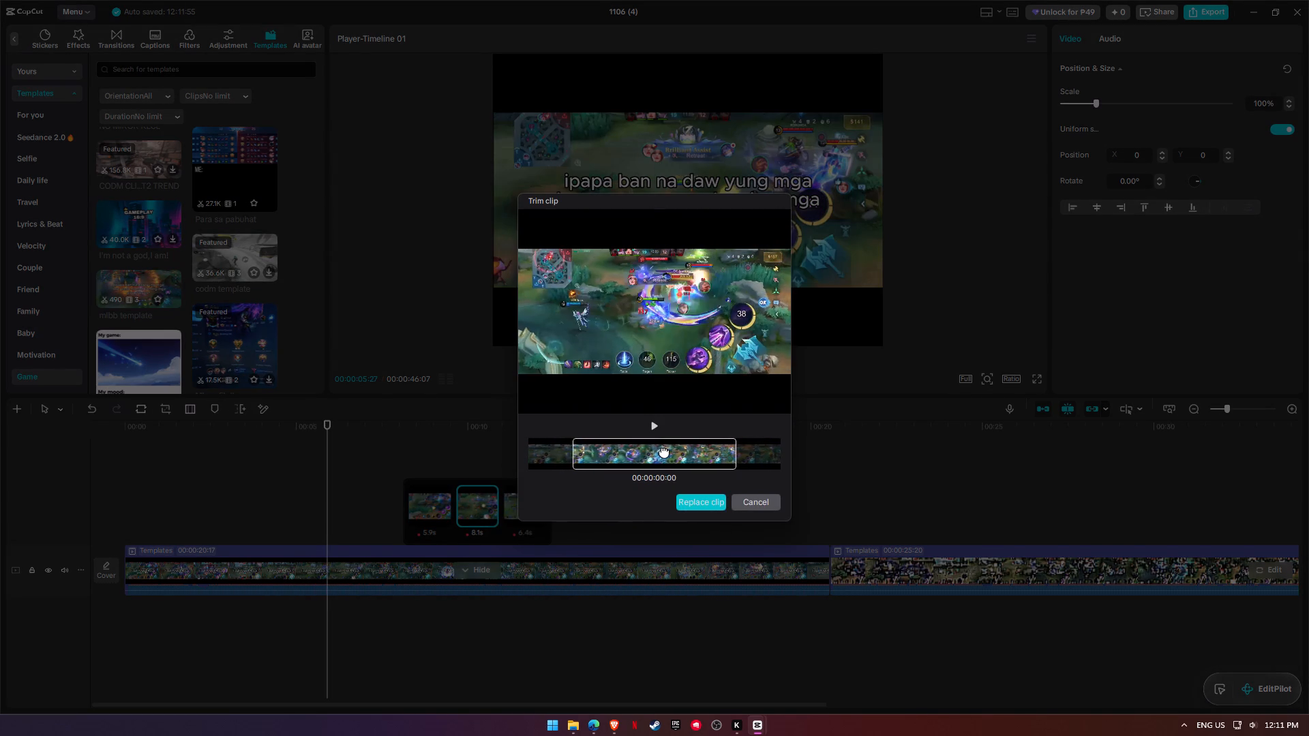
{"action": "left_click_drag", "start_coordinate": [664, 451], "coordinate": [661, 451]}
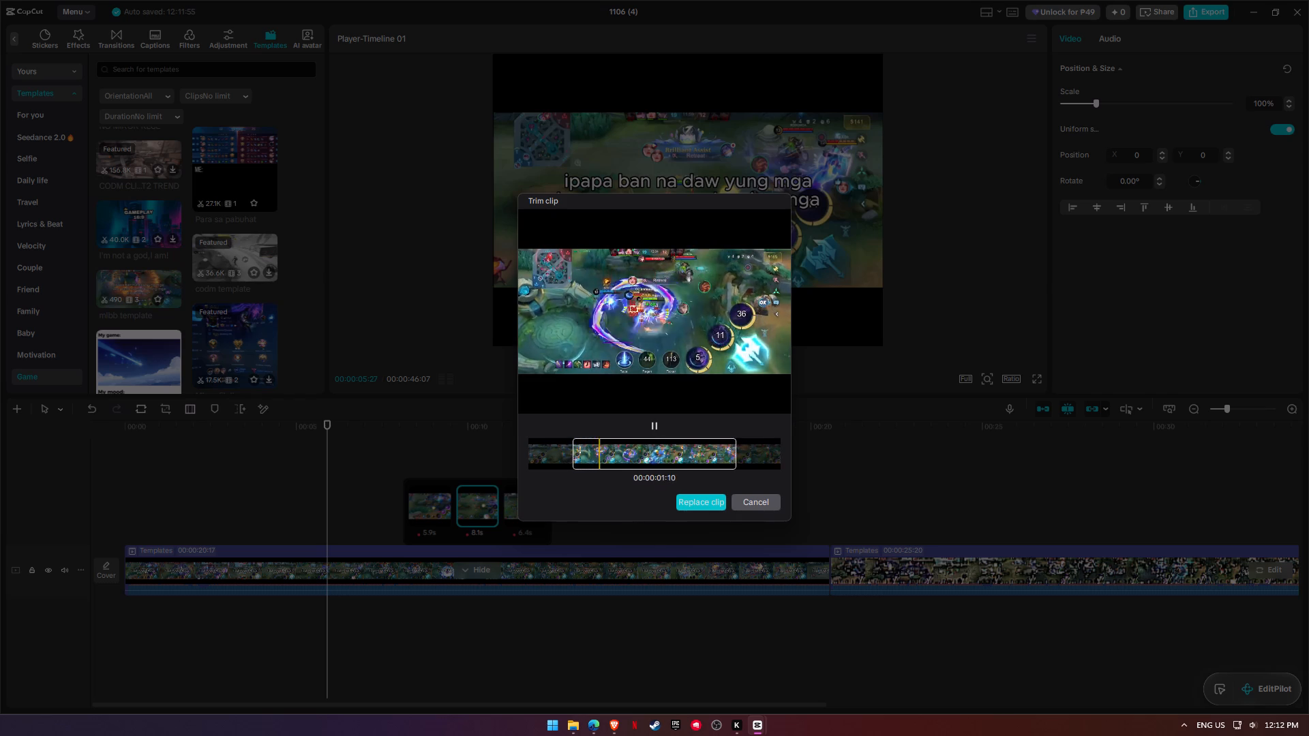
{"action": "left_click", "coordinate": [729, 452]}
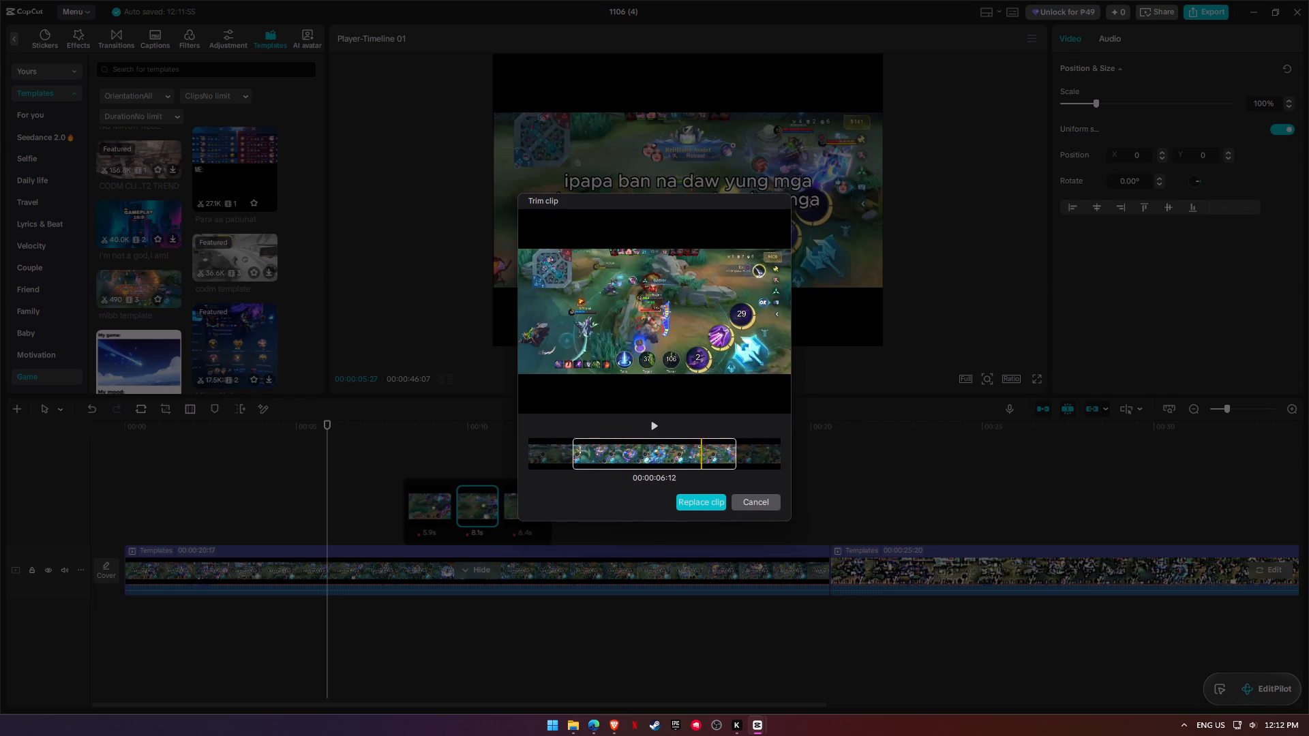
{"action": "left_click", "coordinate": [725, 457]}
{"action": "key", "text": "space"}
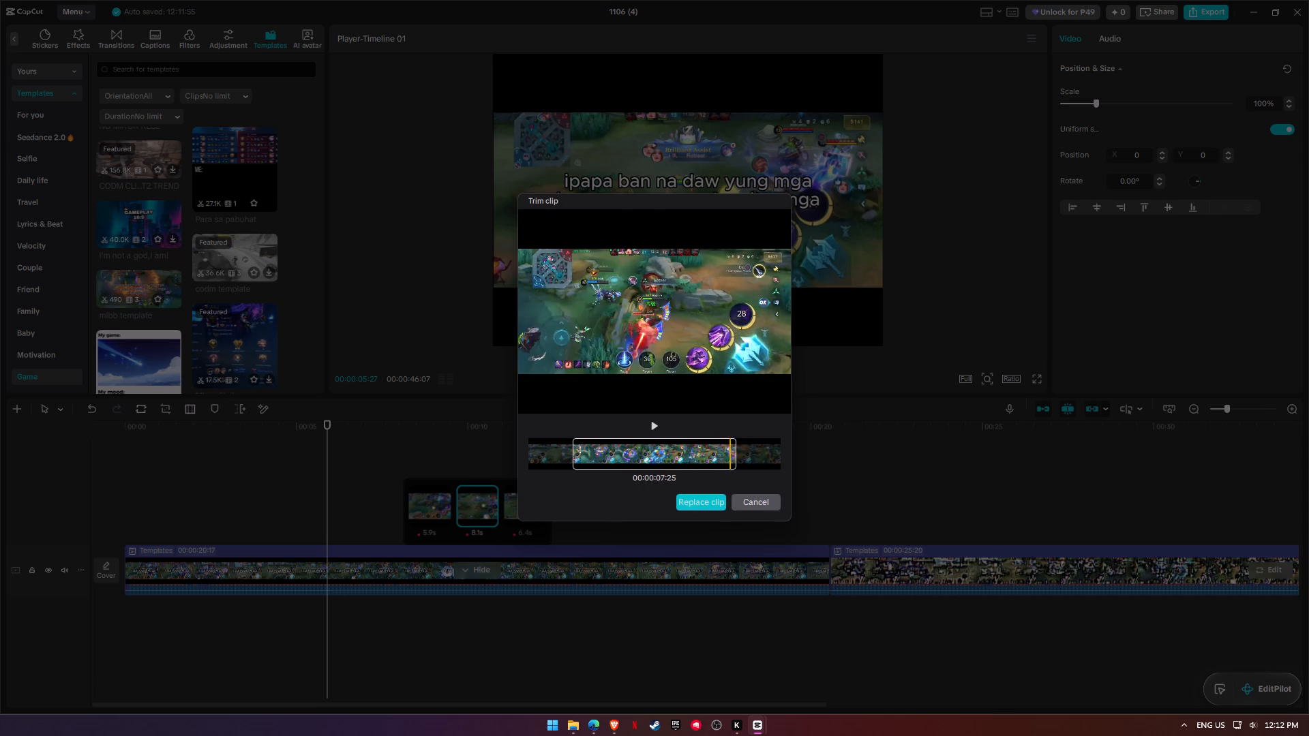
Shift the second 8.1s clip's selection further into the footage in small amounts, previewing its start and end, and apply it.
{"action": "left_click_drag", "start_coordinate": [699, 452], "coordinate": [687, 452]}
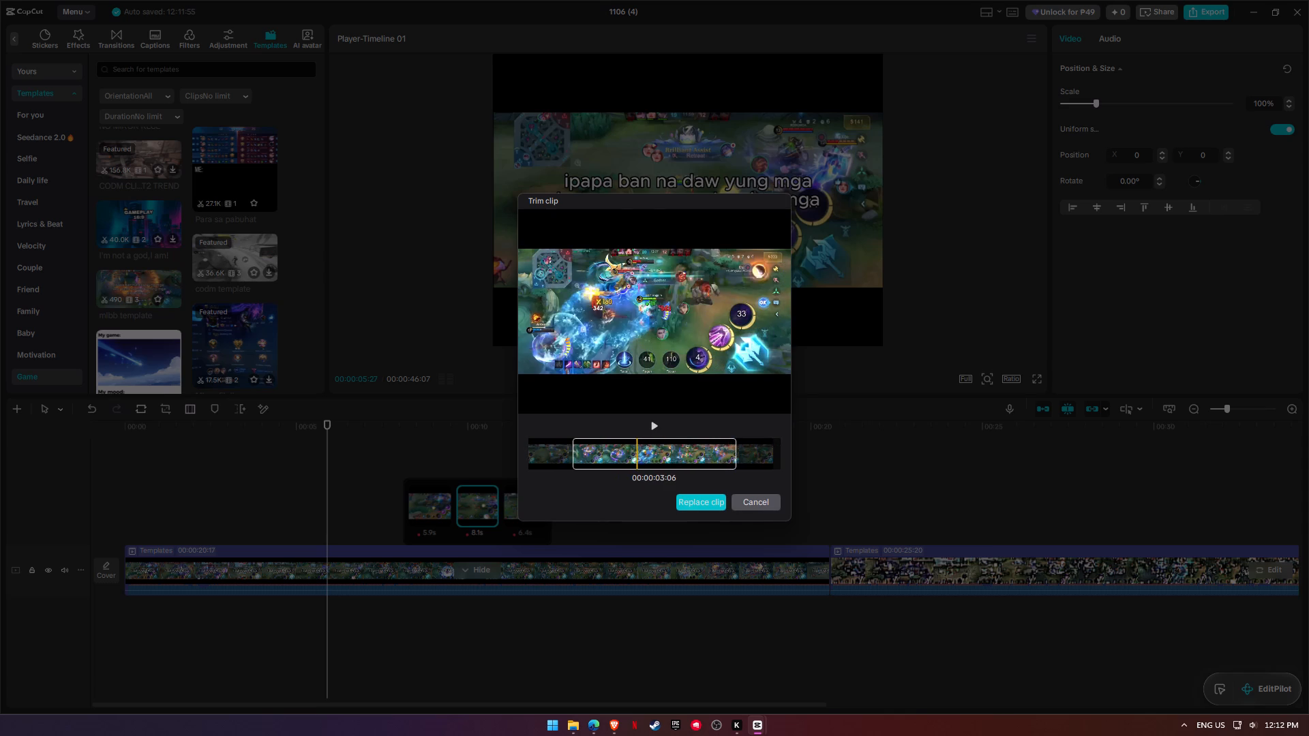
{"action": "left_click", "coordinate": [656, 424]}
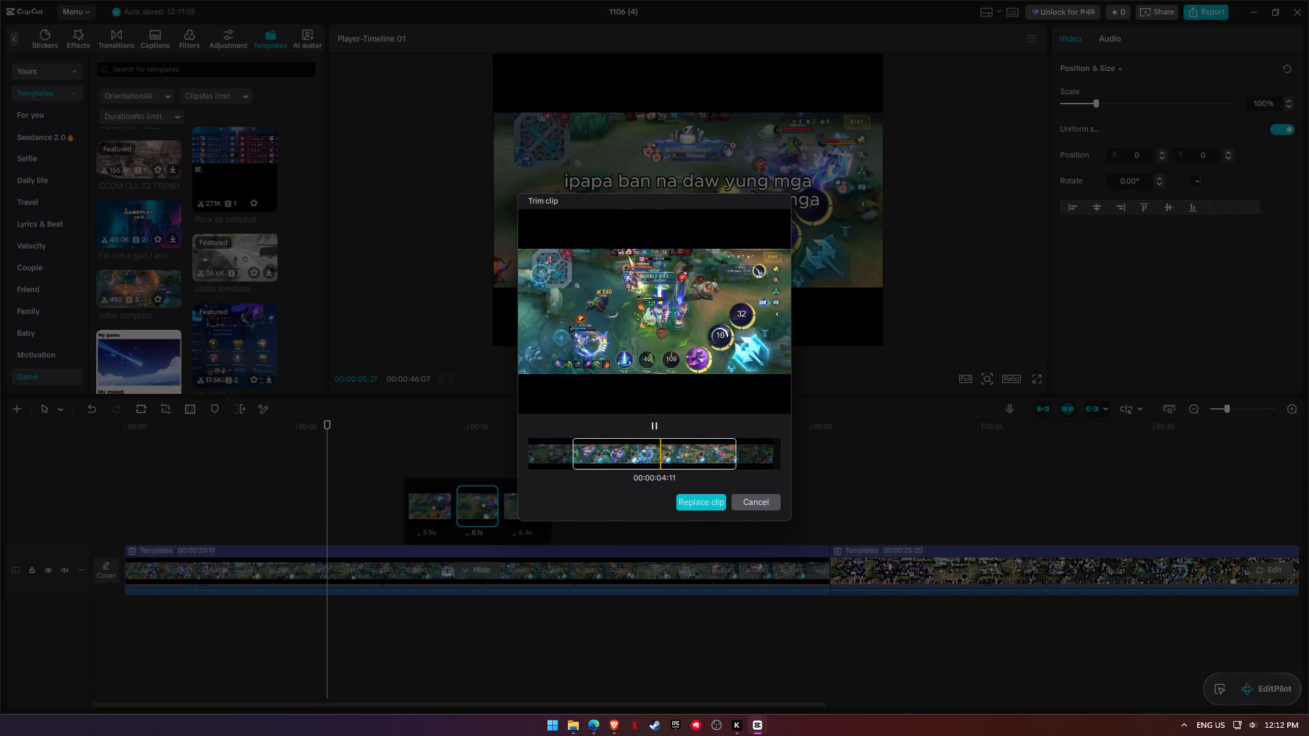
{"action": "left_click_drag", "start_coordinate": [663, 456], "coordinate": [657, 457]}
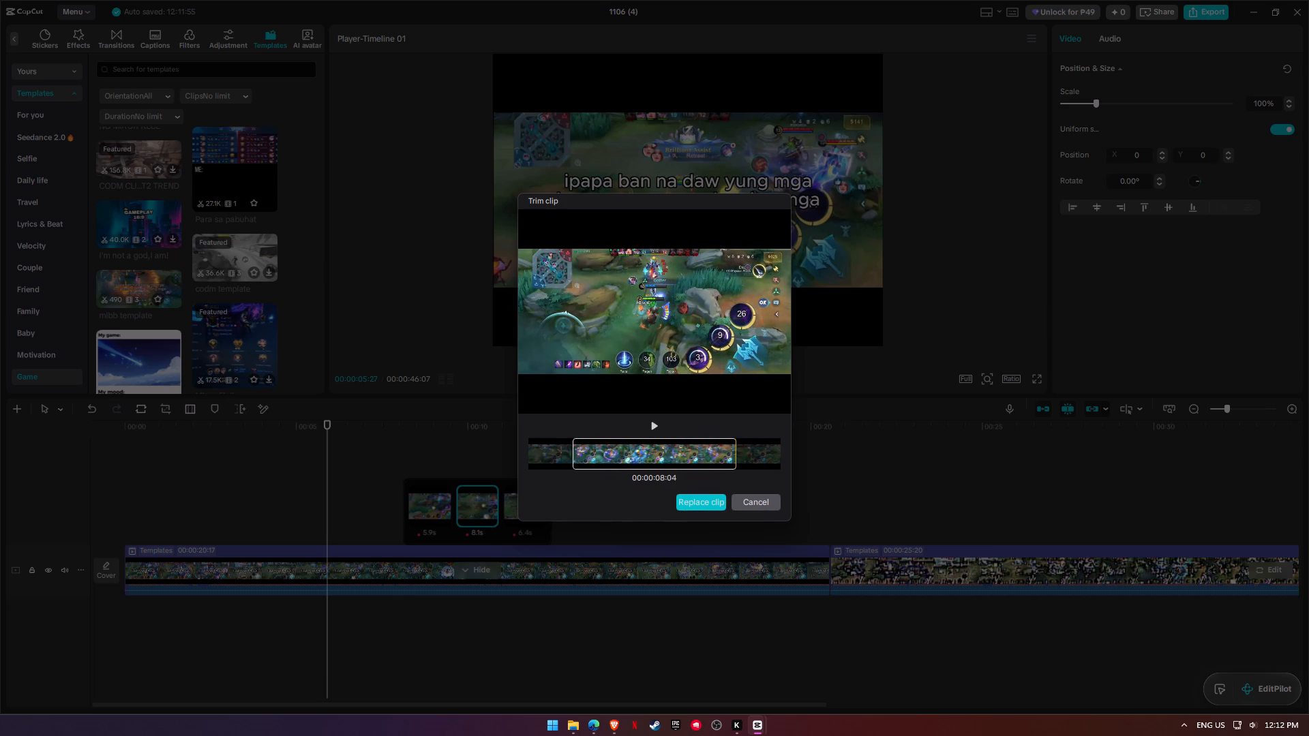
{"action": "left_click_drag", "start_coordinate": [667, 461], "coordinate": [659, 459]}
{"action": "left_click", "coordinate": [657, 426]}
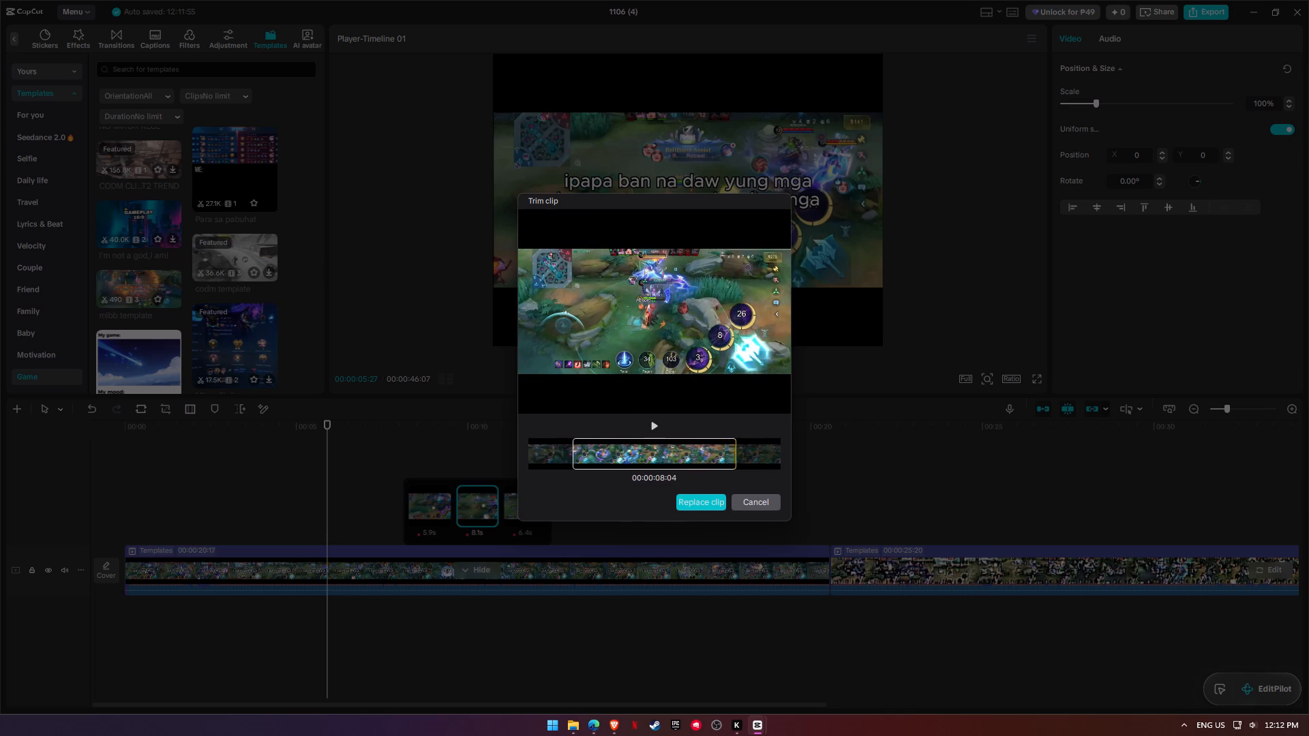
{"action": "left_click", "coordinate": [663, 450]}
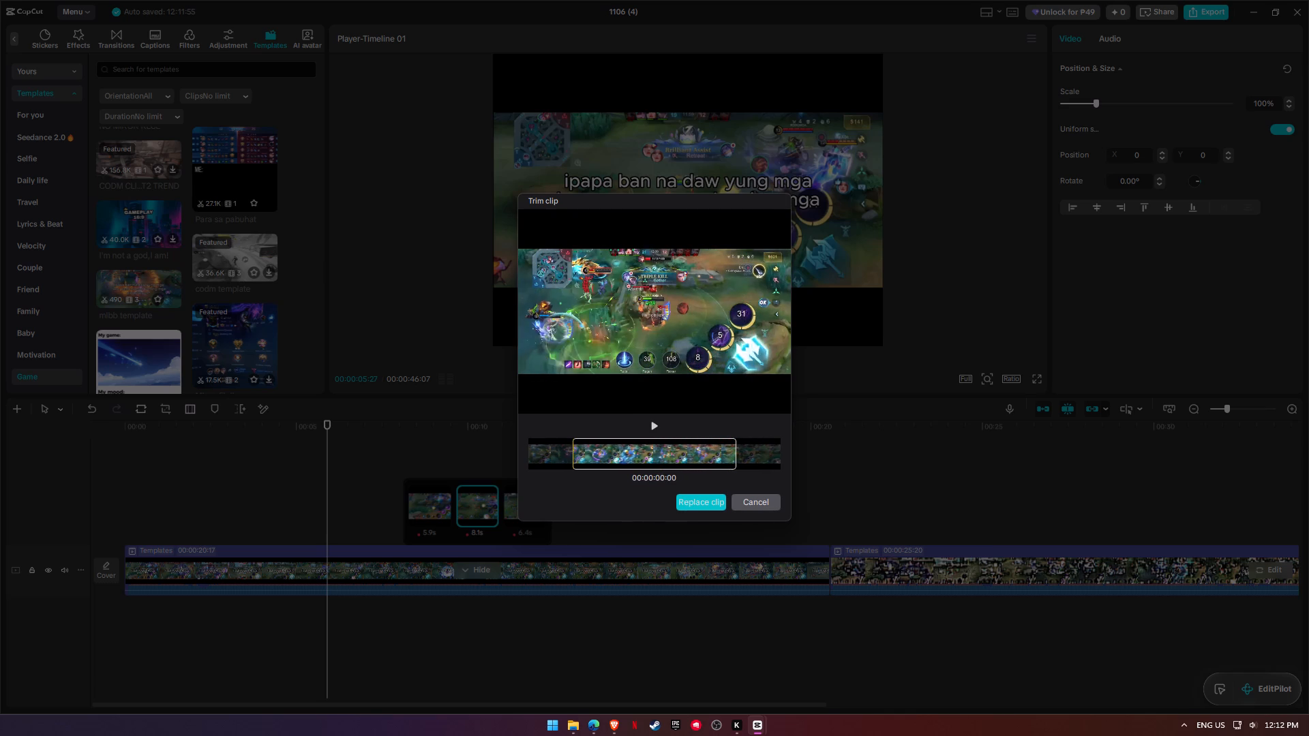
{"action": "left_click", "coordinate": [657, 426]}
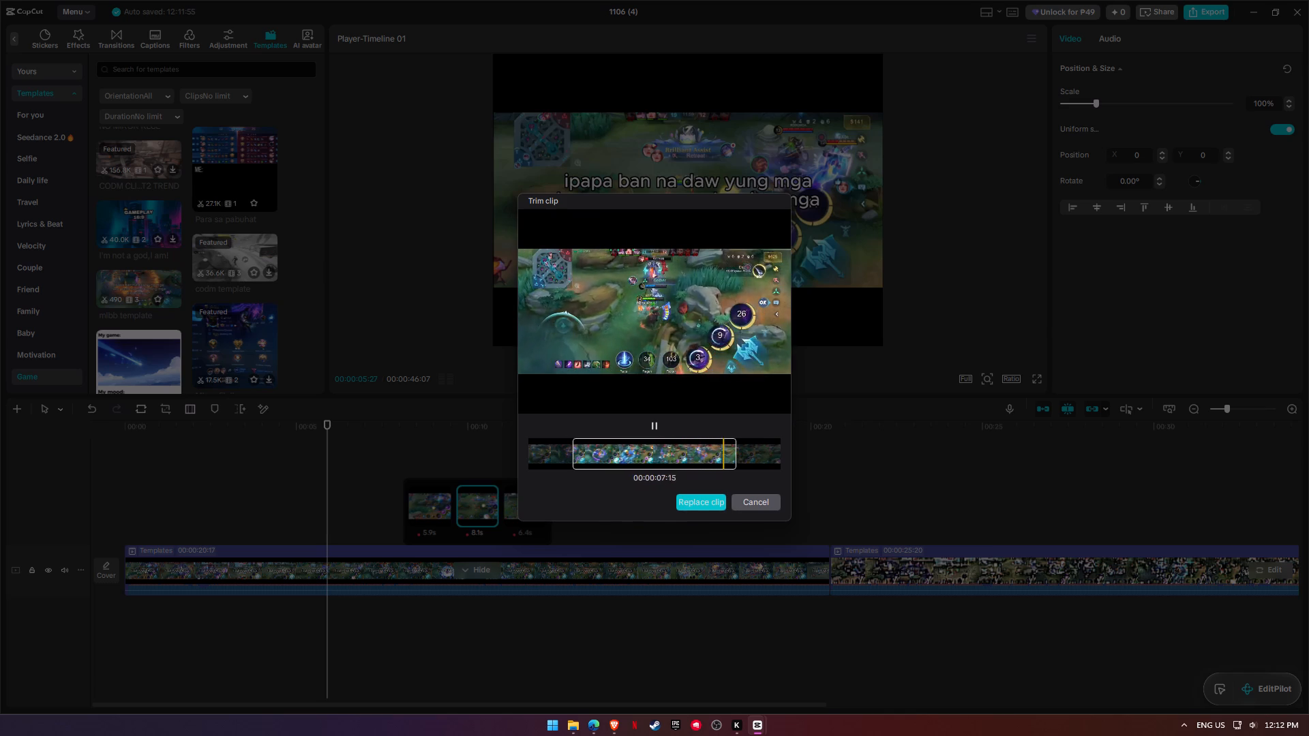
{"action": "left_click_drag", "start_coordinate": [670, 462], "coordinate": [657, 462]}
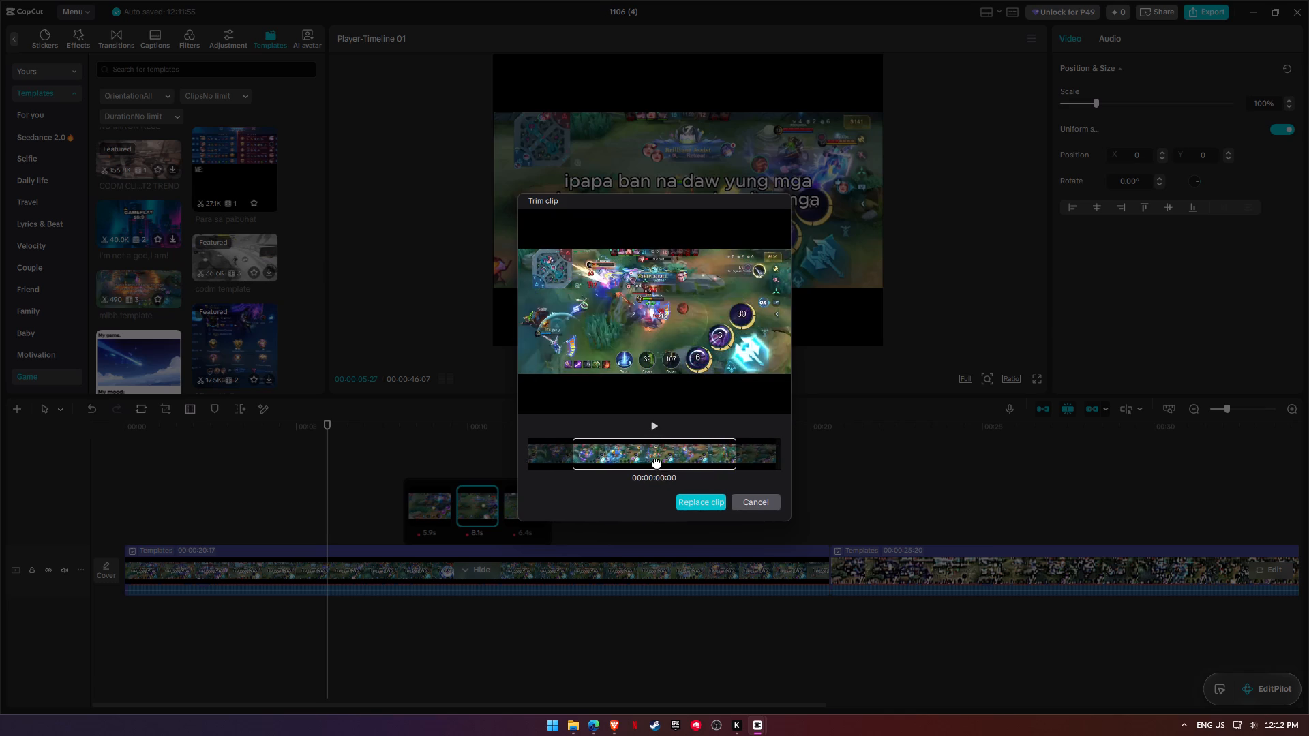
{"action": "left_click_drag", "start_coordinate": [657, 462], "coordinate": [646, 462]}
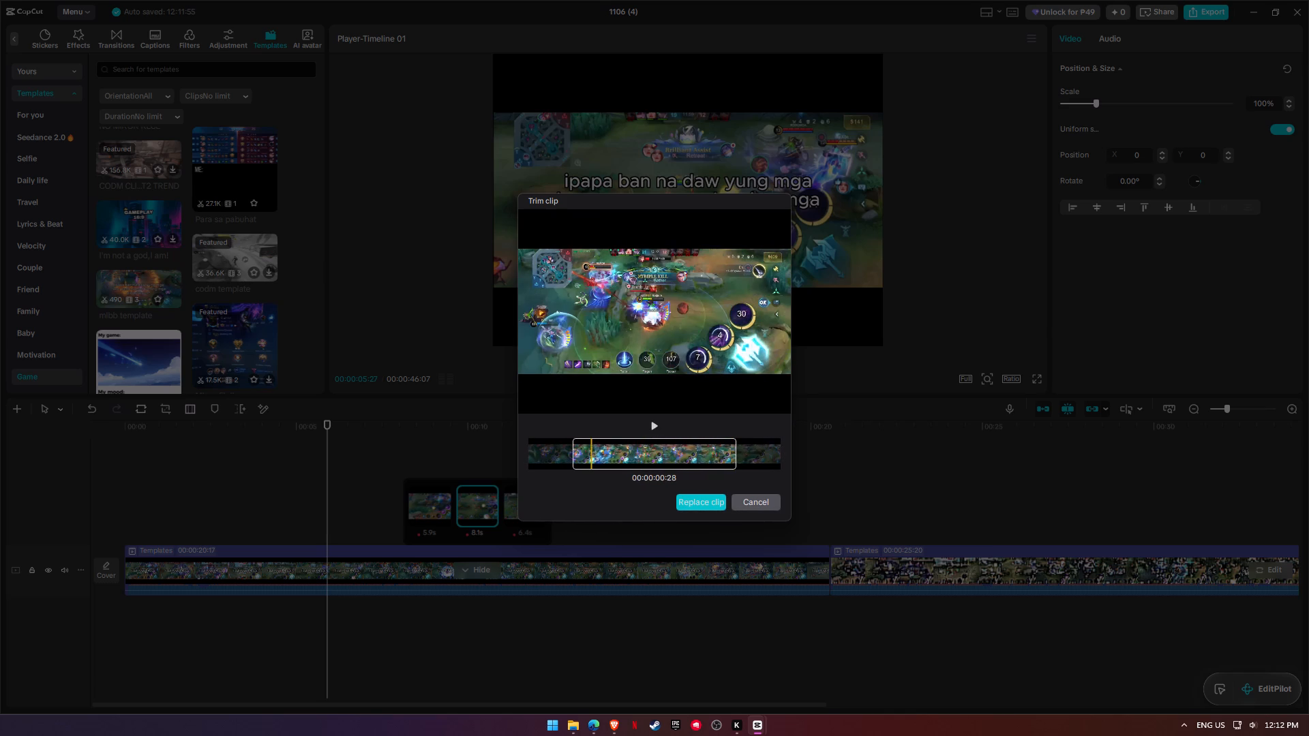
{"action": "left_click", "coordinate": [575, 447]}
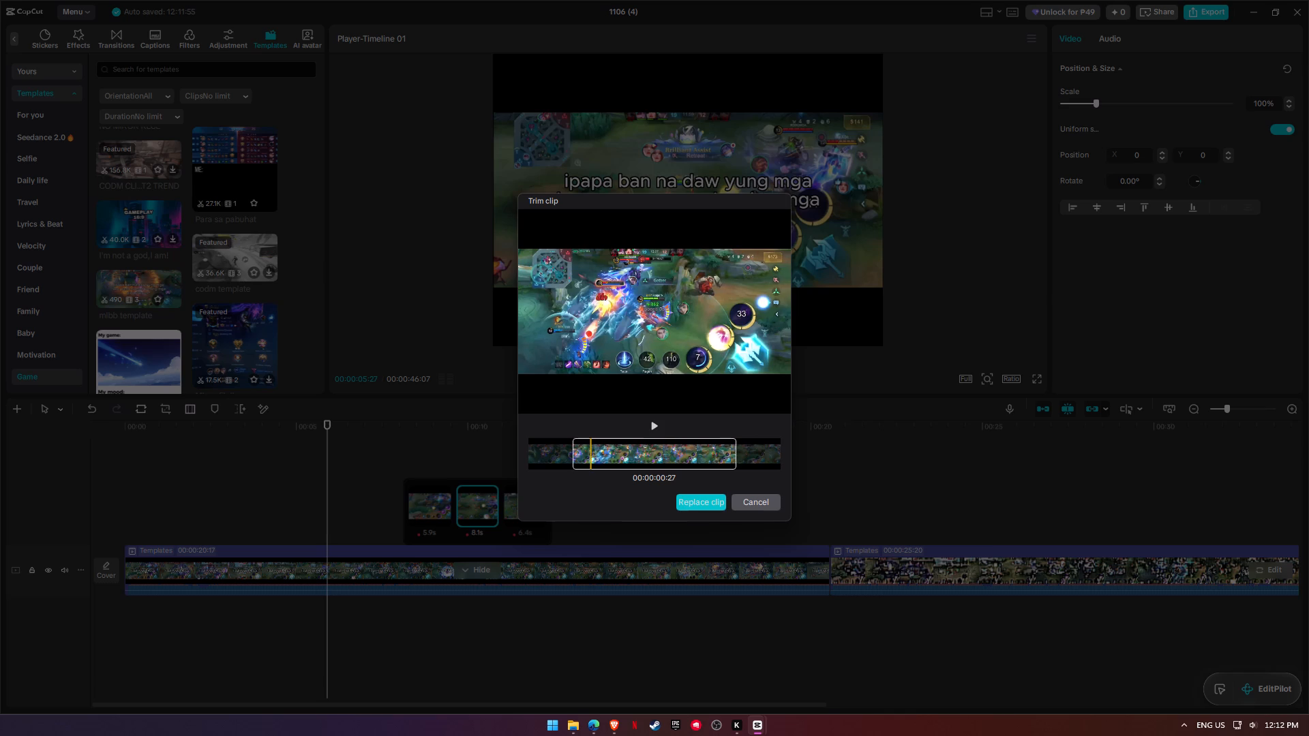
{"action": "left_click", "coordinate": [651, 425]}
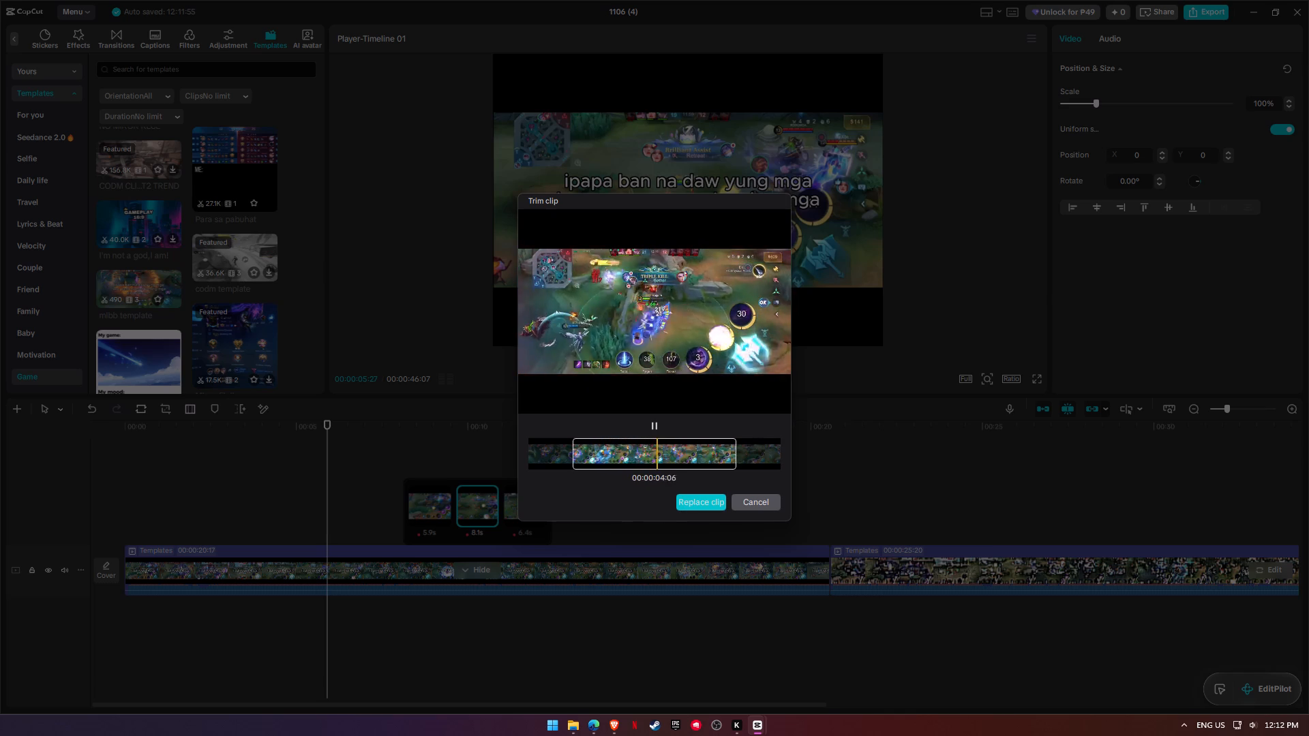
{"action": "left_click", "coordinate": [687, 499]}
Play back the template around the cut between the first and second clips to check how the fight continues.
{"action": "left_click", "coordinate": [455, 427]}
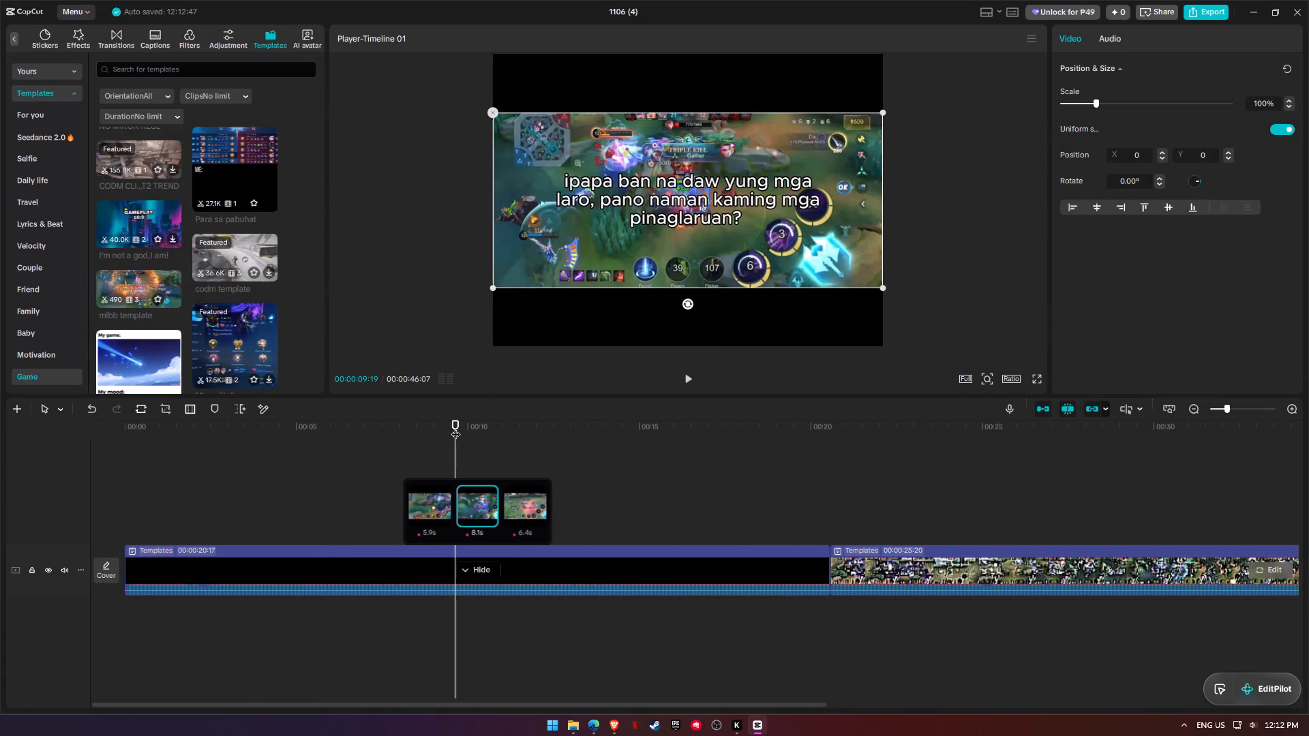
{"action": "left_click", "coordinate": [689, 380]}
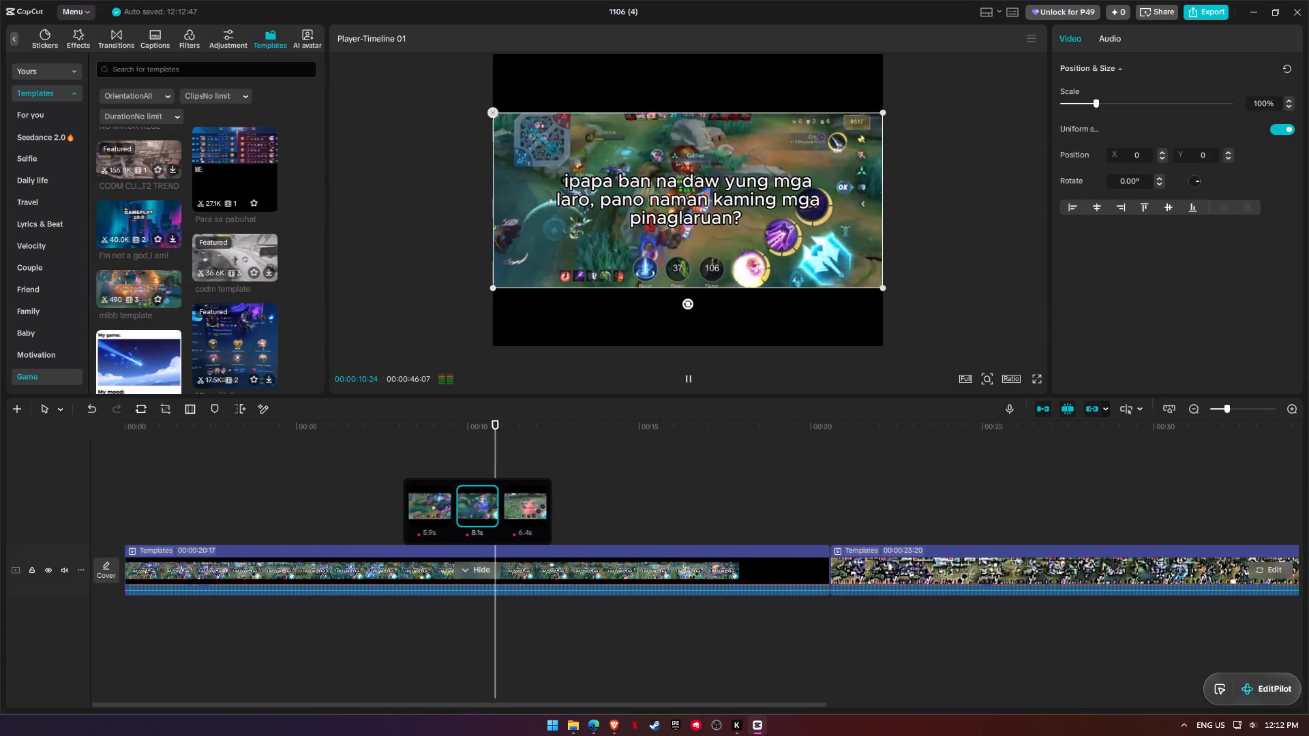
{"action": "left_click", "coordinate": [420, 423]}
{"action": "left_click", "coordinate": [363, 423]}
{"action": "left_click", "coordinate": [235, 435]}
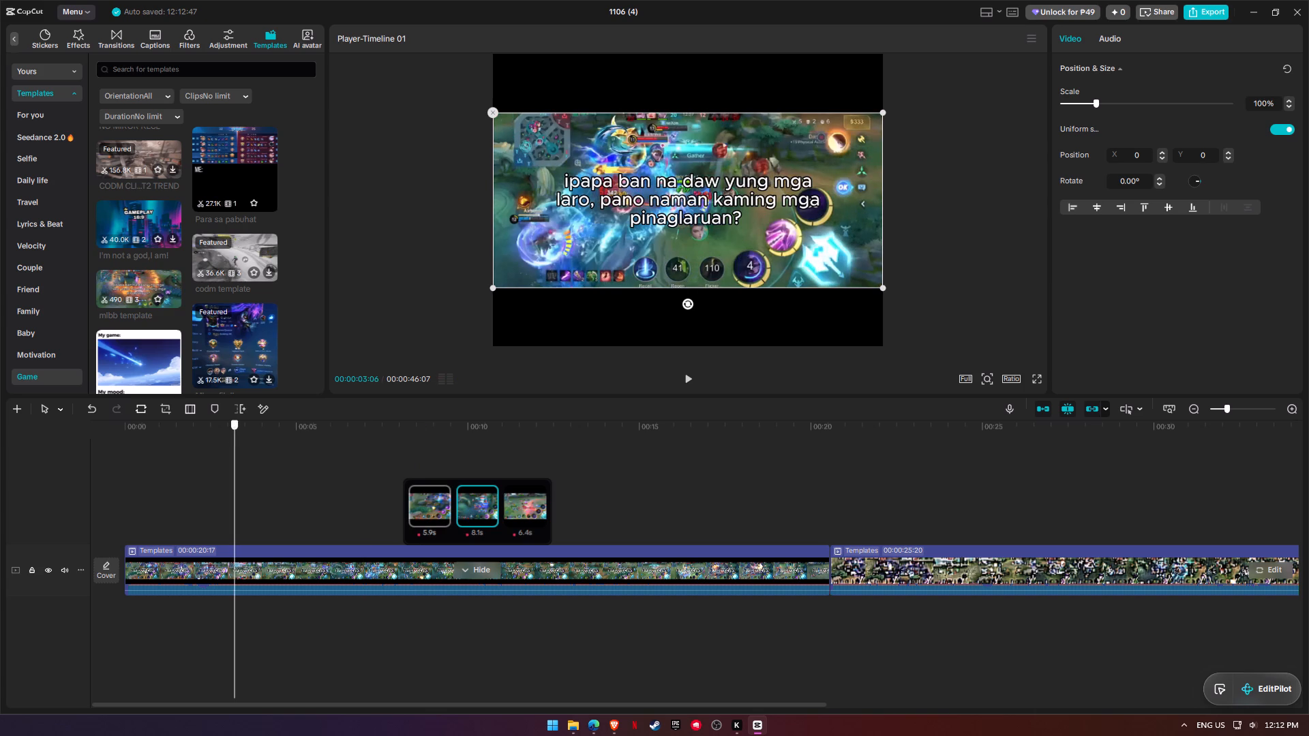
{"action": "left_click", "coordinate": [689, 375]}
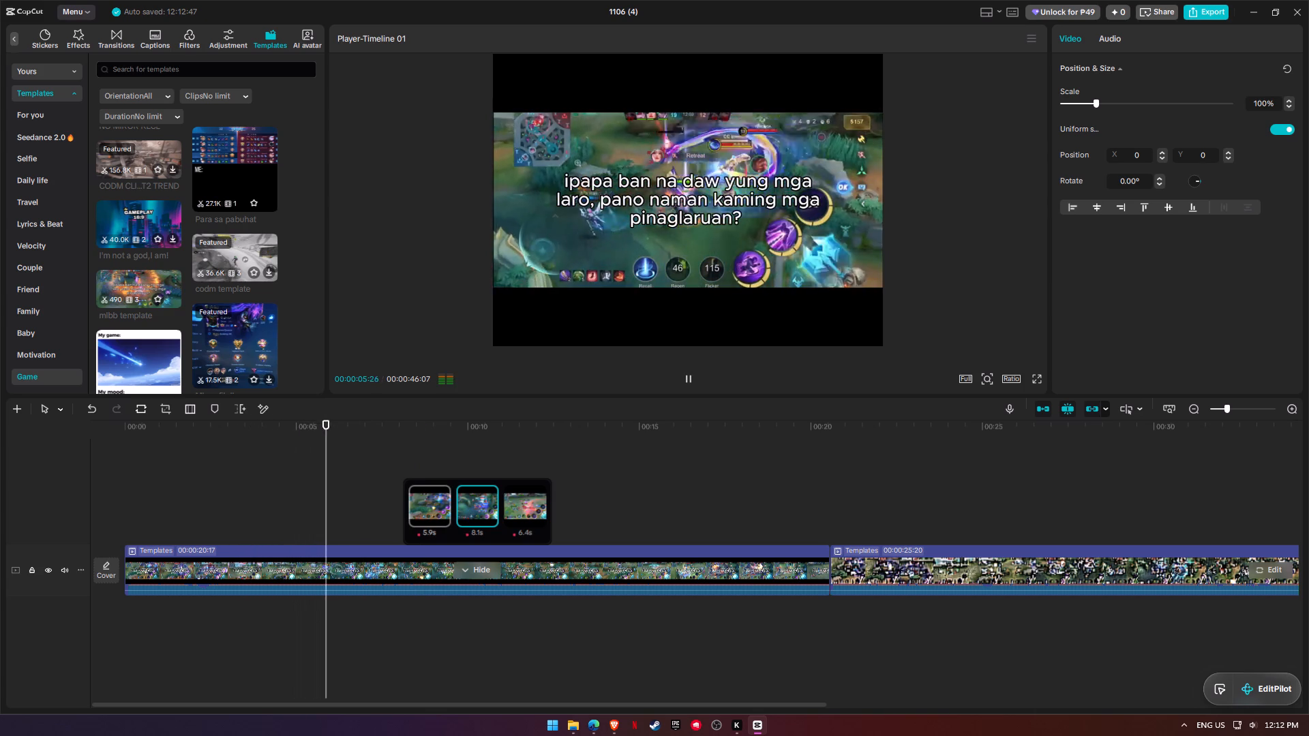
{"action": "left_click", "coordinate": [689, 375]}
{"action": "left_click", "coordinate": [689, 375]}
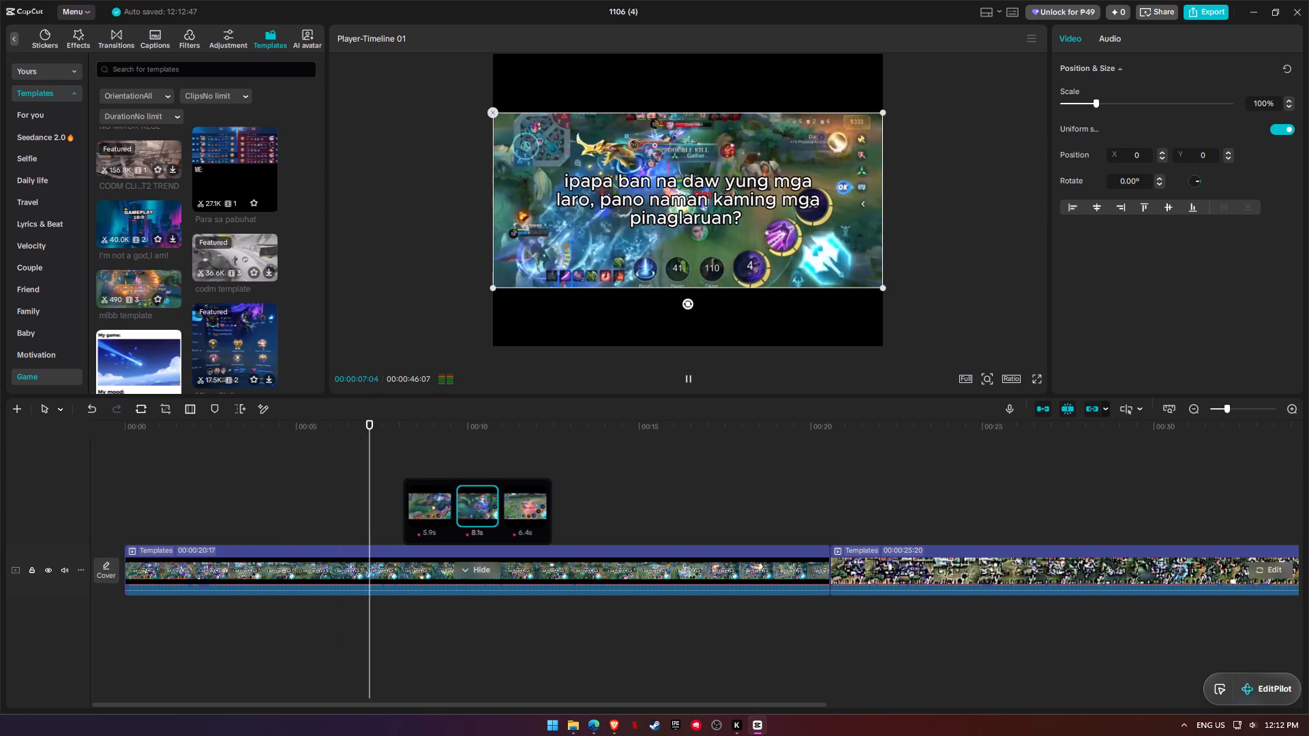
{"action": "left_click", "coordinate": [689, 375]}
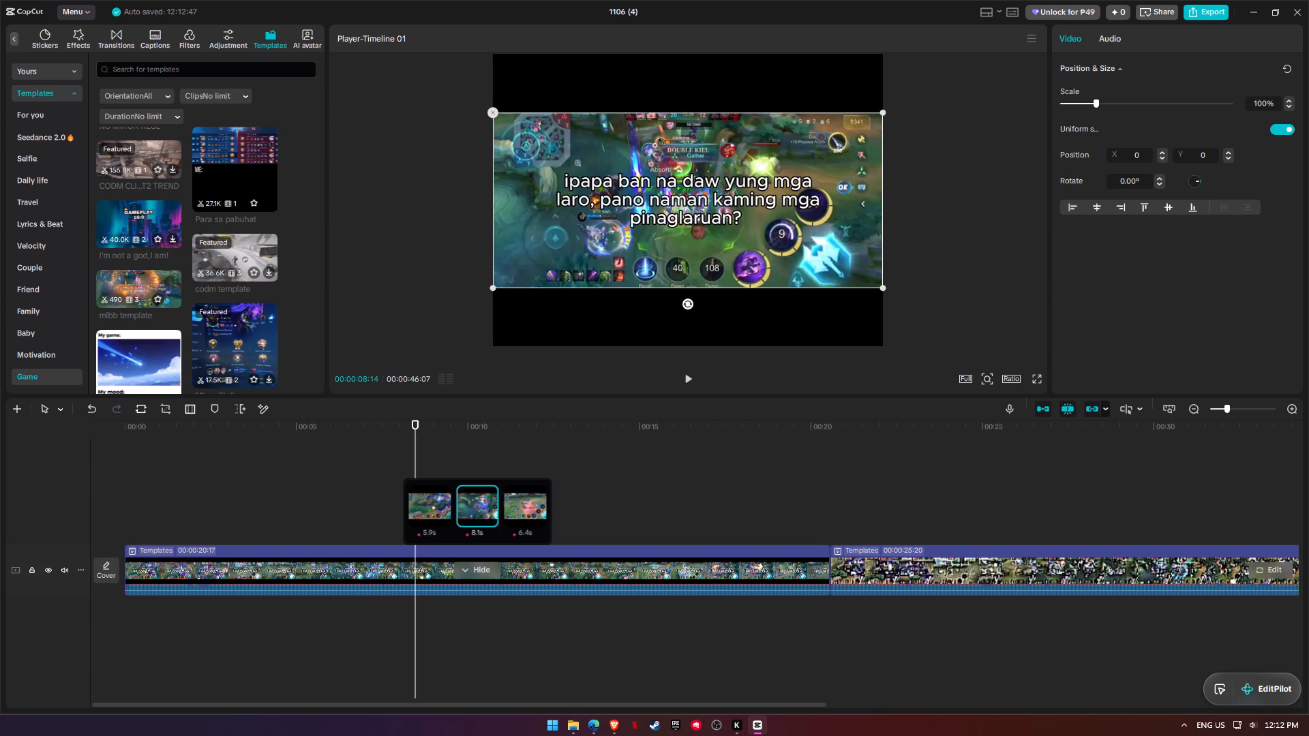
Shift the second 8.1s clip's trim selection further into the footage, apply it, and play back the template to its end.
{"action": "left_click", "coordinate": [470, 504]}
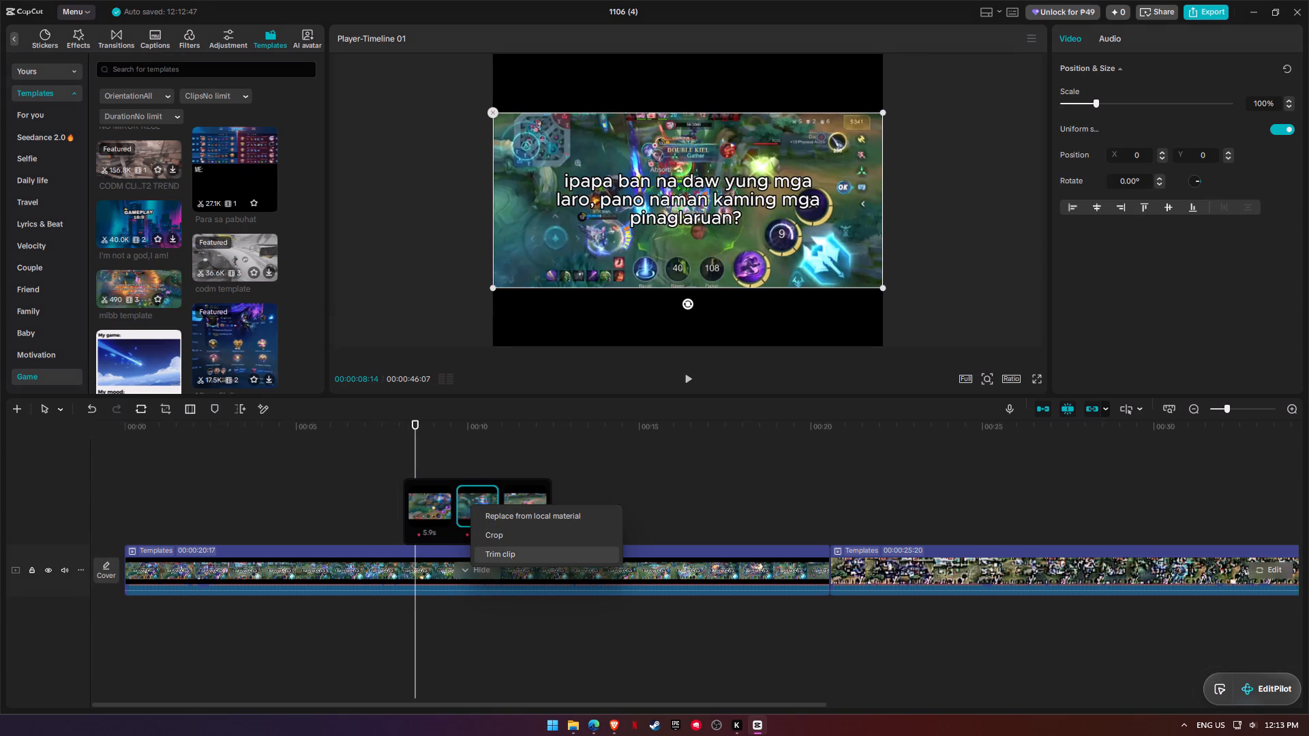
{"action": "left_click", "coordinate": [530, 551]}
{"action": "left_click_drag", "start_coordinate": [665, 457], "coordinate": [697, 455]}
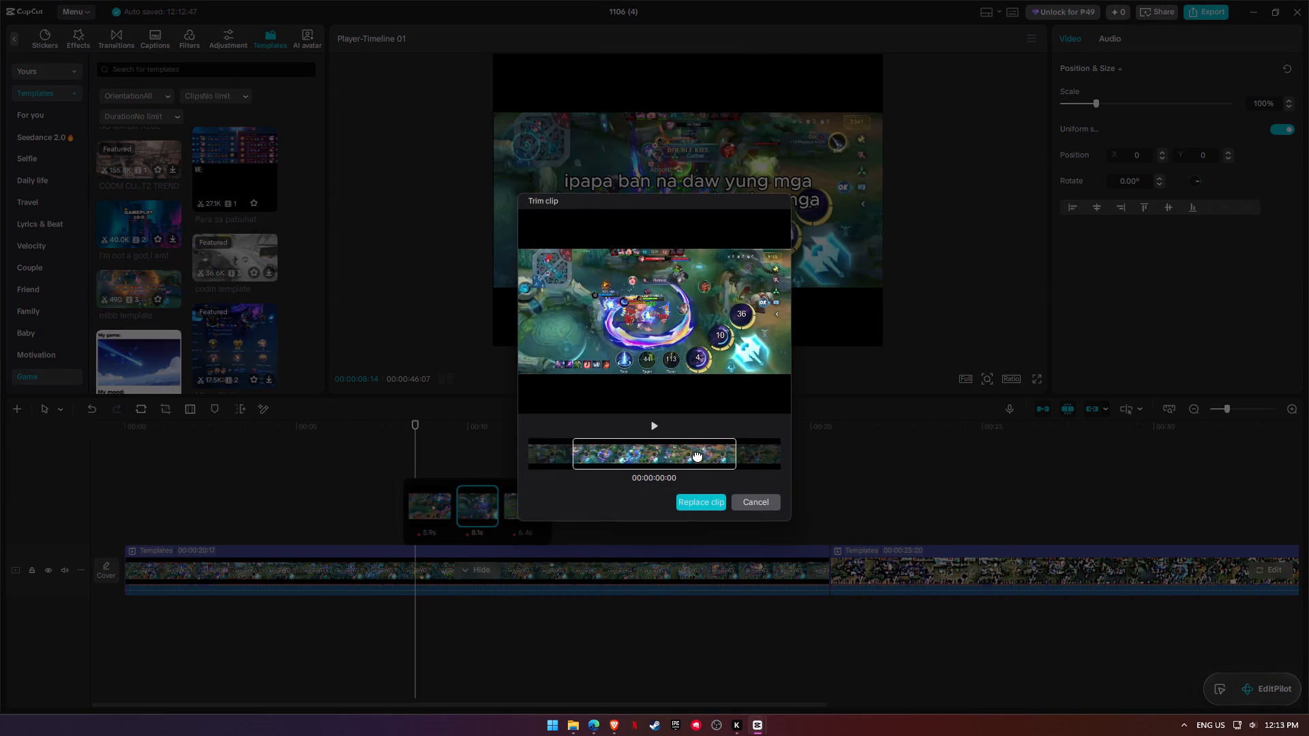
{"action": "left_click_drag", "start_coordinate": [697, 455], "coordinate": [708, 455]}
{"action": "left_click", "coordinate": [699, 506]}
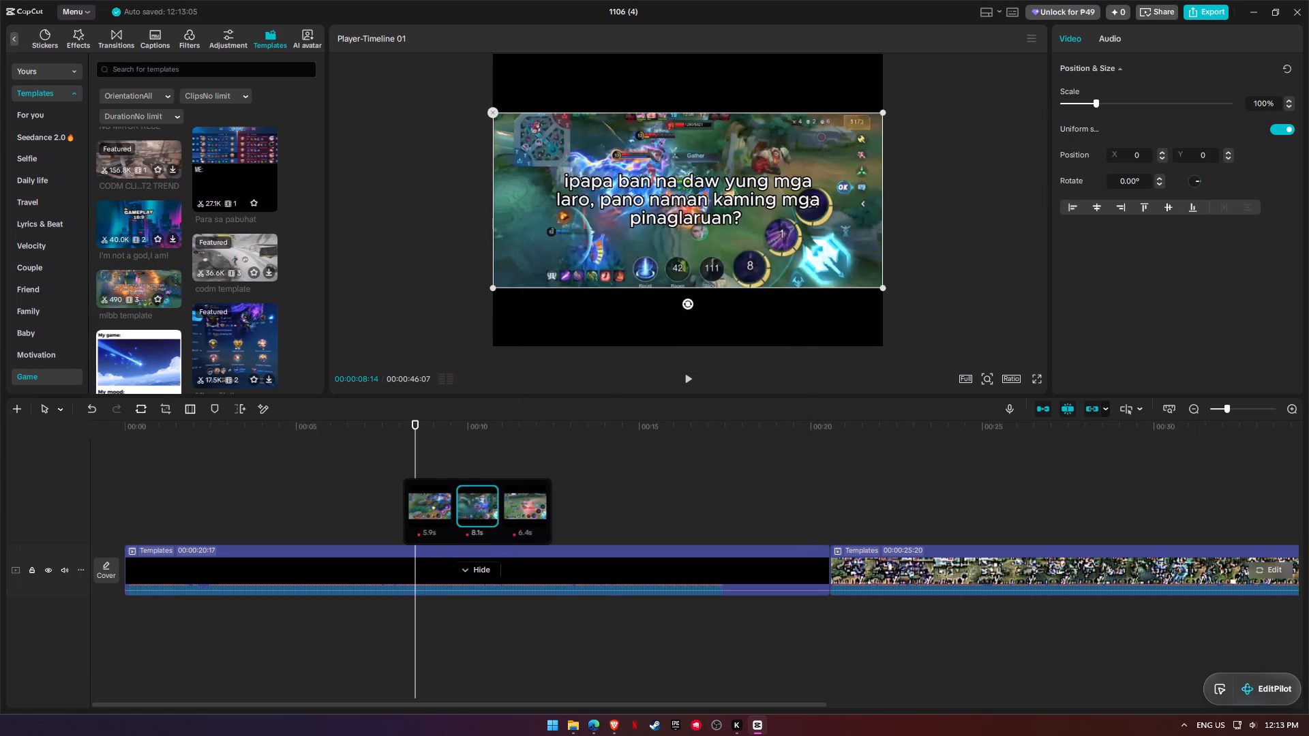
{"action": "left_click", "coordinate": [687, 373]}
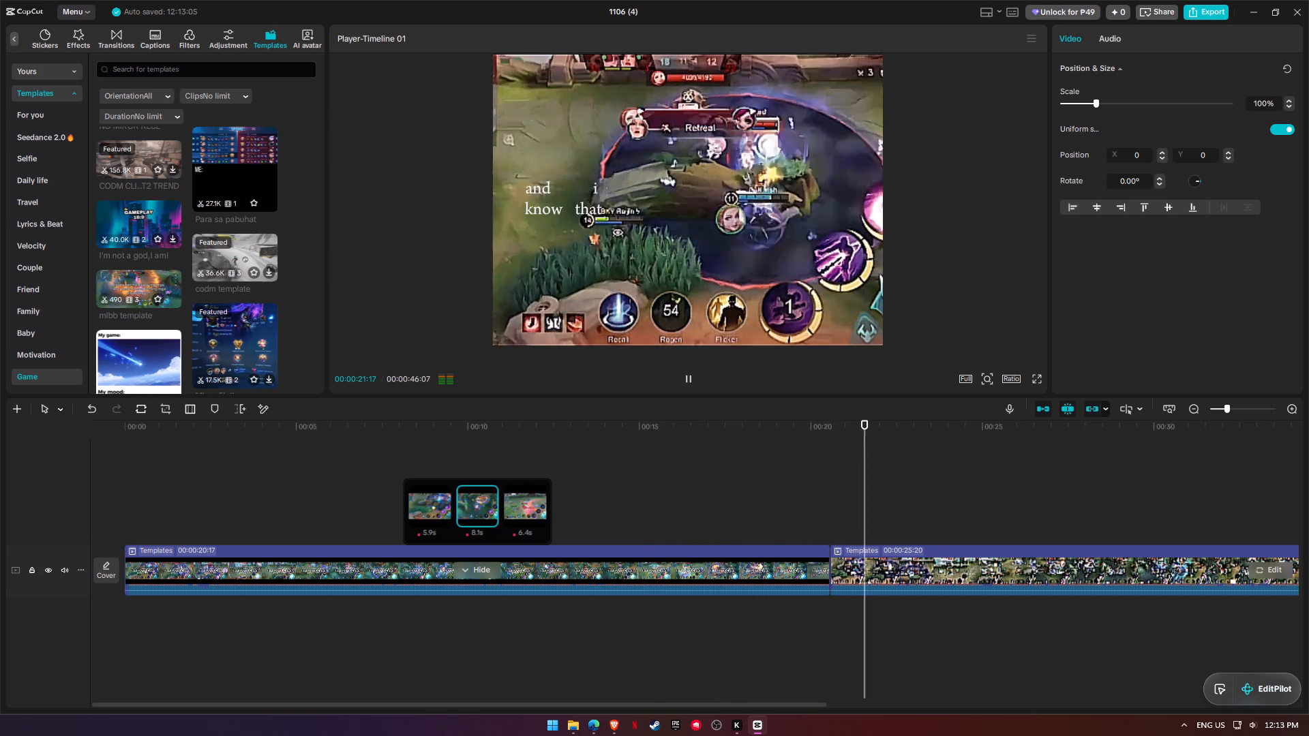
Move the 25:20 template onto a separate track above, starting at about 16.5 seconds, and hide that track.
{"action": "left_click_drag", "start_coordinate": [946, 586], "coordinate": [900, 613]}
{"action": "left_click_drag", "start_coordinate": [922, 527], "coordinate": [922, 530]}
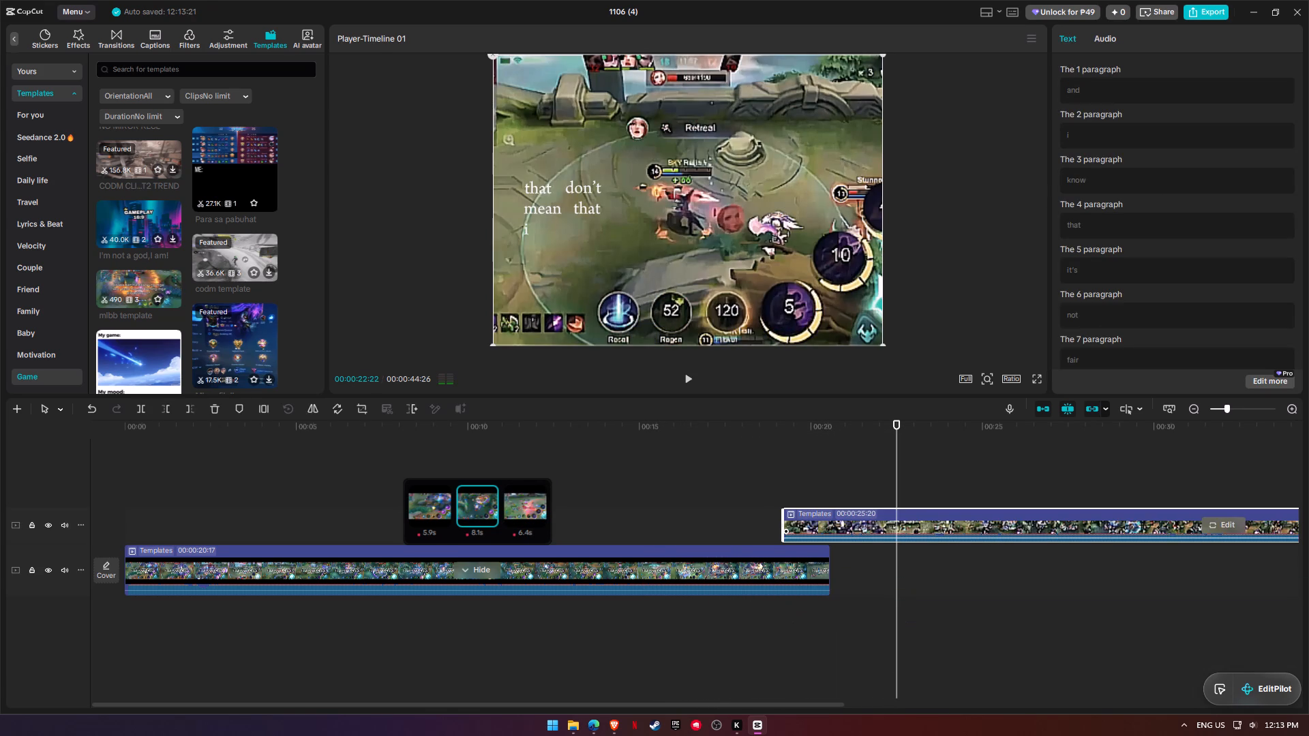
{"action": "left_click_drag", "start_coordinate": [922, 530], "coordinate": [828, 523]}
{"action": "left_click", "coordinate": [608, 515]}
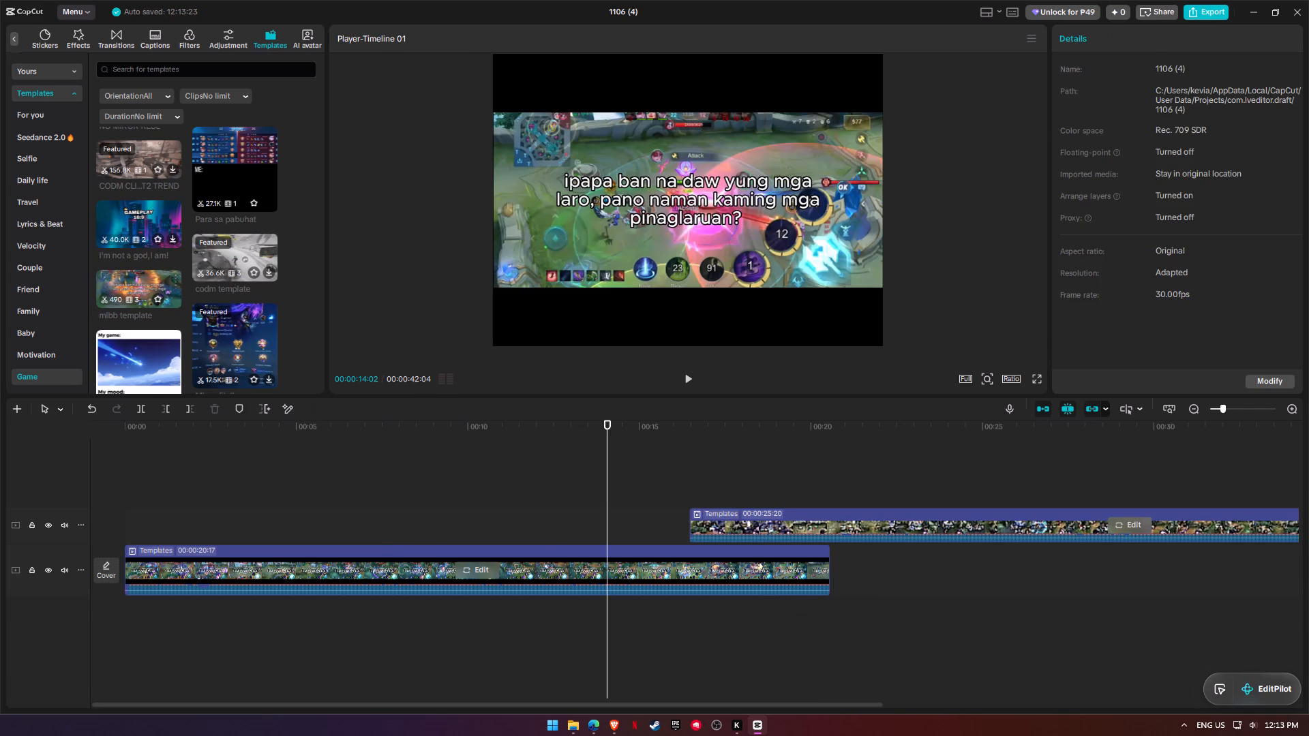
{"action": "left_click", "coordinate": [50, 528]}
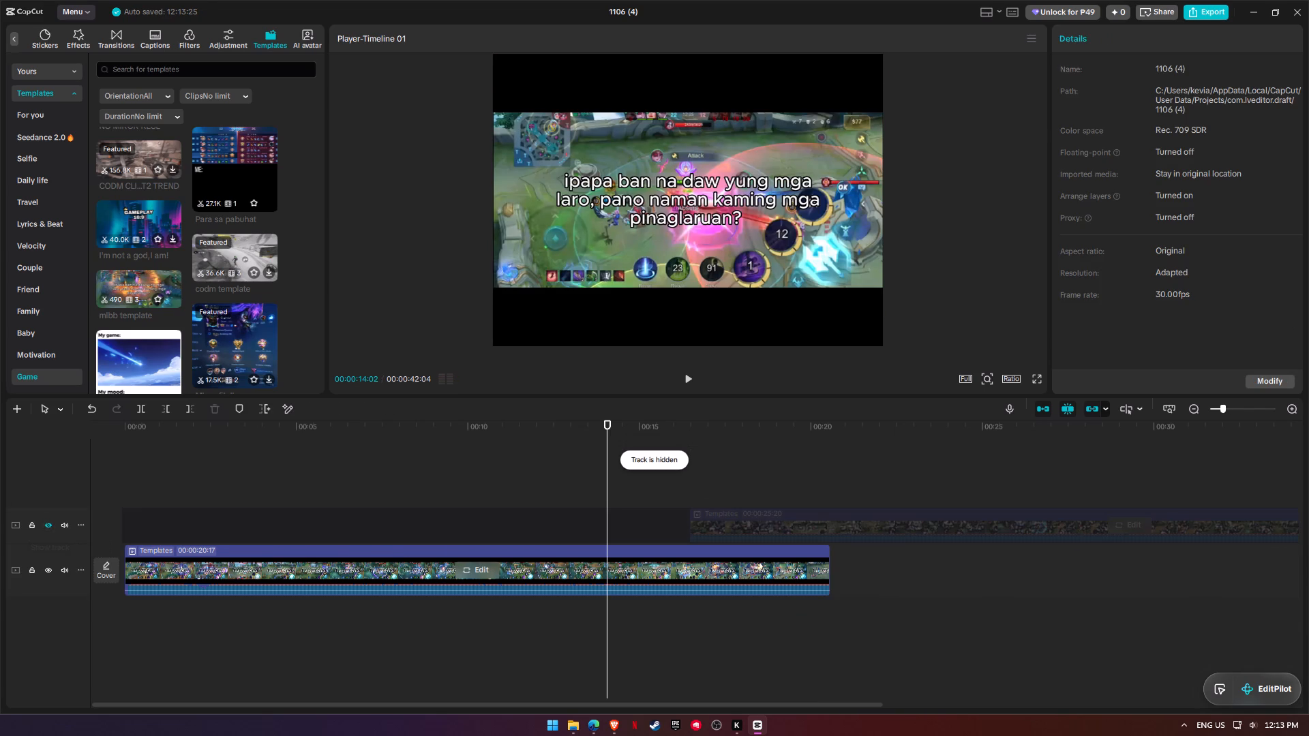
Find Template Mlbb among the Game templates, preview it, and add it to the favourites.
{"action": "scroll", "coordinate": [217, 351], "scroll_direction": "down", "scroll_amount": 1}
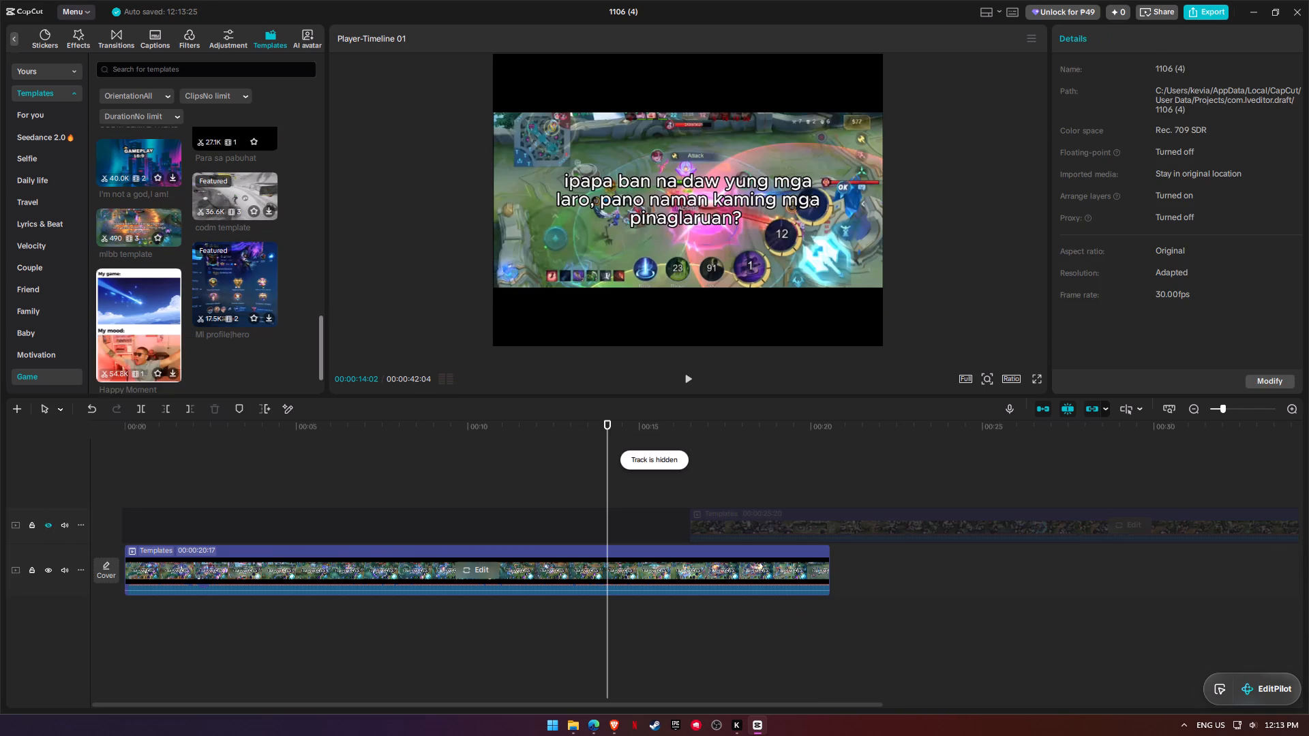
{"action": "scroll", "coordinate": [217, 351], "scroll_direction": "down", "scroll_amount": 1}
{"action": "scroll", "coordinate": [277, 335], "scroll_direction": "down", "scroll_amount": 3}
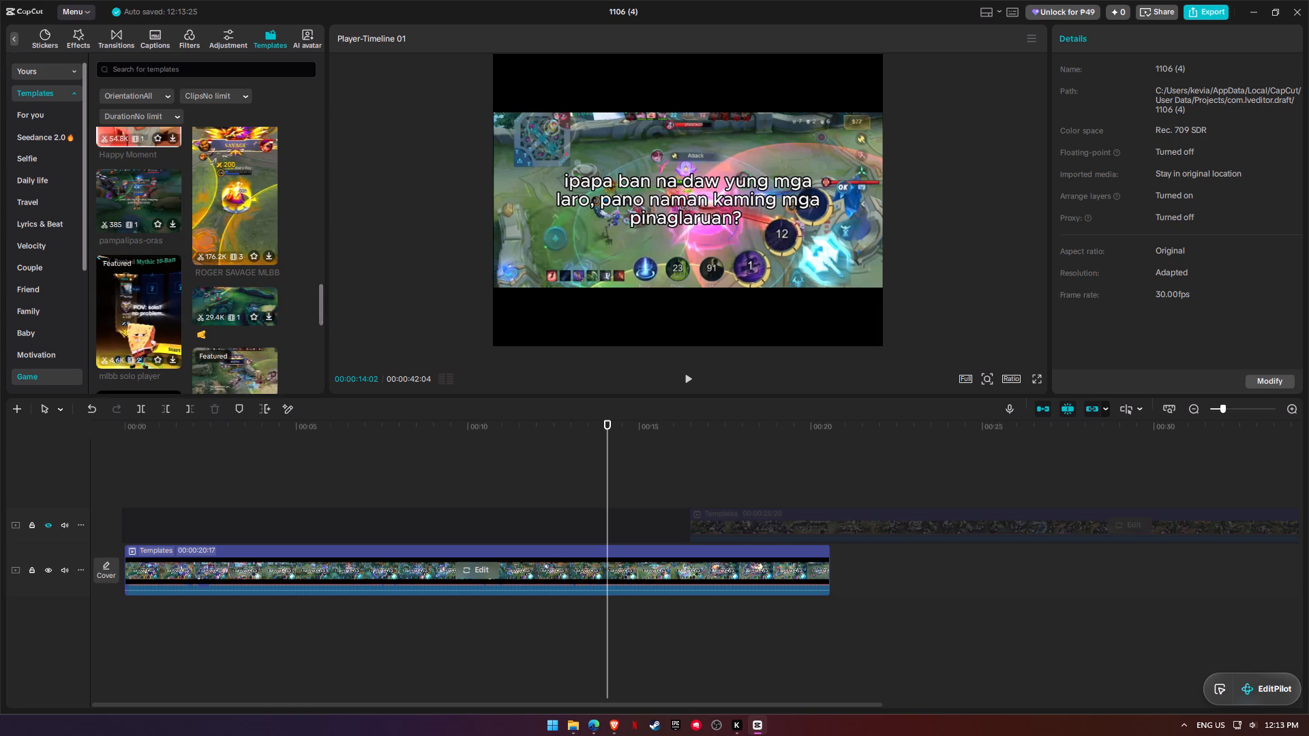
{"action": "scroll", "coordinate": [277, 335], "scroll_direction": "down", "scroll_amount": 1}
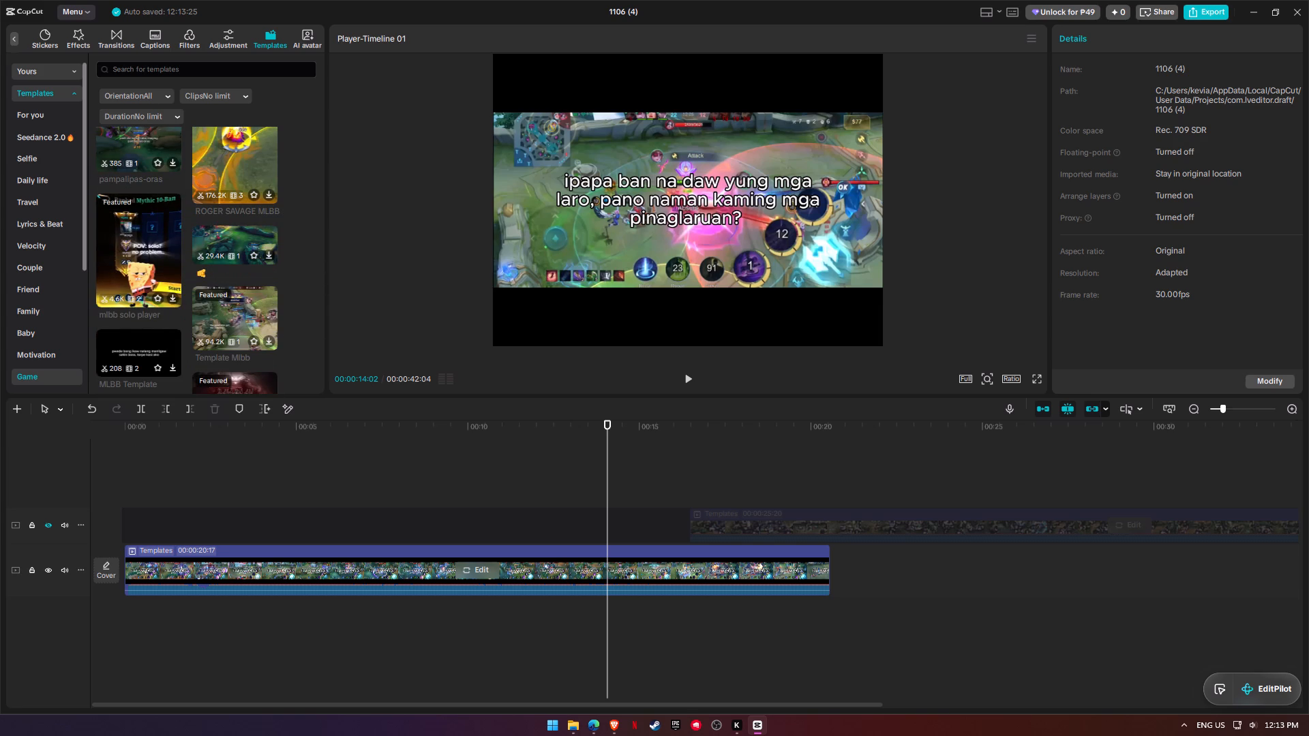
{"action": "scroll", "coordinate": [277, 335], "scroll_direction": "down", "scroll_amount": 1}
{"action": "left_click", "coordinate": [247, 253]}
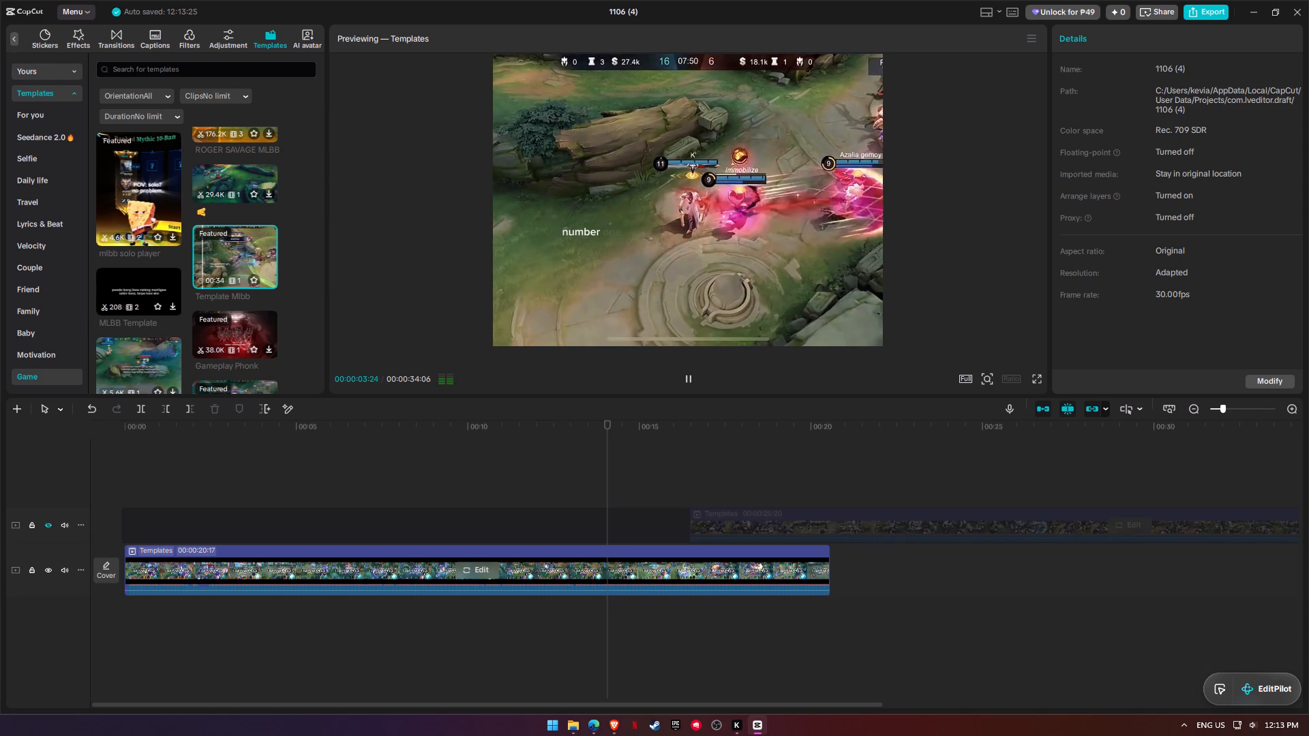
{"action": "left_click", "coordinate": [460, 553]}
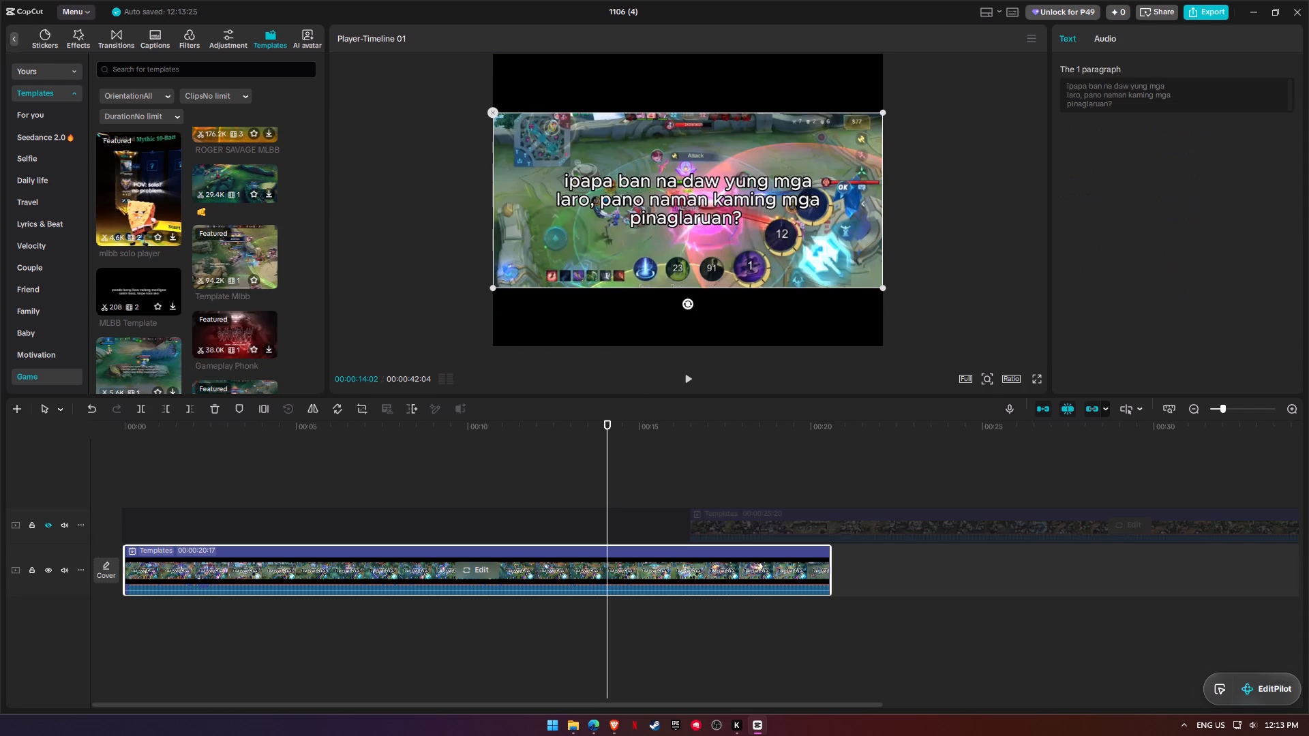
{"action": "left_click", "coordinate": [254, 279]}
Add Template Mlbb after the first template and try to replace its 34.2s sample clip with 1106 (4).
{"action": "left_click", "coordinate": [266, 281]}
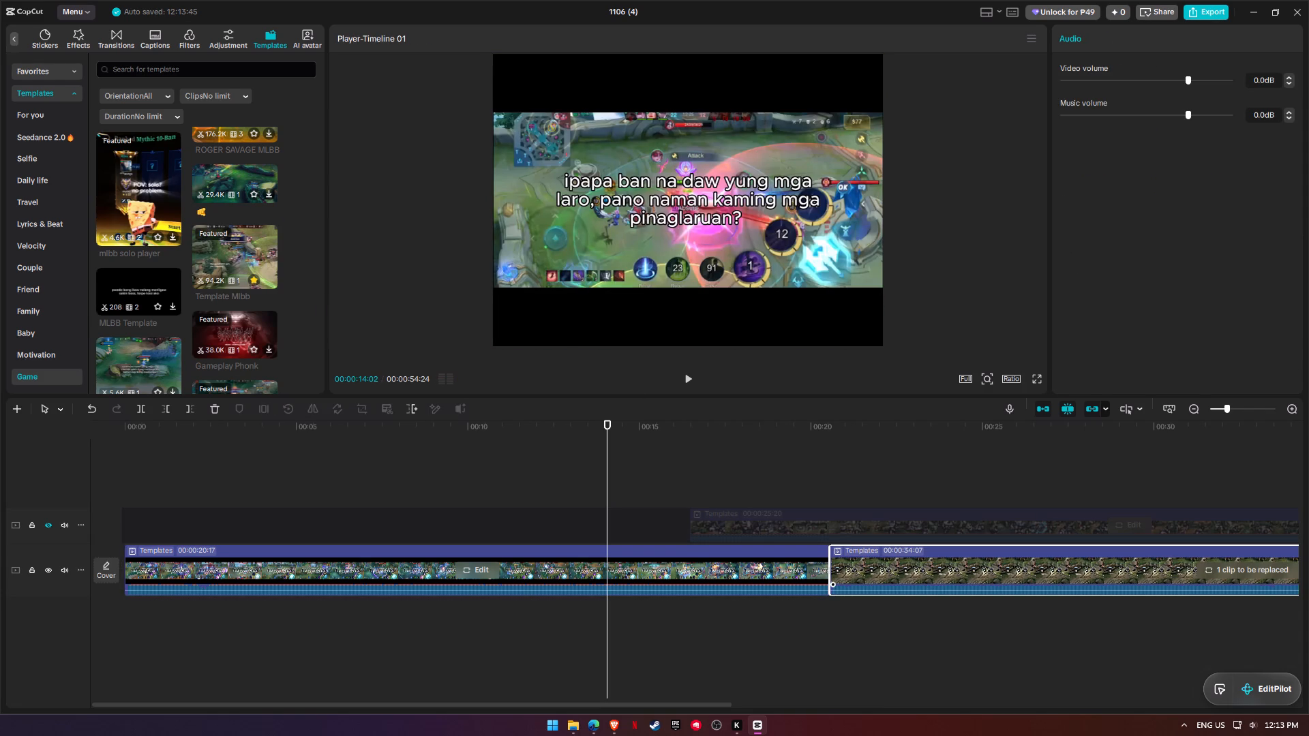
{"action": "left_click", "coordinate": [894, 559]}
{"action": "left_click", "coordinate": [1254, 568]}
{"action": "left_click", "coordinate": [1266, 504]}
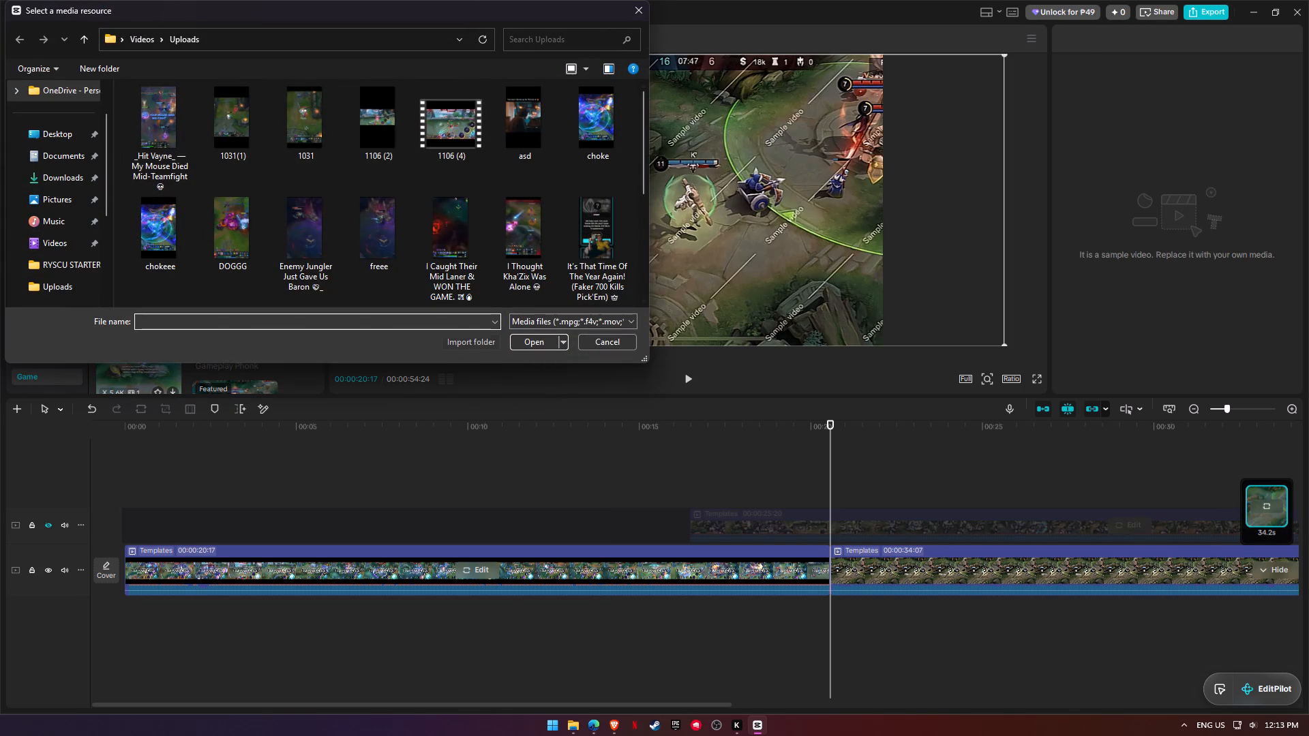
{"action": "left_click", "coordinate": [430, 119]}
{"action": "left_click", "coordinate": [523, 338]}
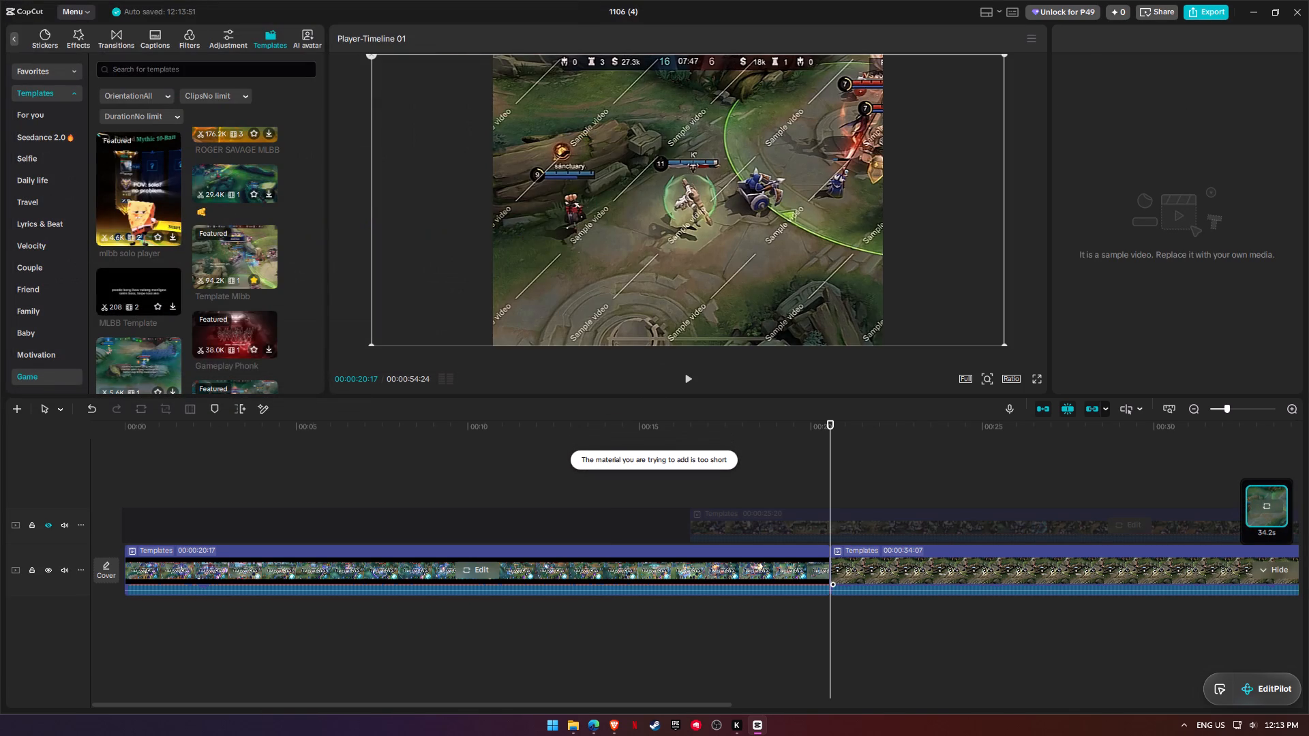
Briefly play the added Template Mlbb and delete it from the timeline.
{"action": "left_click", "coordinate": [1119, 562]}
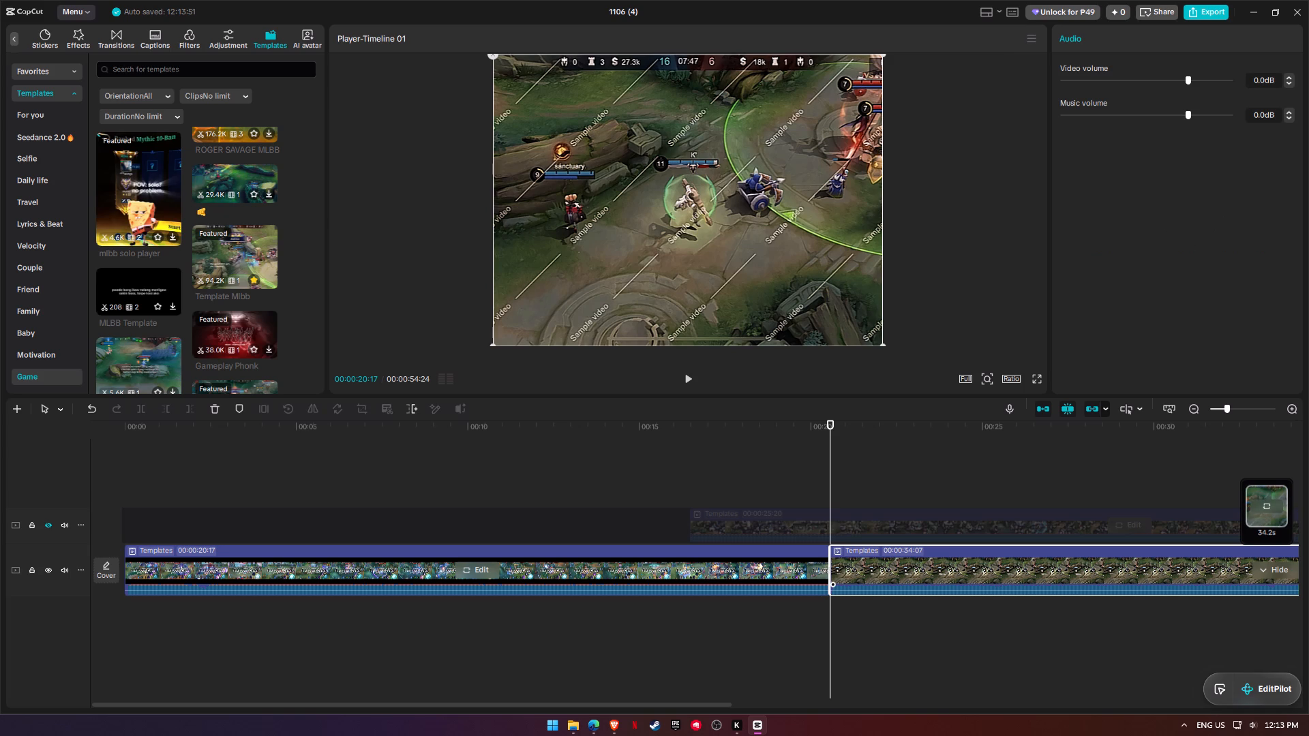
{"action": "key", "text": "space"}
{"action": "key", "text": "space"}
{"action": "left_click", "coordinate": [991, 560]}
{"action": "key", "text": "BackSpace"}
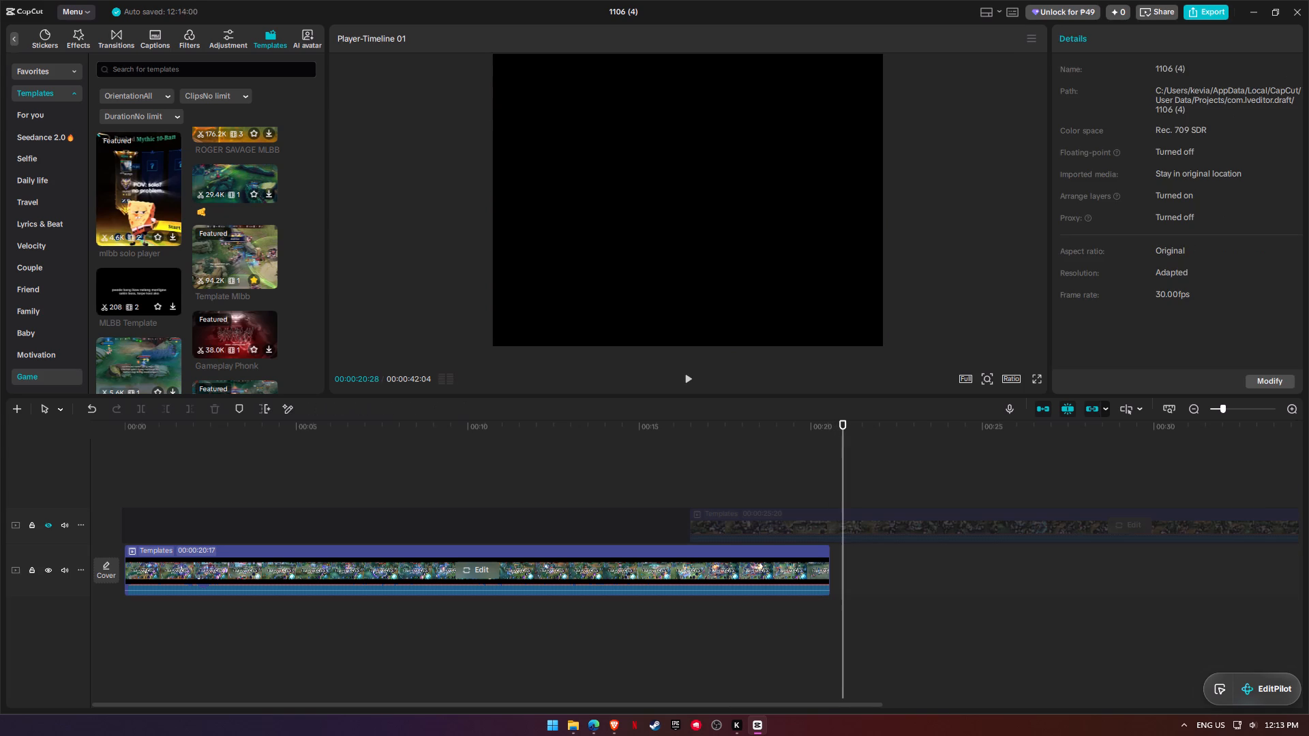
Preview the one-clip mlbb template and look through the remaining Game templates.
{"action": "scroll", "coordinate": [217, 290], "scroll_direction": "down", "scroll_amount": 1}
{"action": "left_click", "coordinate": [117, 311]}
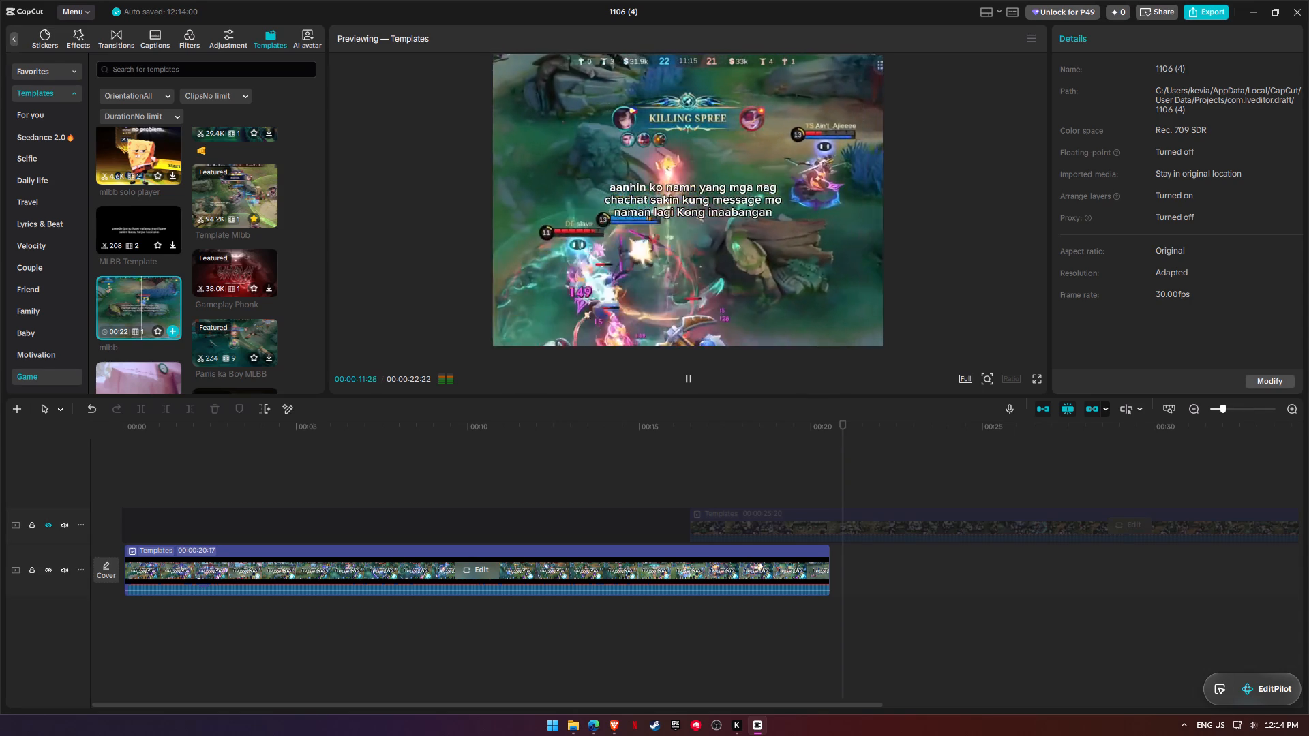
{"action": "scroll", "coordinate": [117, 311], "scroll_direction": "down", "scroll_amount": 4}
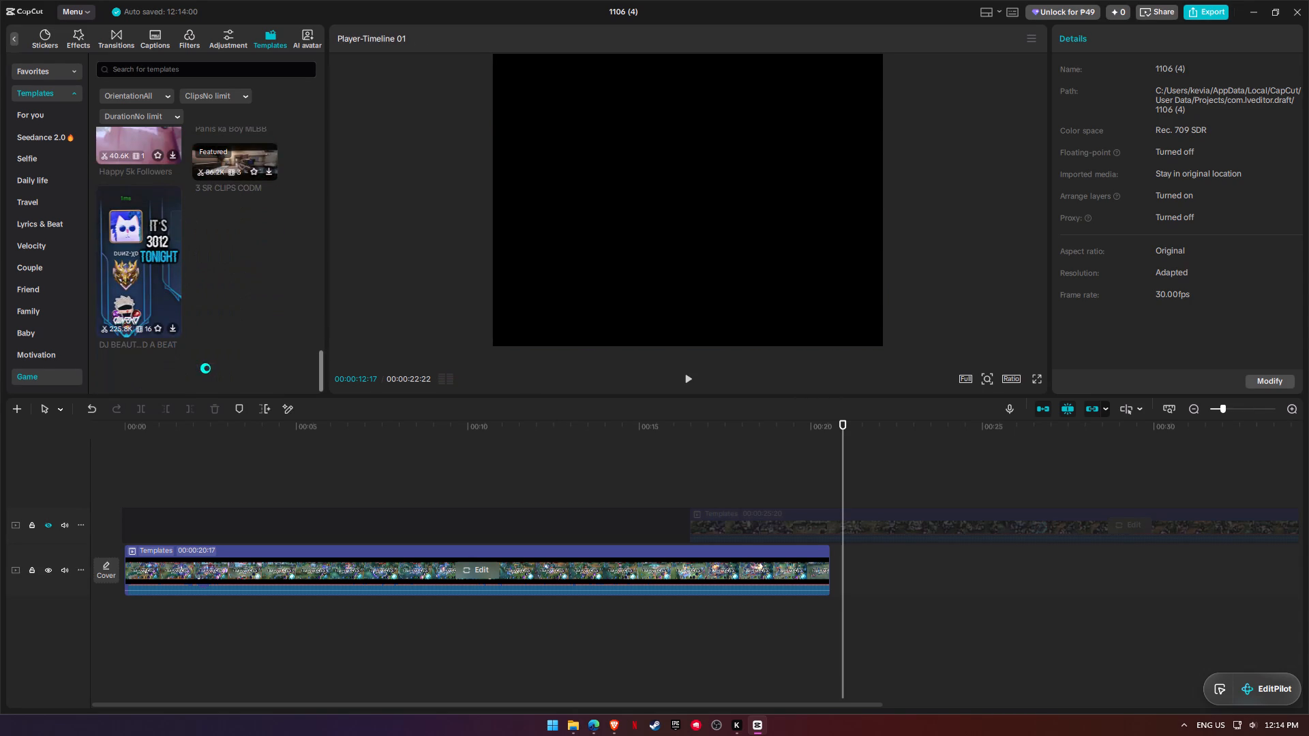
{"action": "scroll", "coordinate": [170, 297], "scroll_direction": "up", "scroll_amount": 3}
{"action": "left_click", "coordinate": [144, 239]}
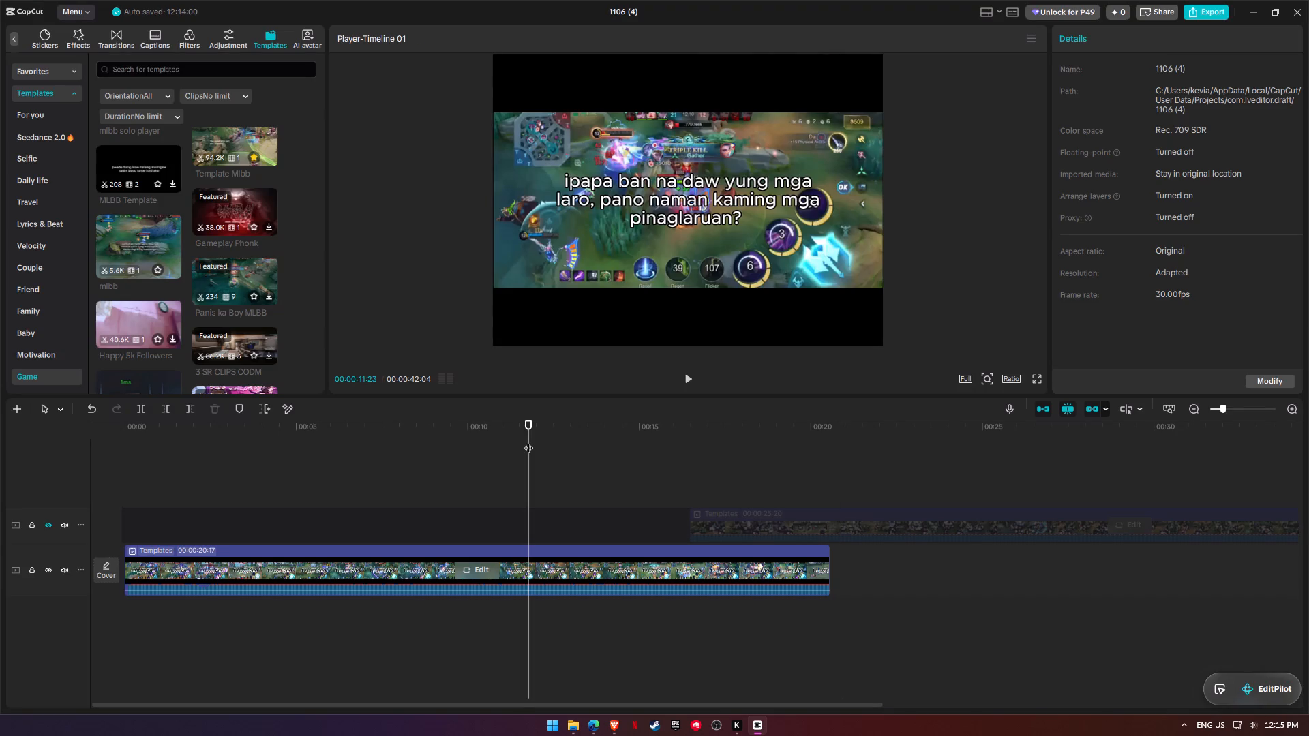
{"action": "key", "text": "space"}
{"action": "key", "text": "space"}
{"action": "key", "text": "shift+super+s"}
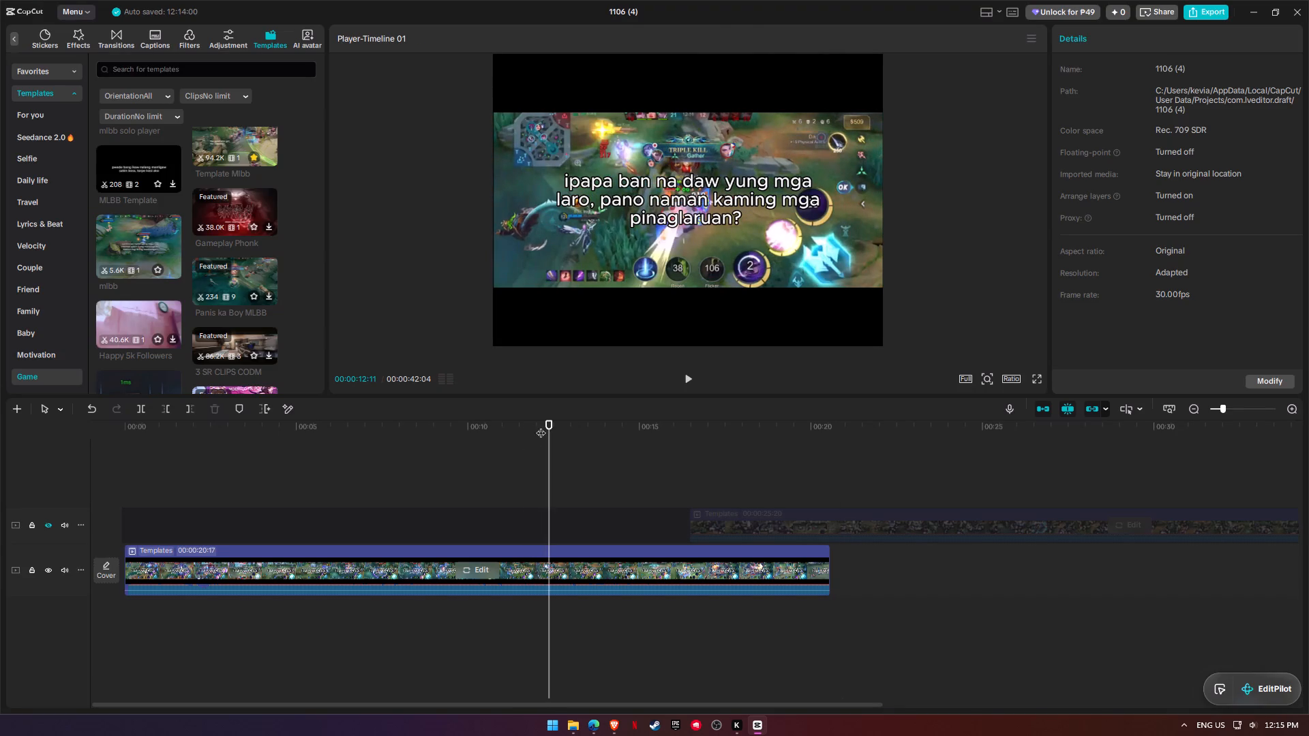
{"action": "left_click_drag", "start_coordinate": [483, 78], "coordinate": [892, 321]}
Switch to the Gemini chat in Brave and send the captured caption screenshot without any added text.
{"action": "key", "text": "alt+Tab"}
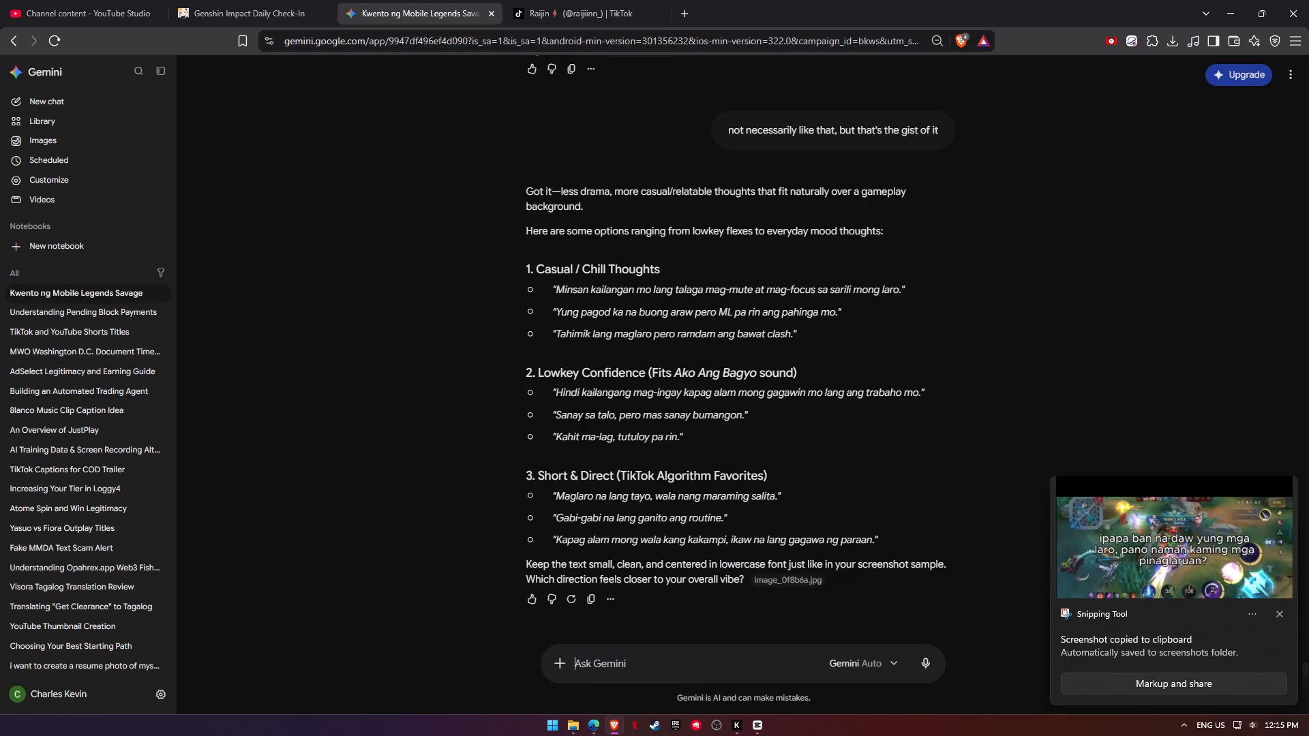
{"action": "left_click", "coordinate": [624, 657]}
{"action": "key", "text": "ctrl+v"}
{"action": "key", "text": "Return"}
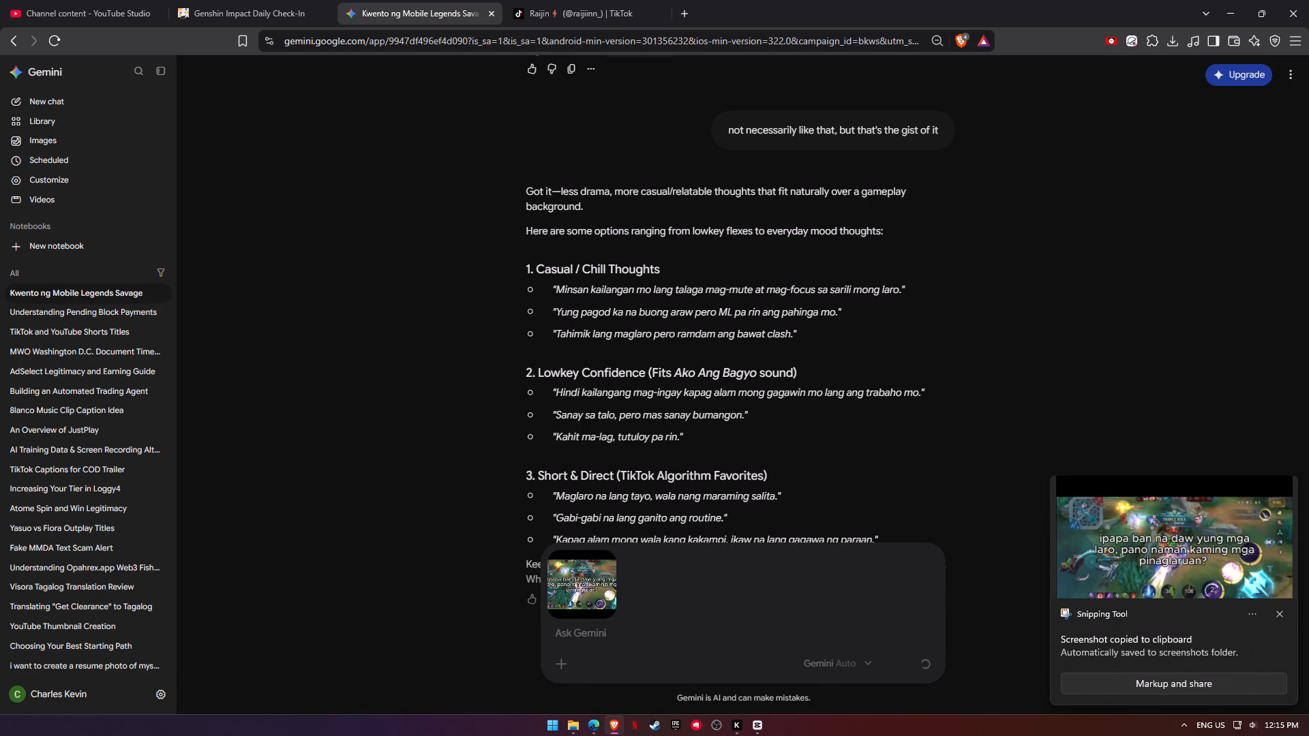
Return to CapCut, browse further through the Game templates, and preview the high rank template.
{"action": "key", "text": "alt+Tab"}
{"action": "scroll", "coordinate": [192, 283], "scroll_direction": "down", "scroll_amount": 4}
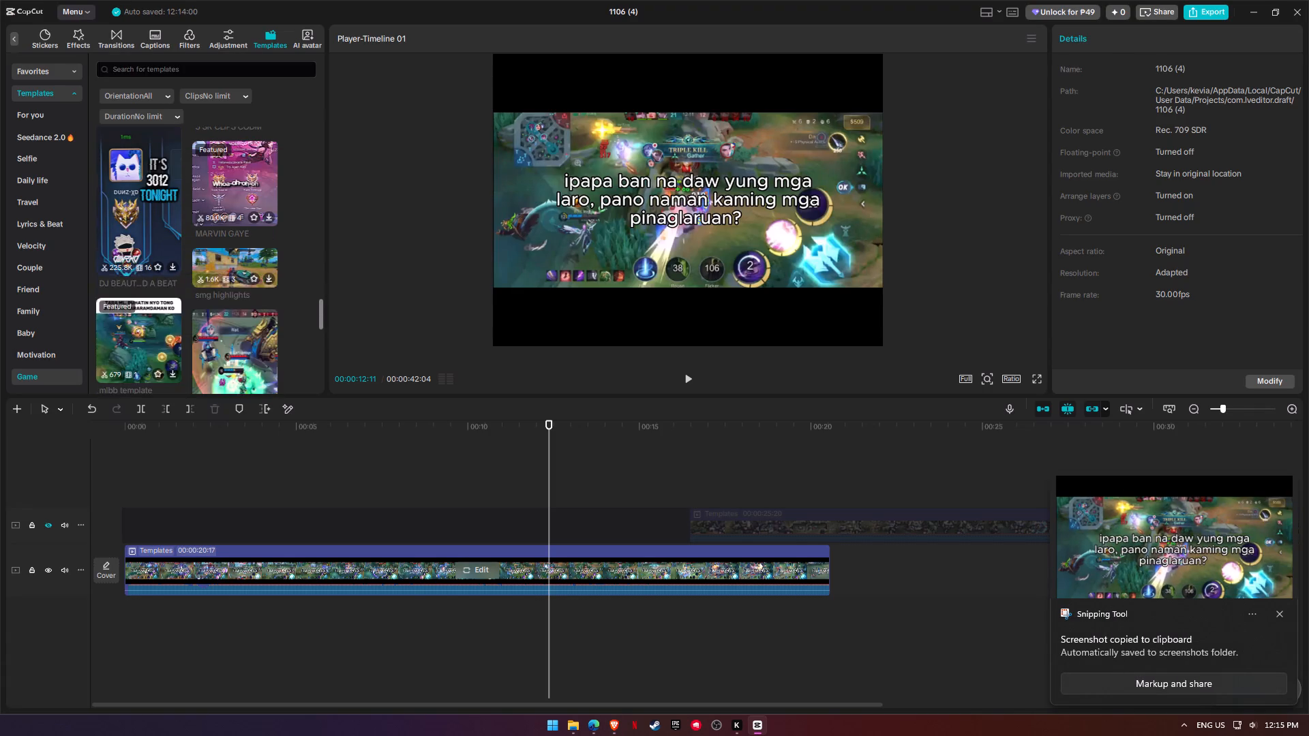
{"action": "scroll", "coordinate": [192, 283], "scroll_direction": "down", "scroll_amount": 4}
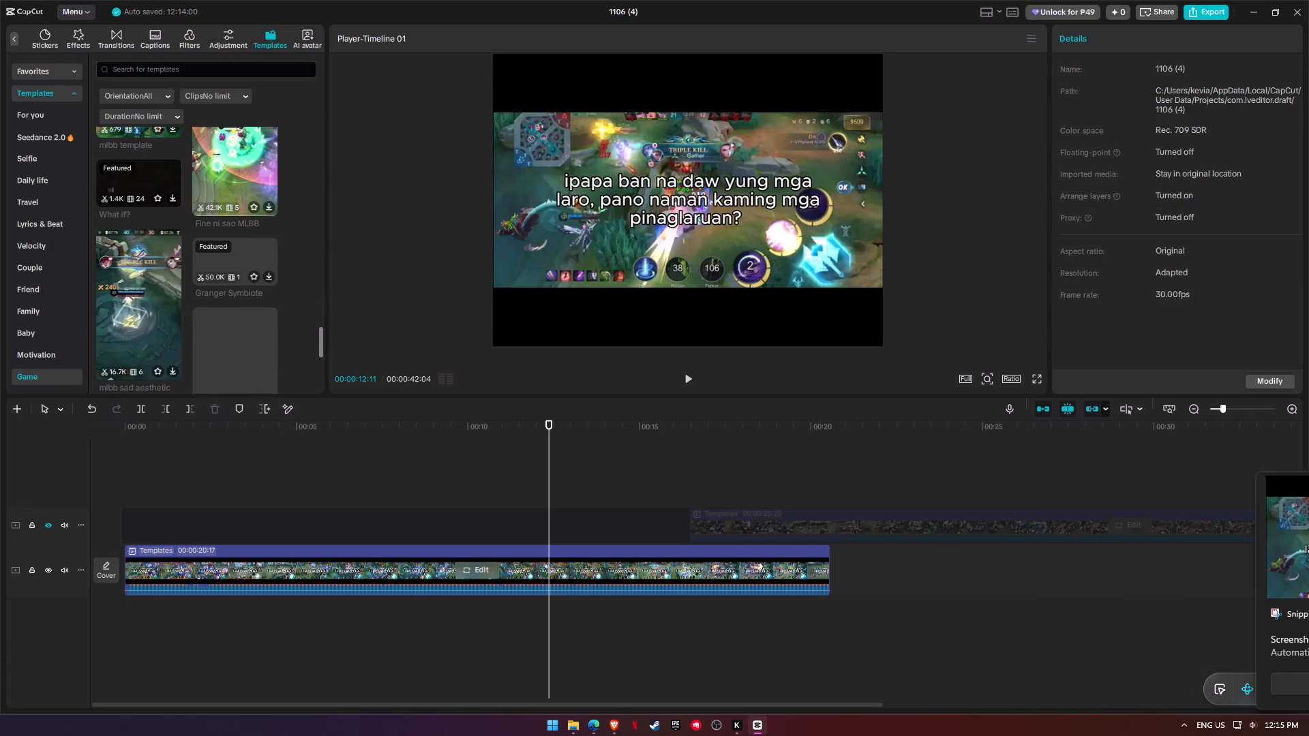
{"action": "scroll", "coordinate": [231, 333], "scroll_direction": "down", "scroll_amount": 7}
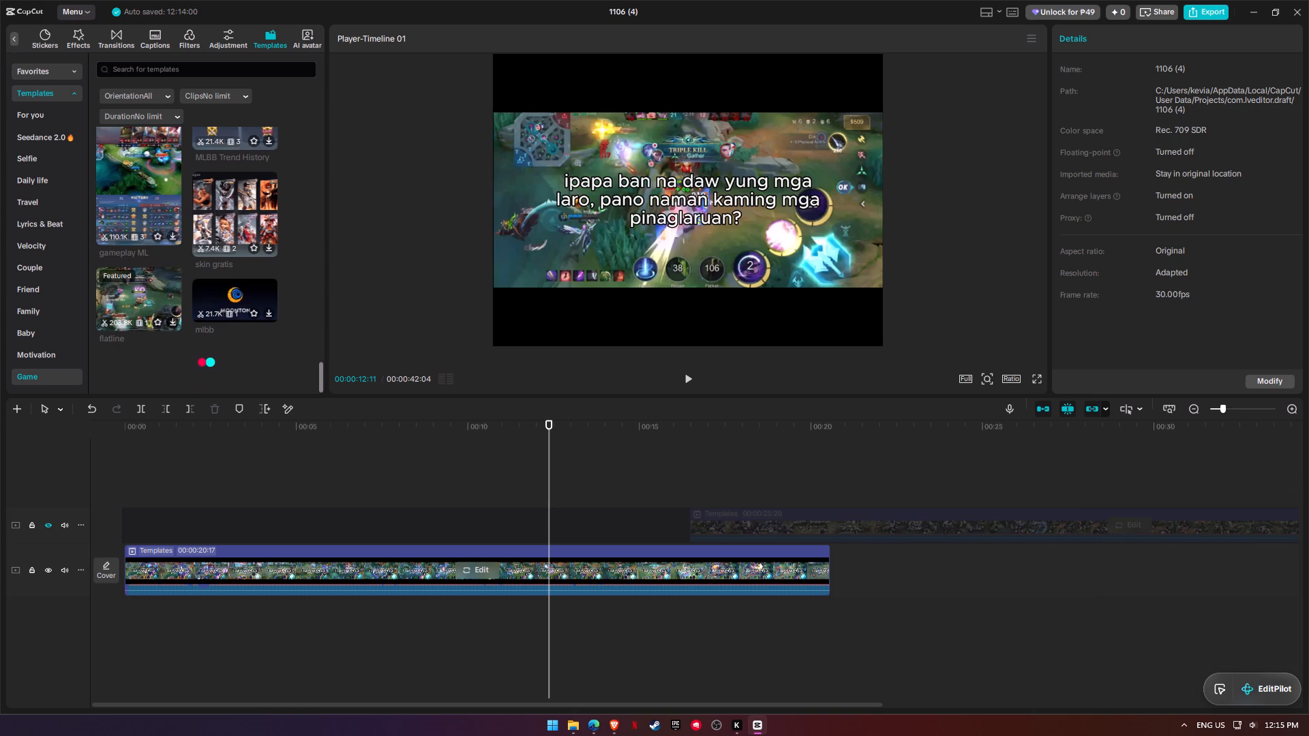
{"action": "scroll", "coordinate": [235, 303], "scroll_direction": "down", "scroll_amount": 1}
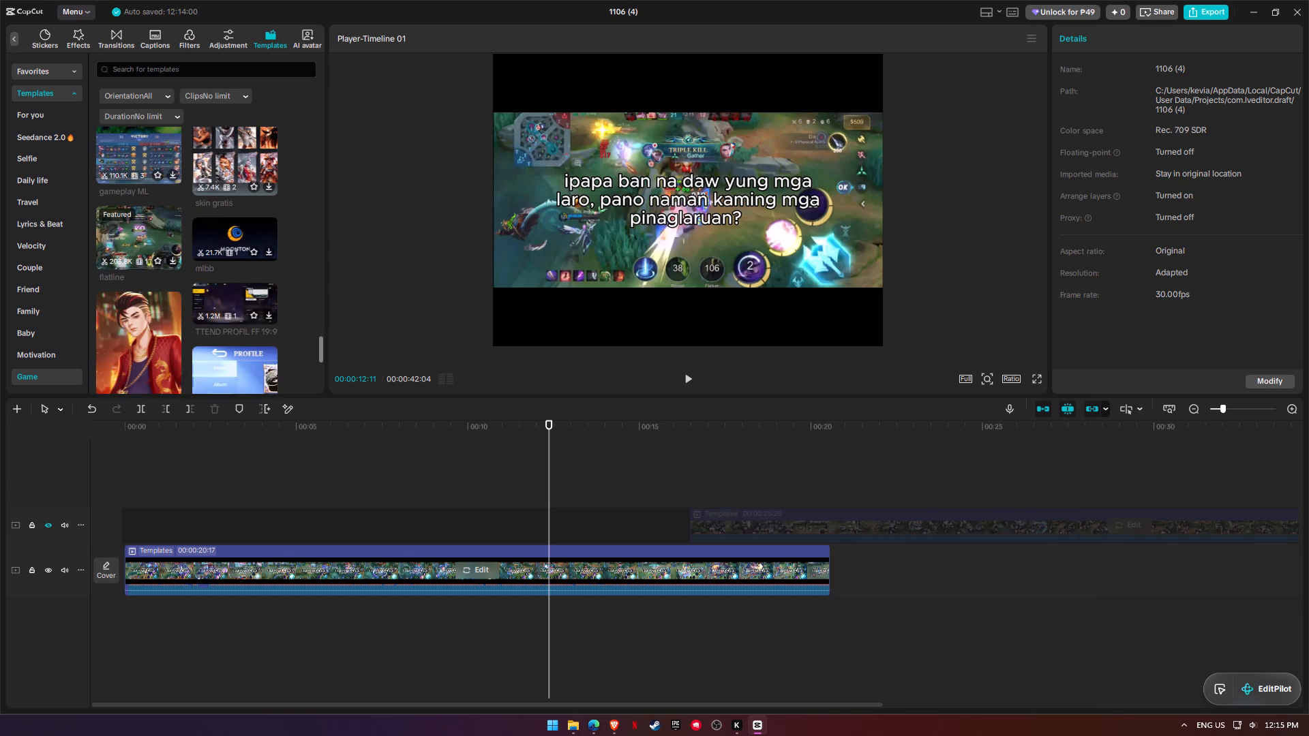
{"action": "scroll", "coordinate": [235, 303], "scroll_direction": "down", "scroll_amount": 5}
{"action": "left_click", "coordinate": [130, 279]}
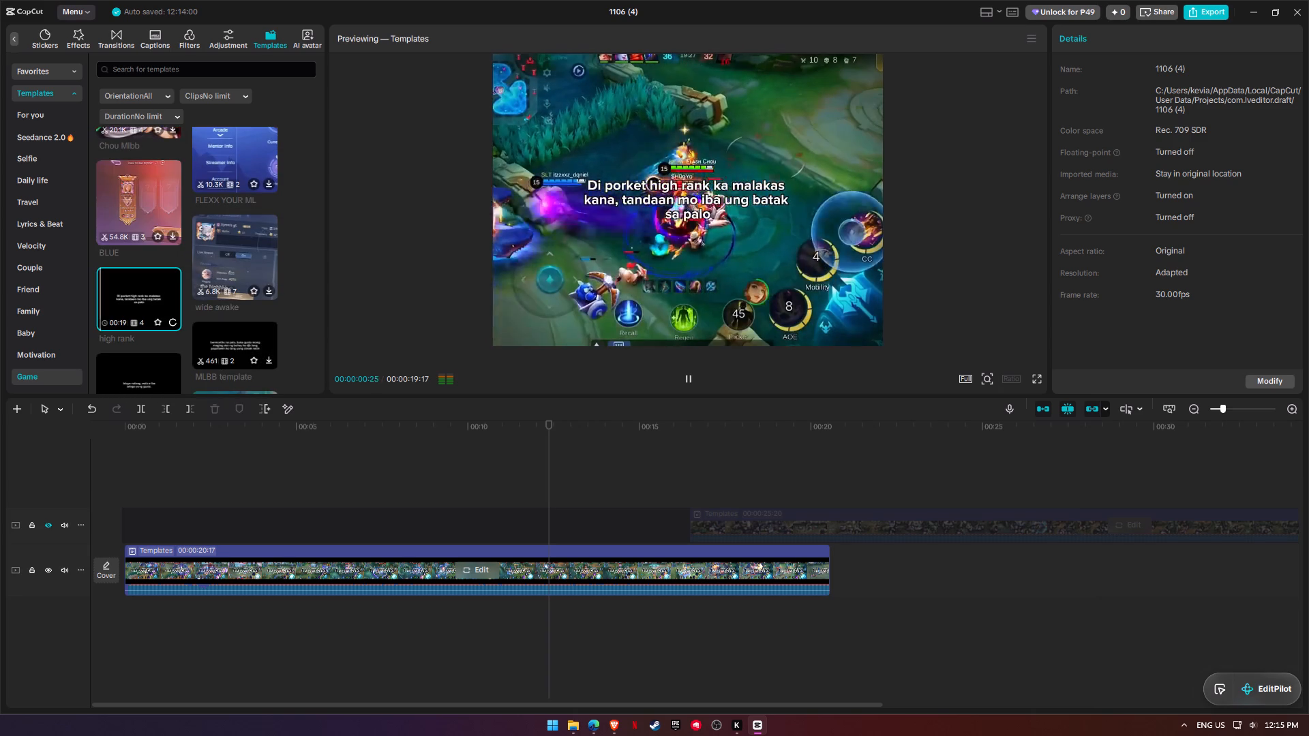
Preview the two-clip MLBB template with the "bermonths na pala" caption and add it to the timeline.
{"action": "left_click", "coordinate": [227, 344]}
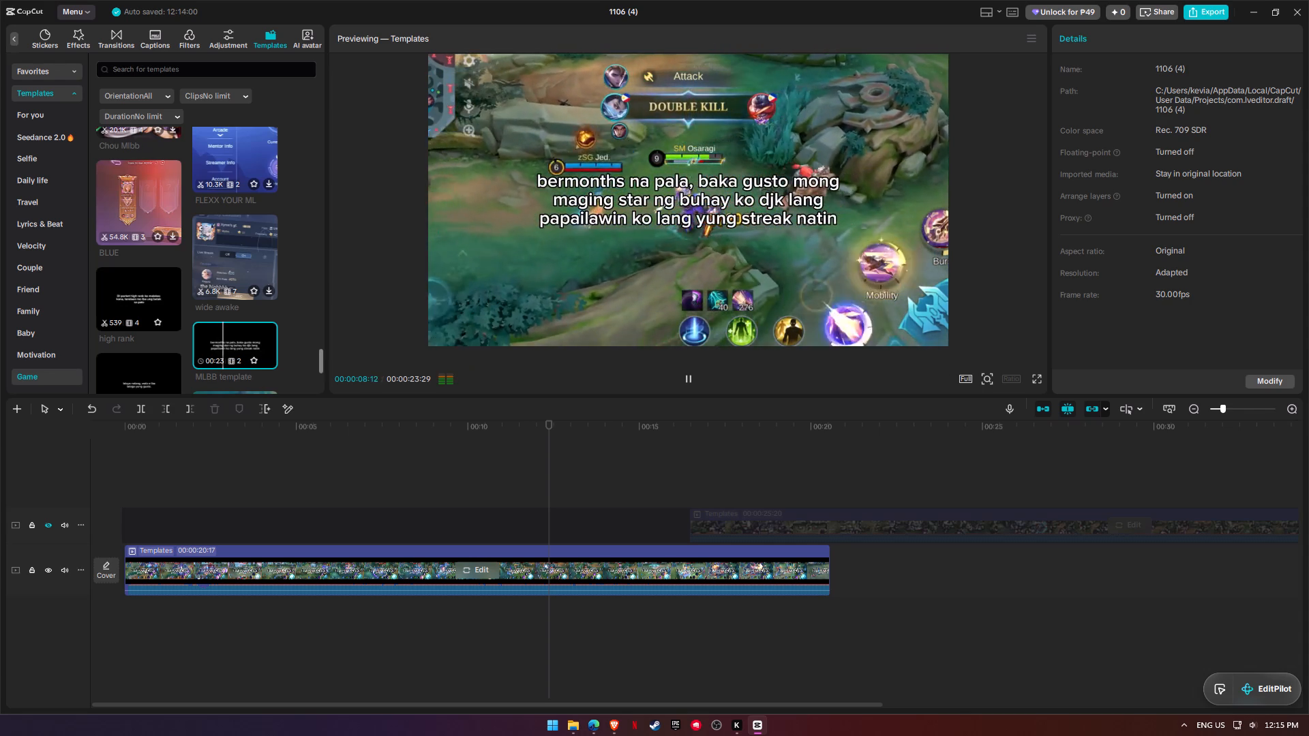
{"action": "left_click", "coordinate": [272, 358]}
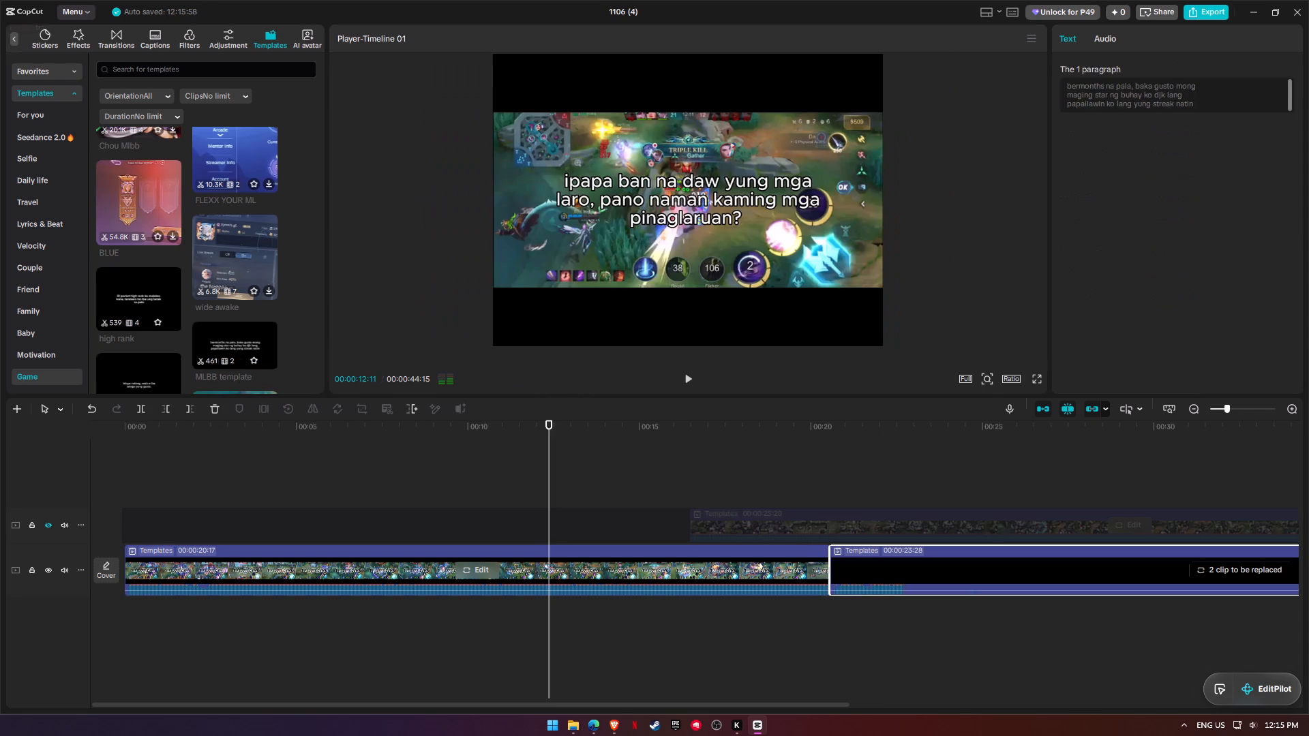
Replace the sample media in the added MLBB template with the 1106 (4) video from the Uploads folder.
{"action": "left_click", "coordinate": [1233, 567]}
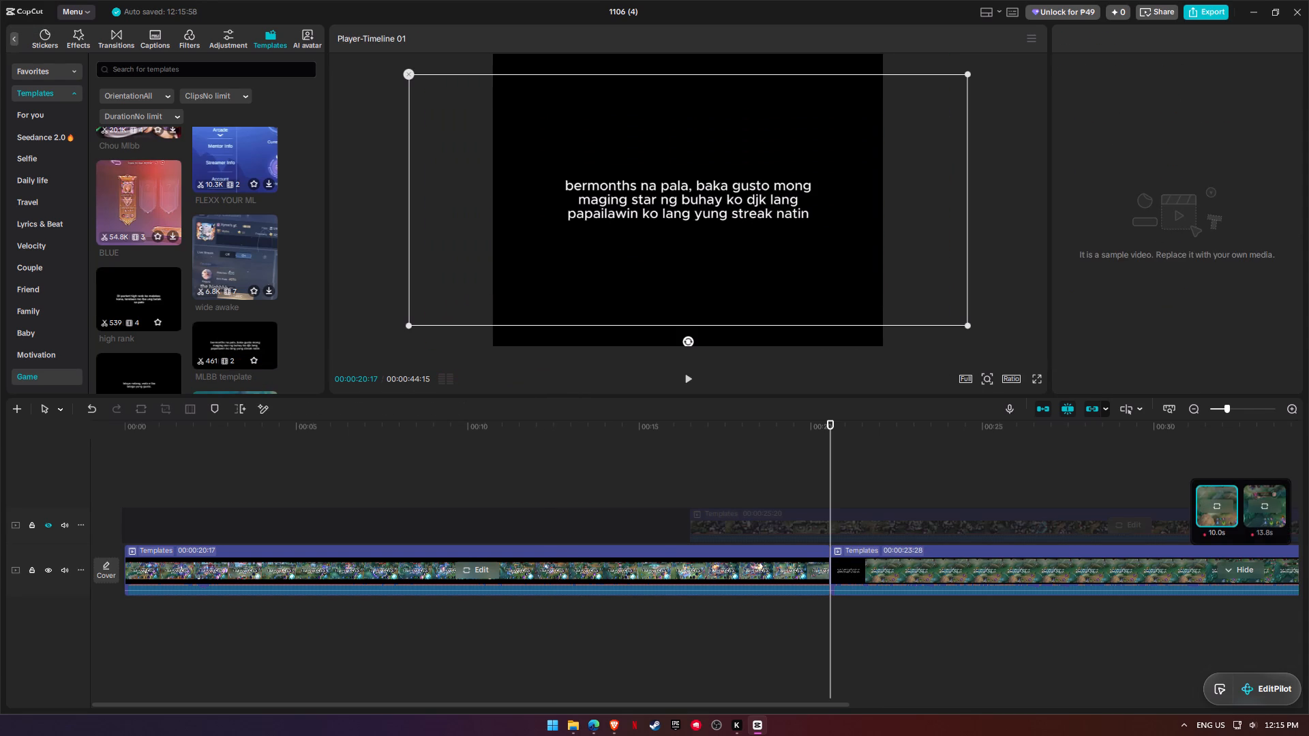
{"action": "left_click", "coordinate": [1229, 501]}
{"action": "left_click", "coordinate": [479, 125]}
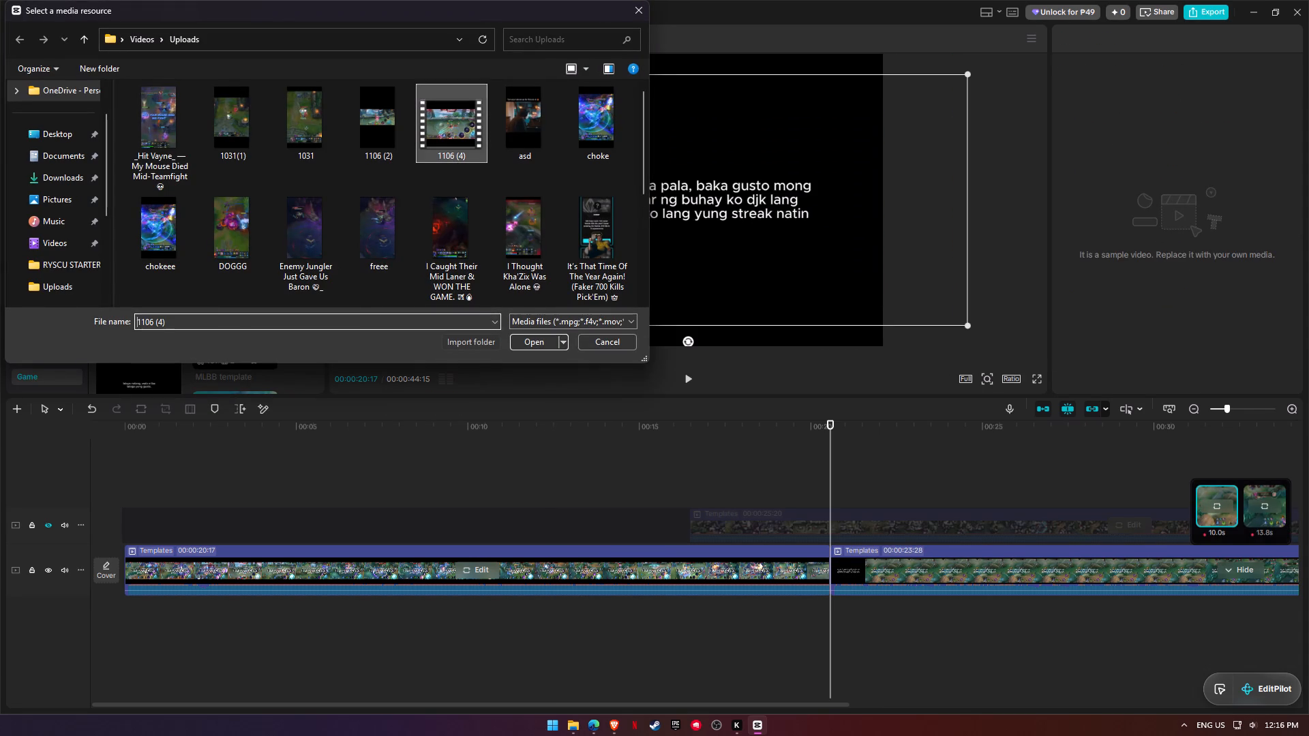
{"action": "left_click", "coordinate": [517, 343]}
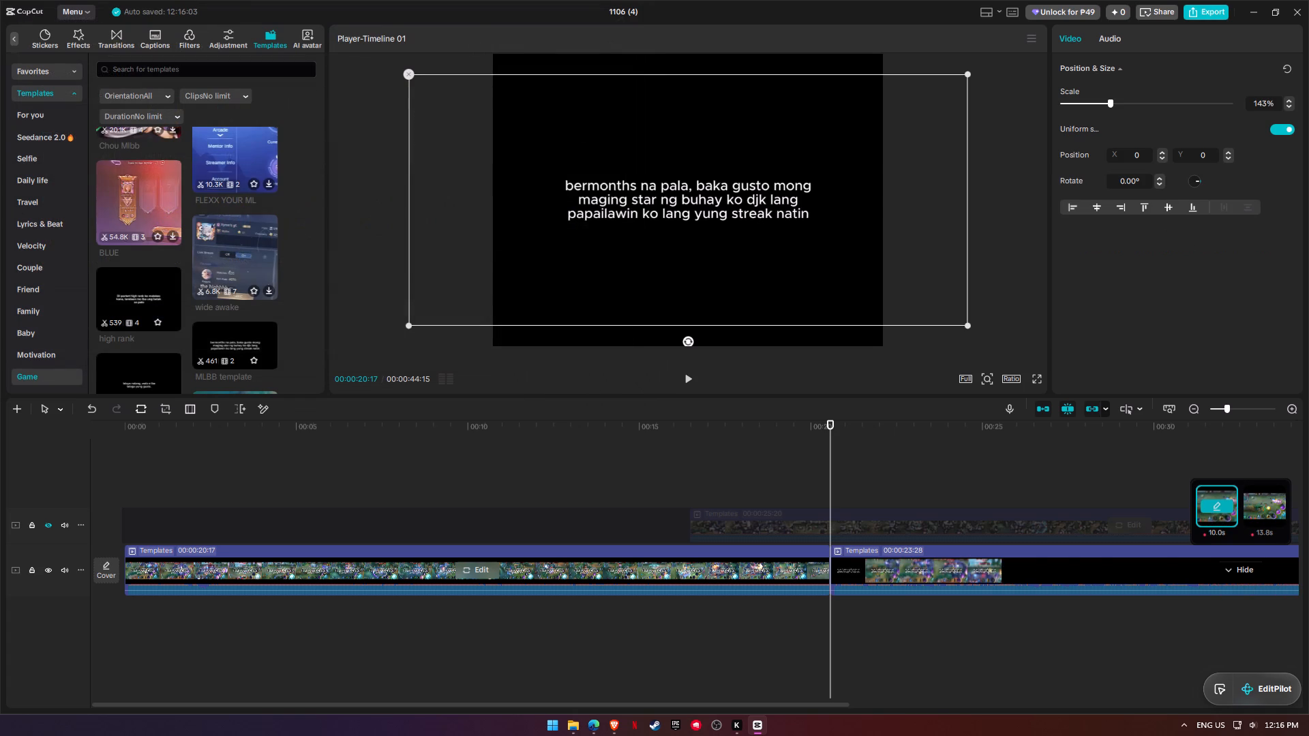
Trim the template's 10.0s clip to use a slightly later section of the 1106 (4) footage.
{"action": "left_click", "coordinate": [1220, 504]}
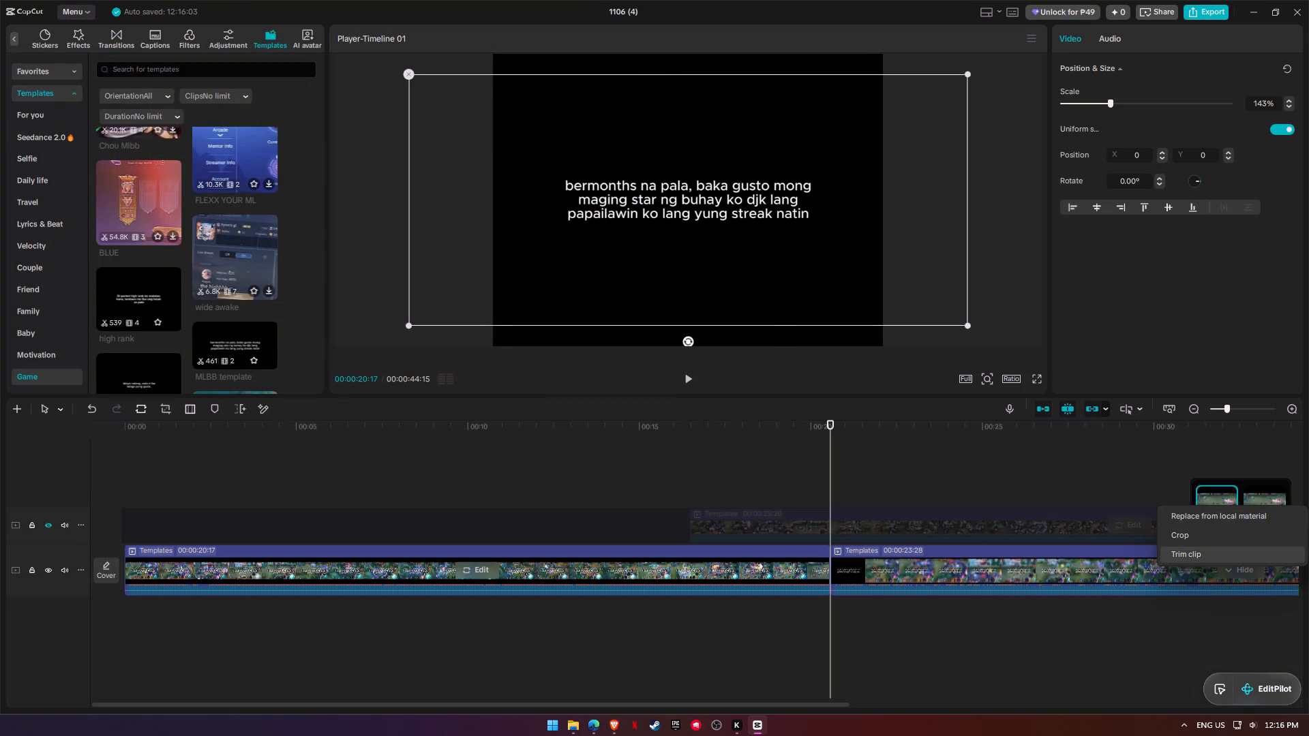
{"action": "left_click", "coordinate": [1205, 557]}
{"action": "left_click_drag", "start_coordinate": [652, 458], "coordinate": [629, 457]}
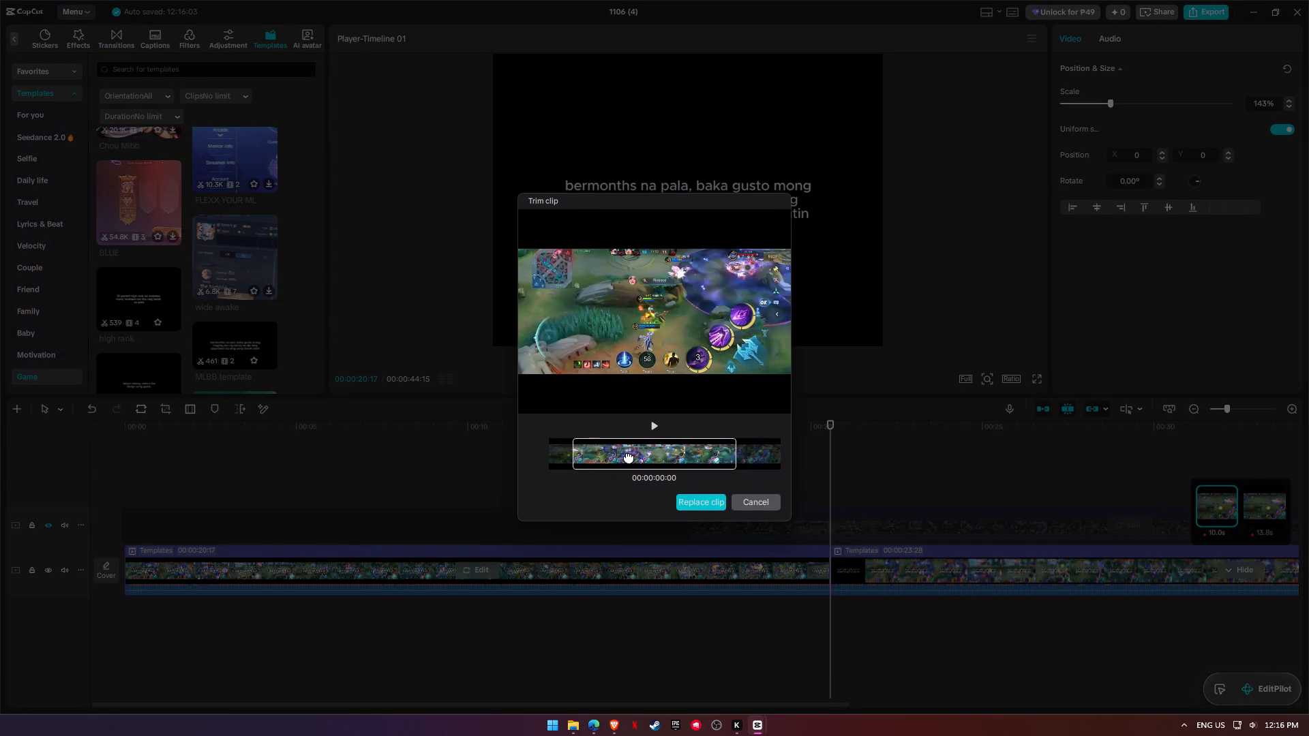
{"action": "left_click_drag", "start_coordinate": [629, 457], "coordinate": [622, 457]}
{"action": "left_click", "coordinate": [702, 500]}
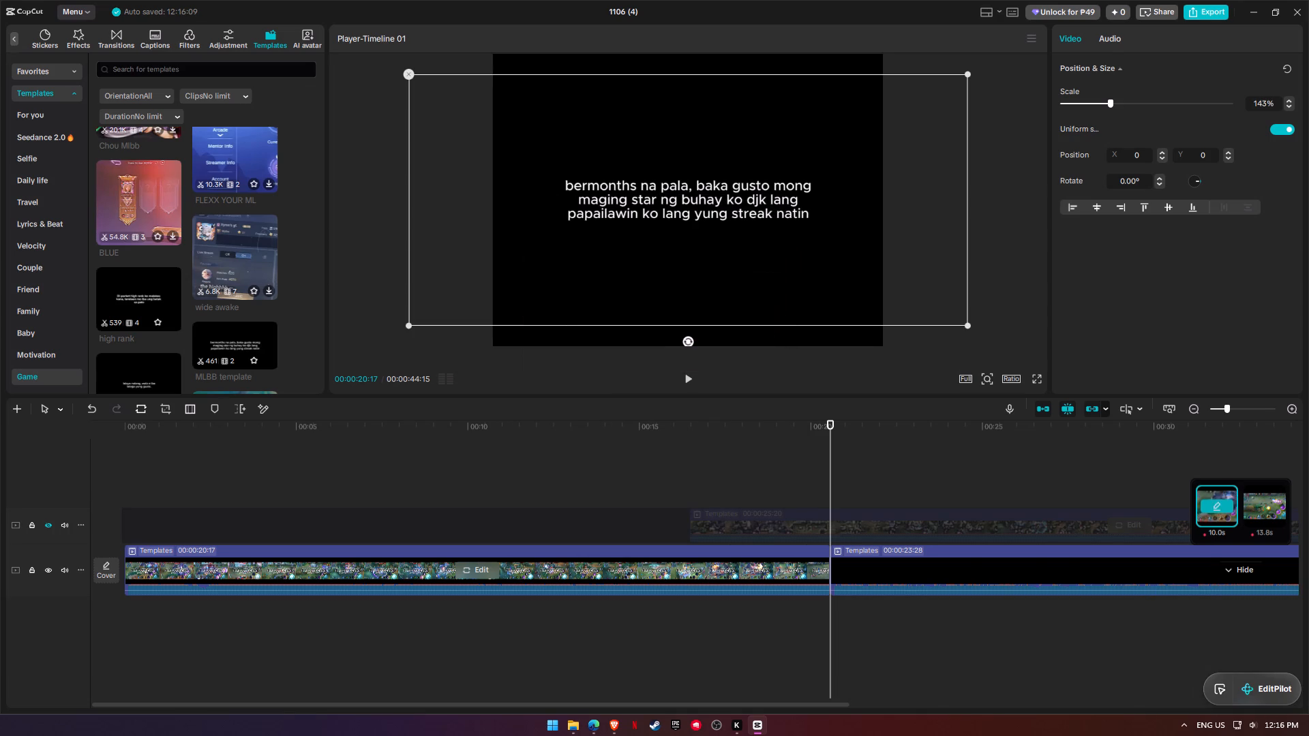
{"action": "left_click", "coordinate": [1218, 509]}
{"action": "left_click", "coordinate": [1201, 556]}
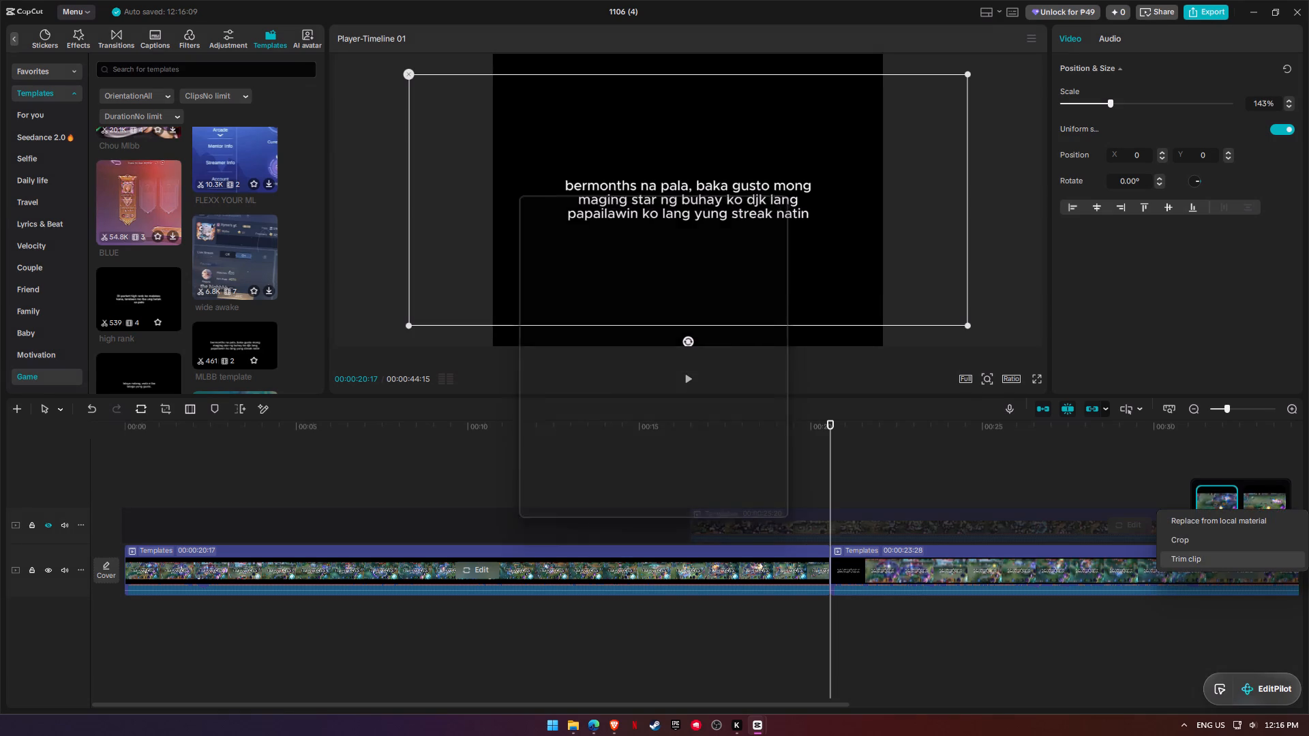
{"action": "left_click", "coordinate": [722, 455]}
{"action": "left_click_drag", "start_coordinate": [722, 455], "coordinate": [731, 455]}
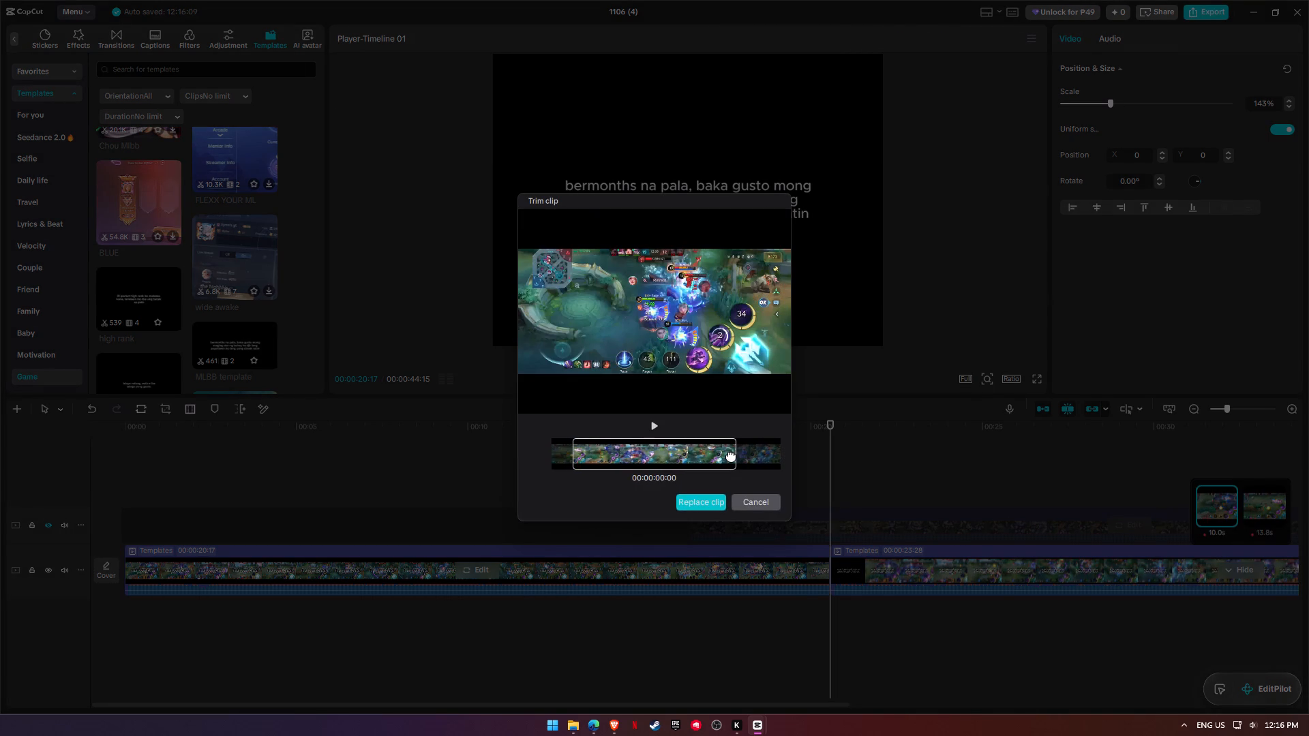
{"action": "left_click_drag", "start_coordinate": [731, 455], "coordinate": [716, 455]}
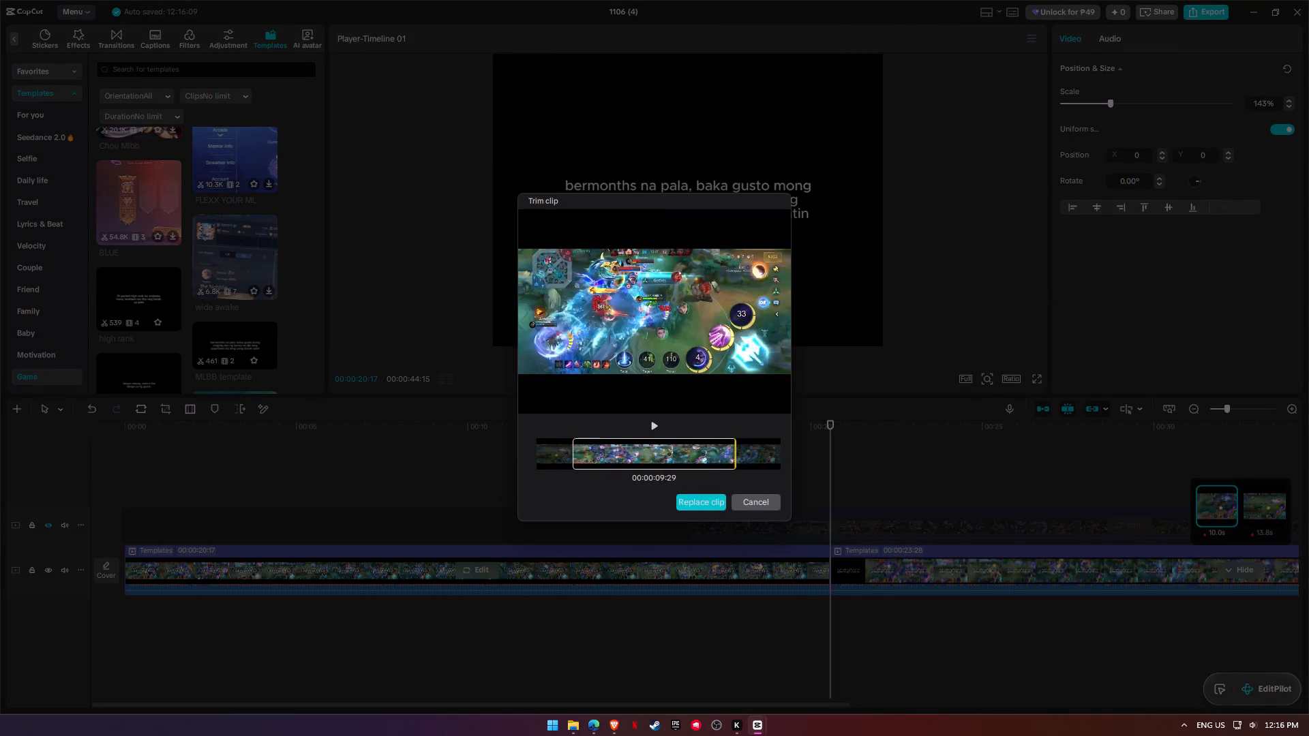
{"action": "left_click", "coordinate": [708, 501]}
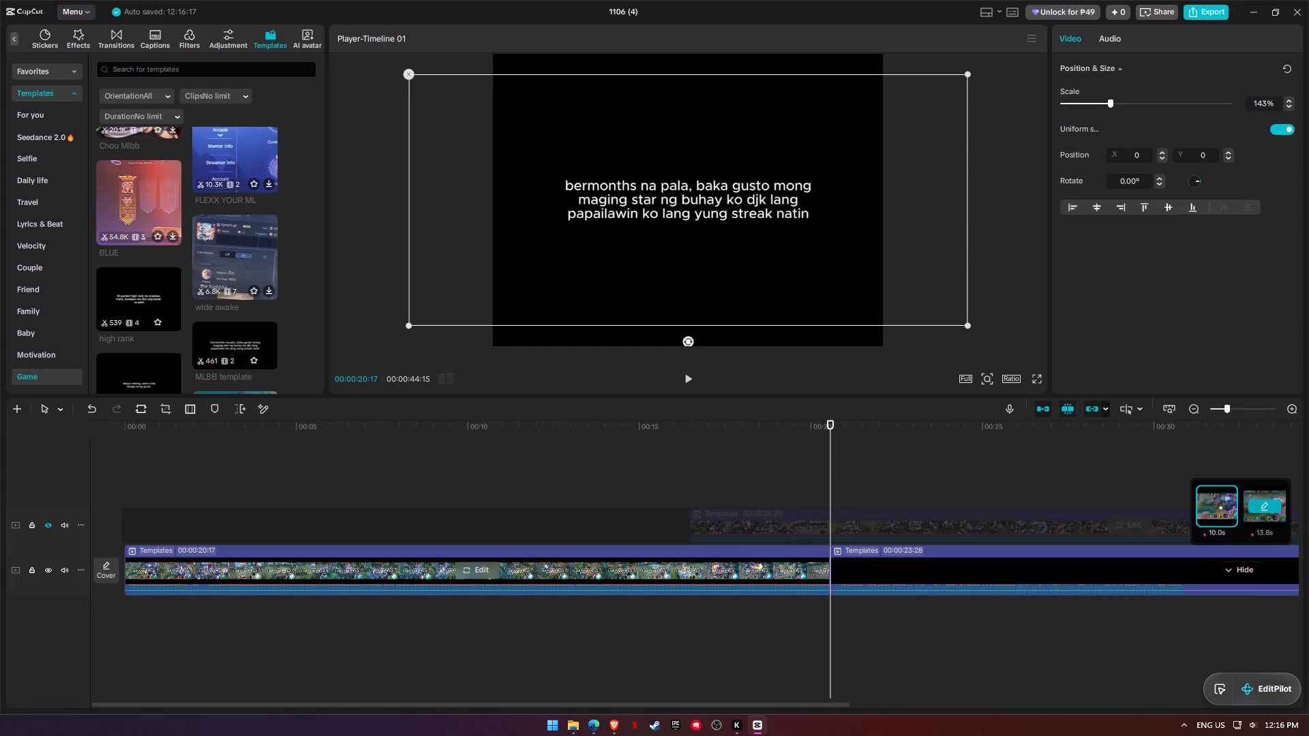
Trim the template's 13.8s clip to use a section near the end of the 1106 (4) footage.
{"action": "left_click", "coordinate": [1265, 508]}
{"action": "left_click", "coordinate": [1187, 557]}
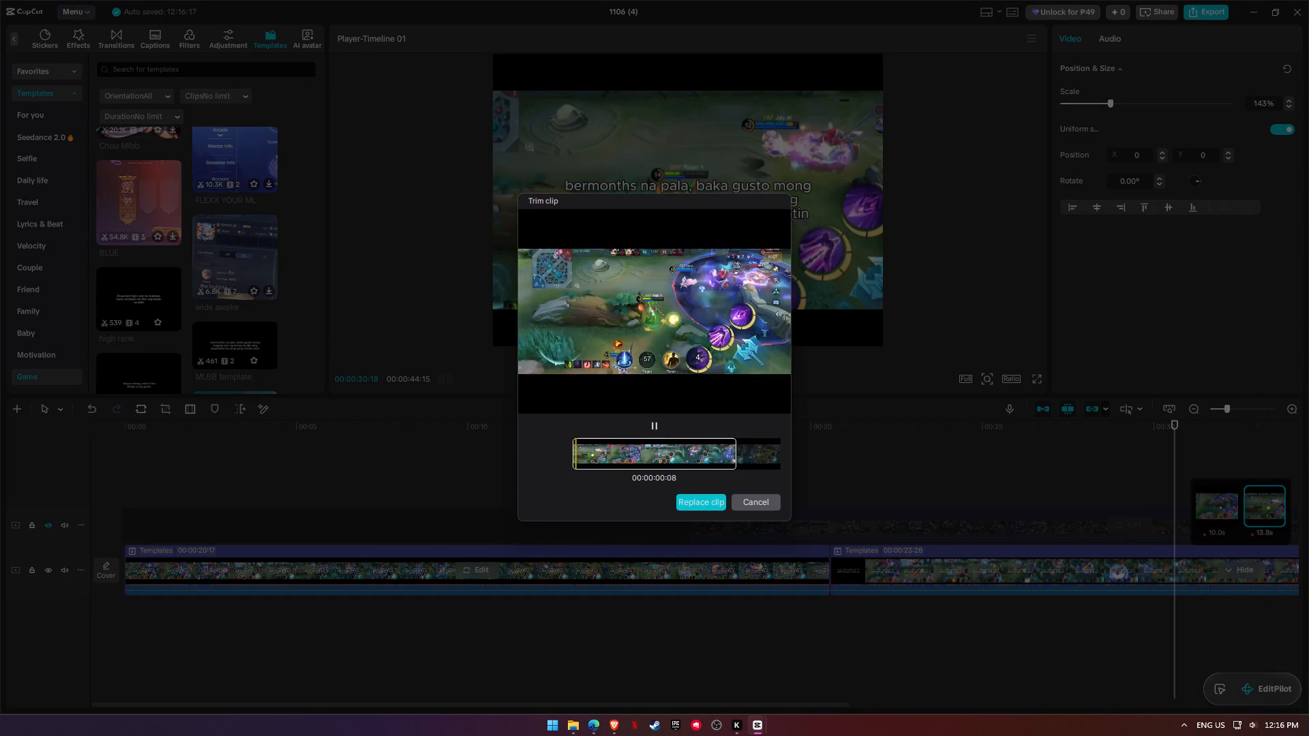
{"action": "left_click_drag", "start_coordinate": [654, 454], "coordinate": [500, 456]}
{"action": "left_click_drag", "start_coordinate": [646, 458], "coordinate": [638, 458]}
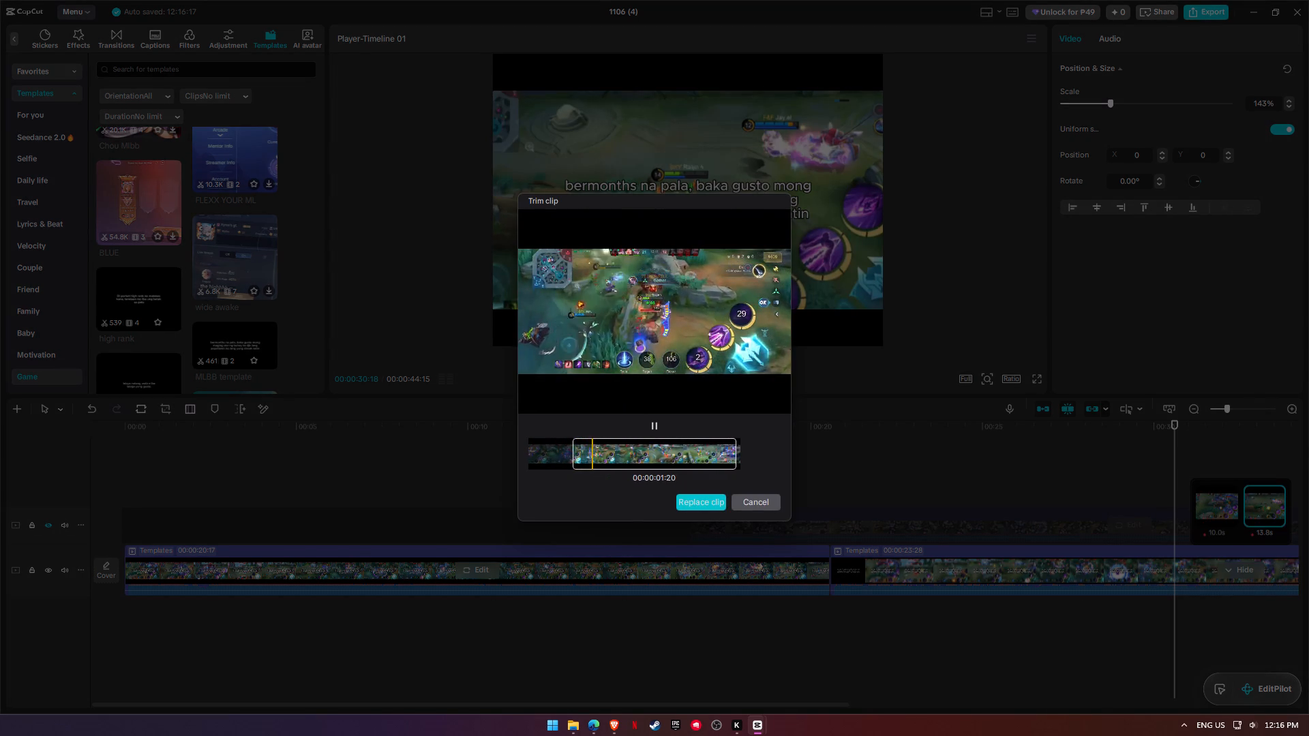
{"action": "left_click", "coordinate": [691, 501]}
Delete the earlier template with the "ipapa ban na daw" caption from the main track, keeping the new MLBB template.
{"action": "left_click", "coordinate": [828, 425]}
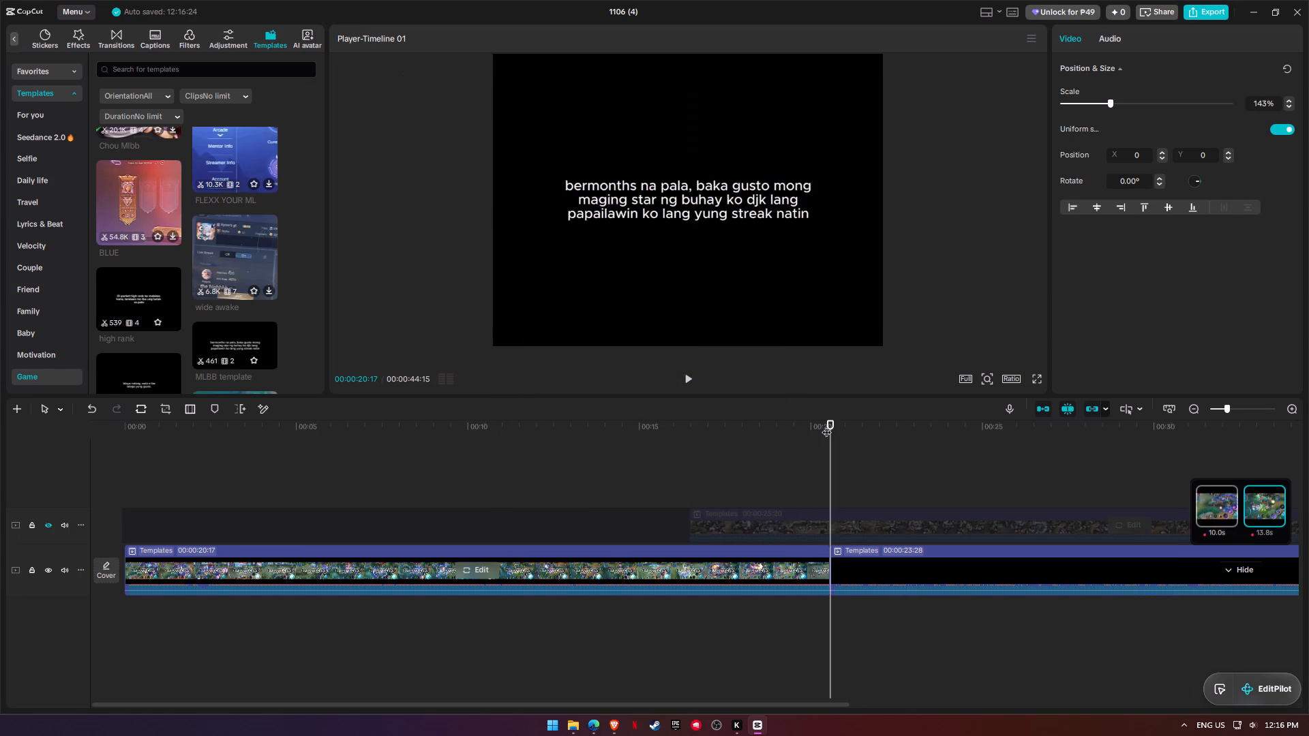
{"action": "key", "text": "space"}
{"action": "left_click", "coordinate": [687, 544]}
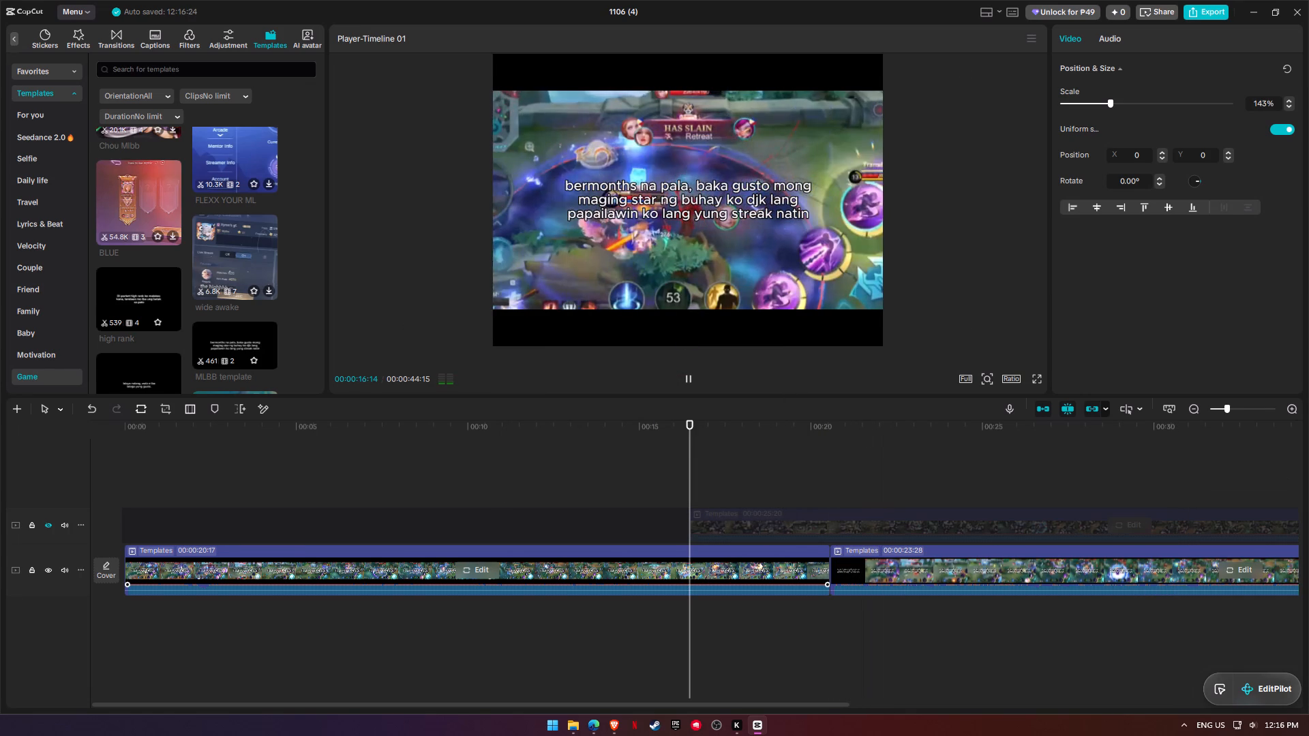
{"action": "left_click", "coordinate": [684, 554]}
{"action": "key", "text": "BackSpace"}
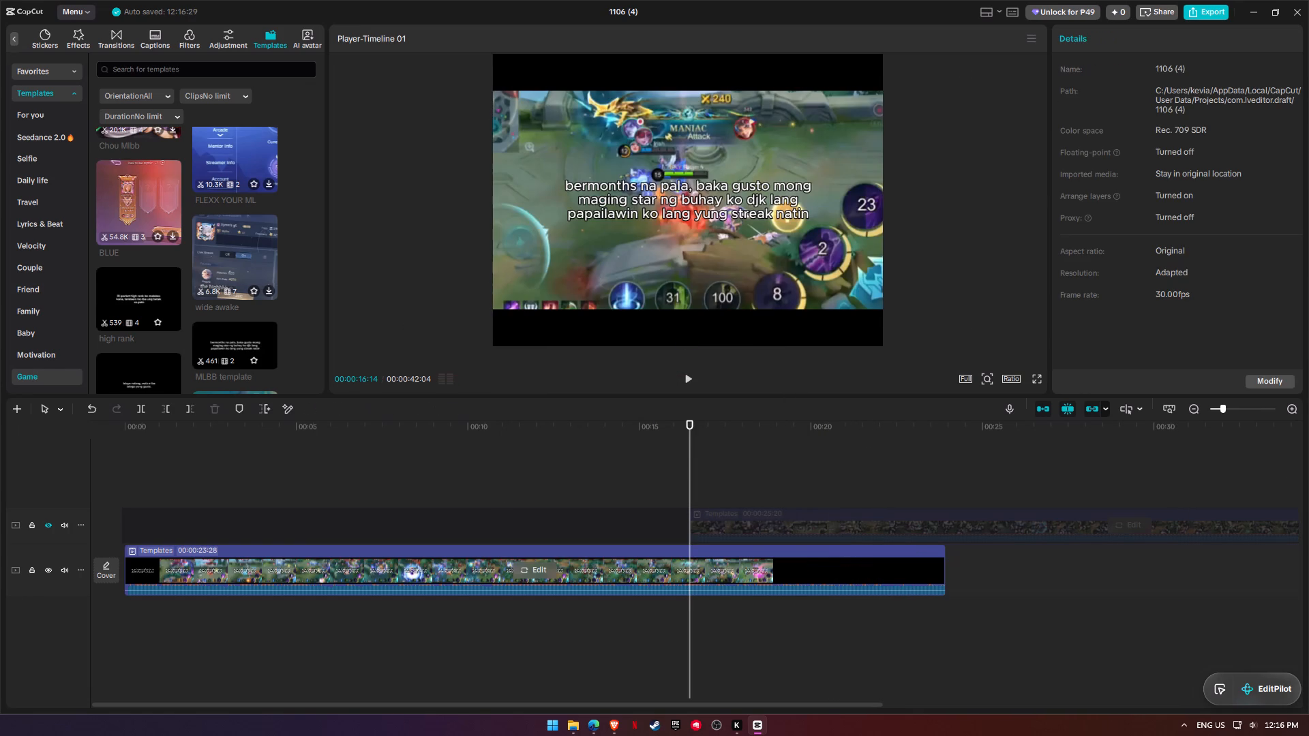
Play the MLBB template from the start and review the transition between its two clips around 10 seconds.
{"action": "left_click", "coordinate": [107, 443]}
{"action": "left_click", "coordinate": [136, 432]}
{"action": "left_click_drag", "start_coordinate": [133, 431], "coordinate": [89, 423]}
{"action": "key", "text": "space"}
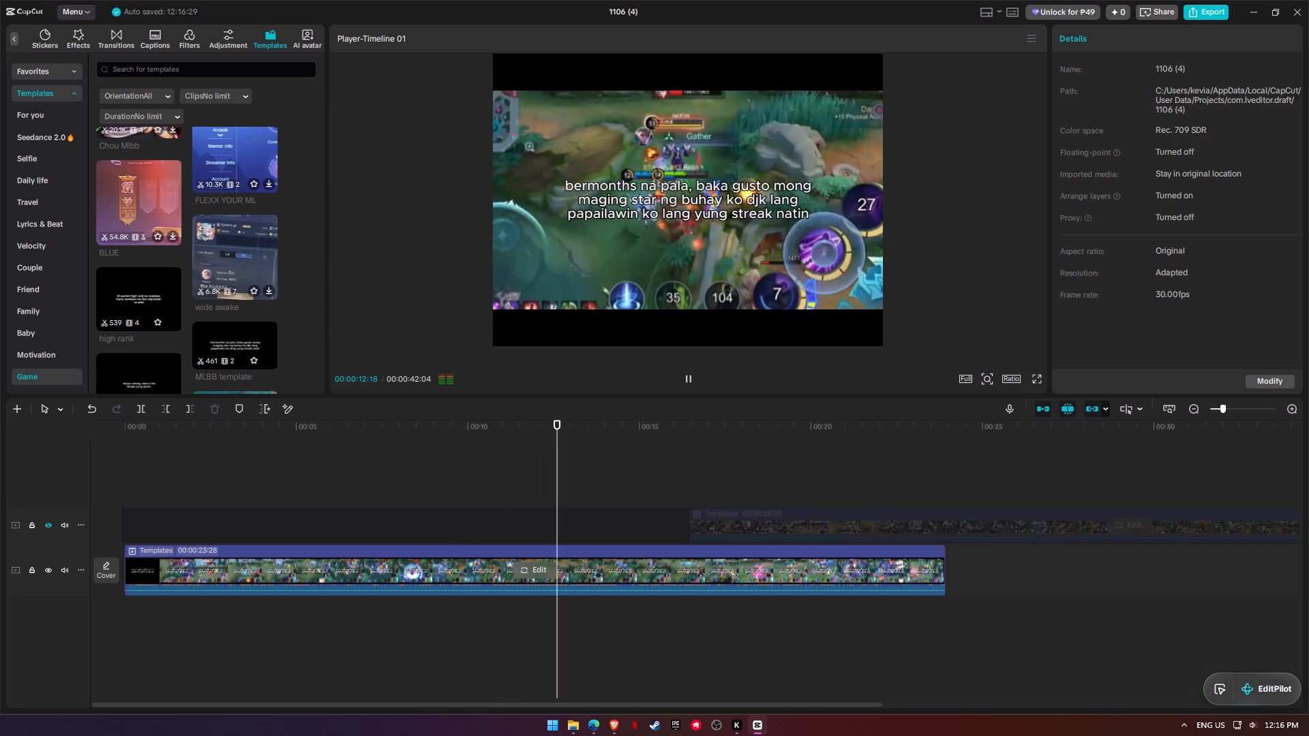
{"action": "left_click", "coordinate": [368, 425]}
{"action": "key", "text": "space"}
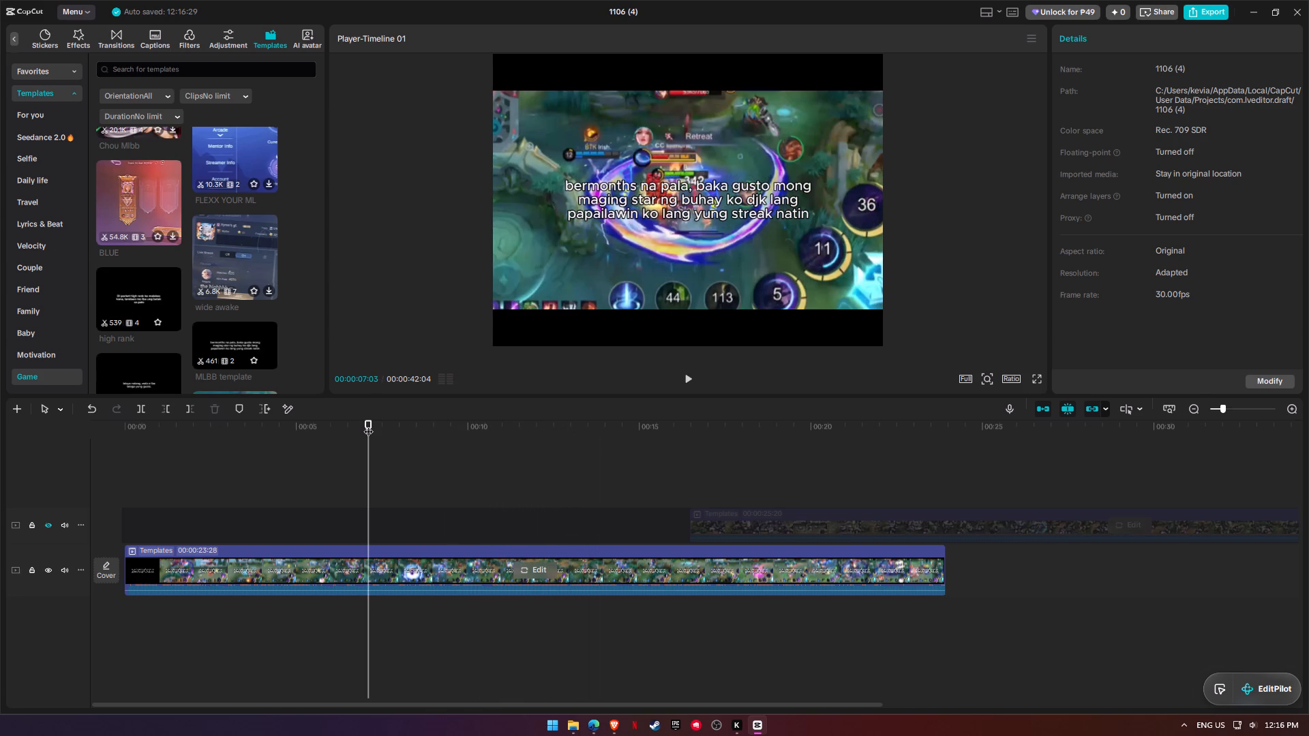
{"action": "key", "text": "space"}
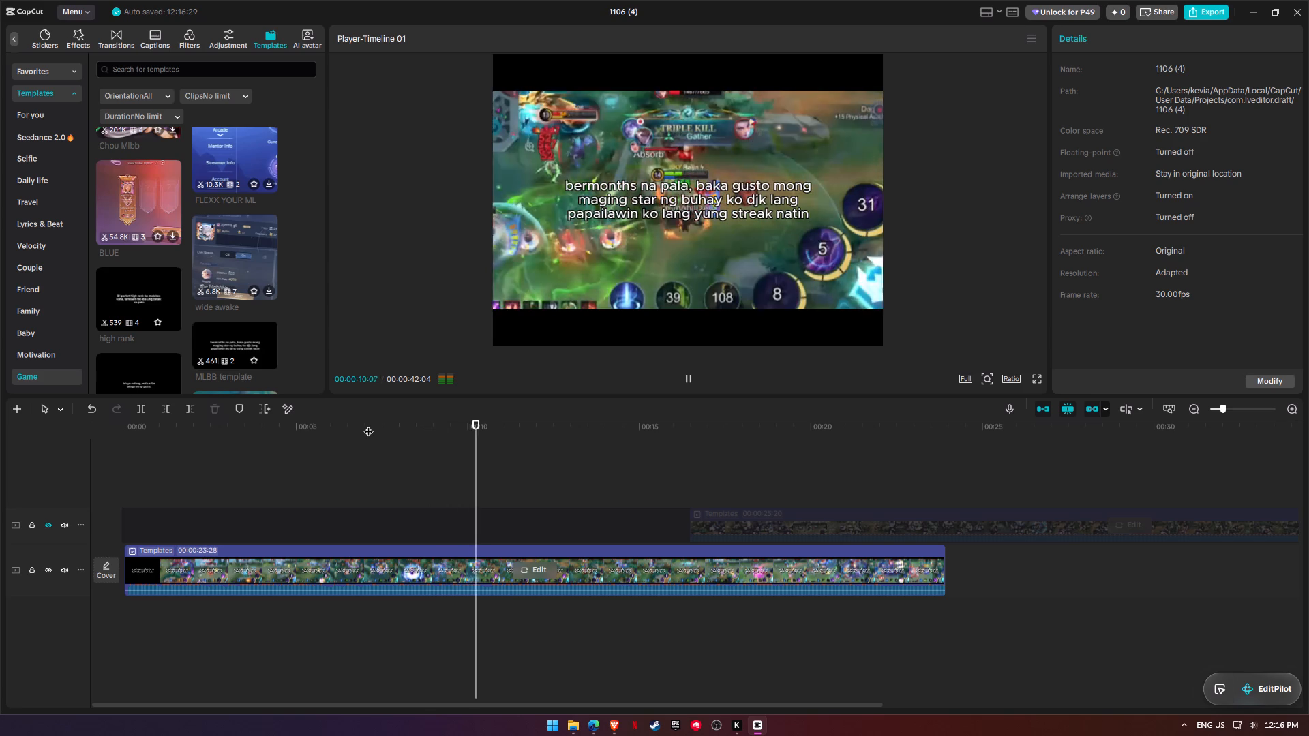
{"action": "key", "text": "space"}
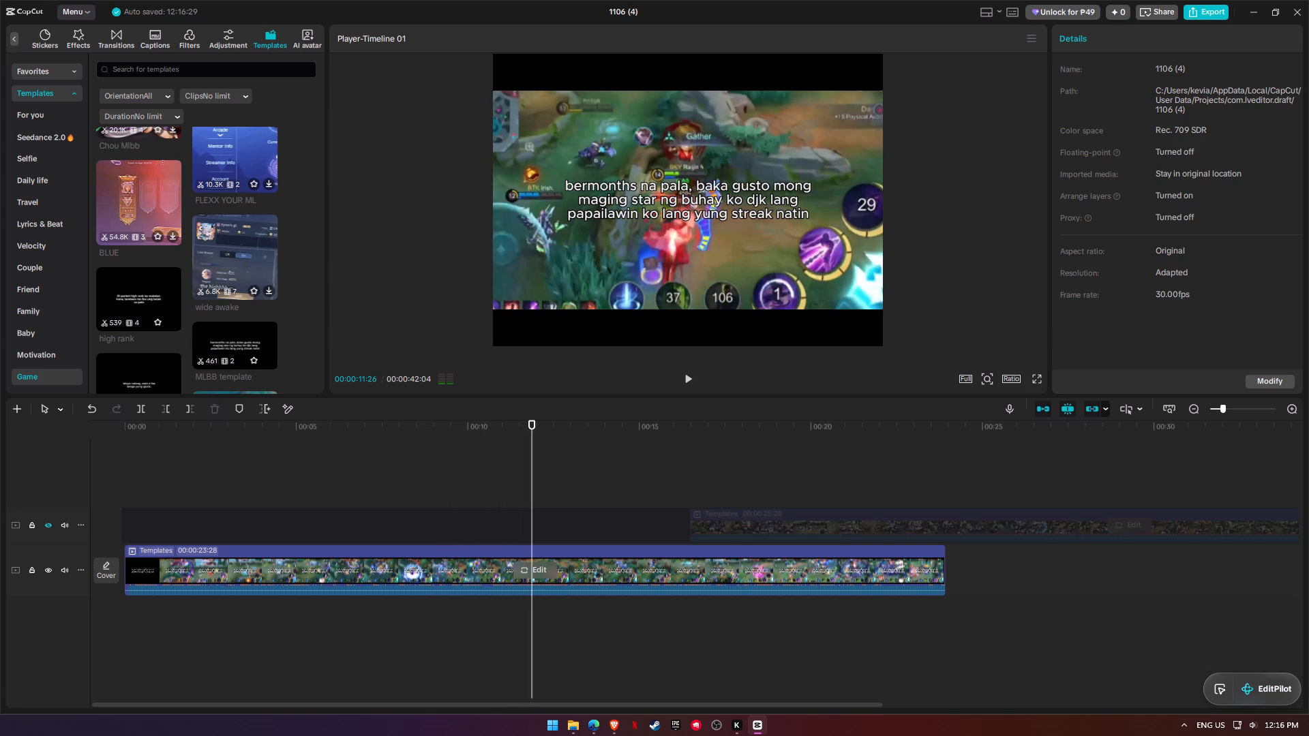
Trim the MLBB template's 13.8s clip again to use a slightly later section at the end of the 1106 (4) footage.
{"action": "left_click", "coordinate": [524, 557]}
{"action": "left_click", "coordinate": [527, 564]}
{"action": "left_click", "coordinate": [548, 517]}
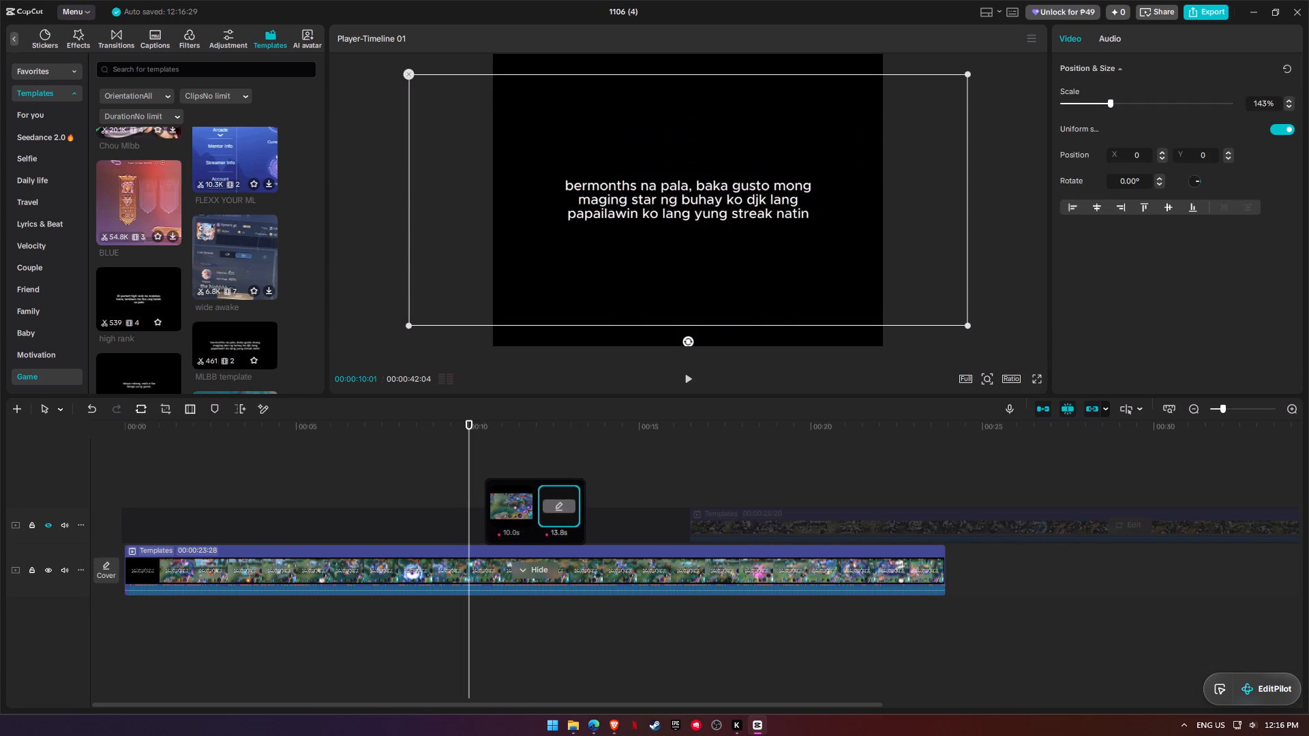
{"action": "left_click", "coordinate": [560, 501]}
{"action": "left_click", "coordinate": [584, 547]}
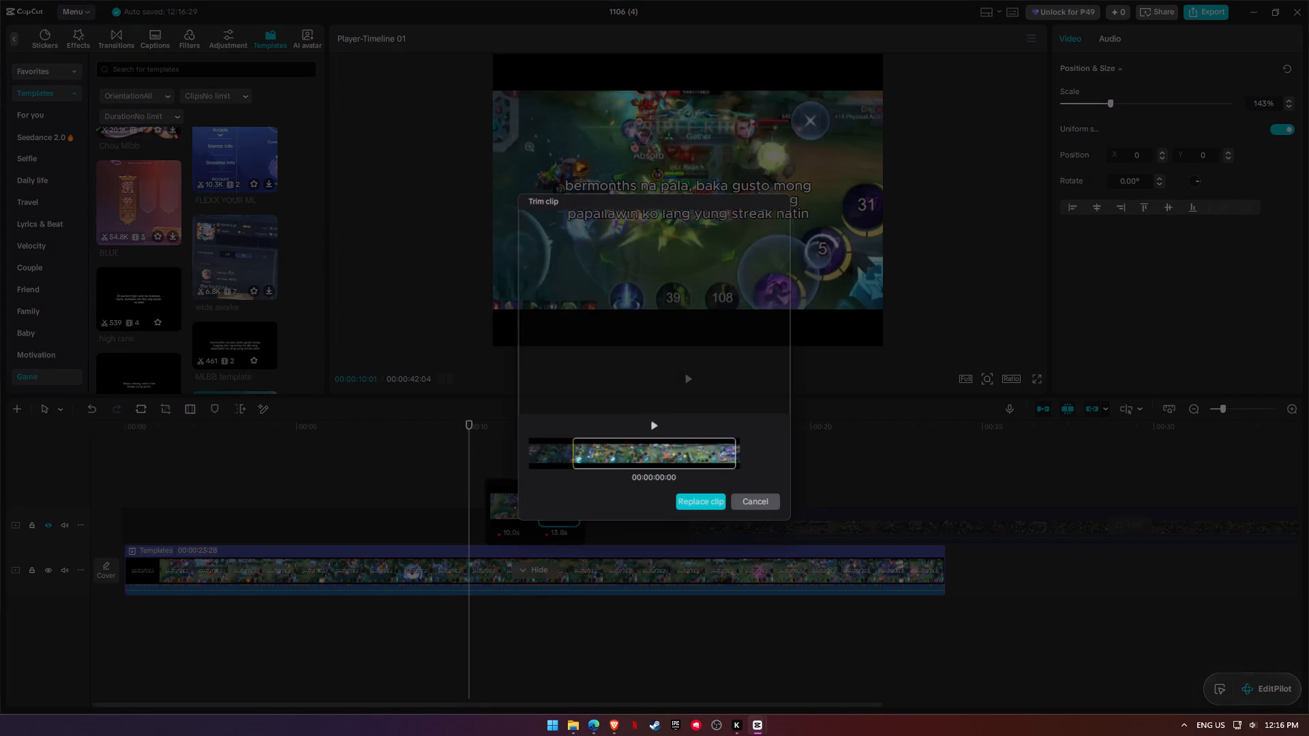
{"action": "left_click", "coordinate": [614, 461]}
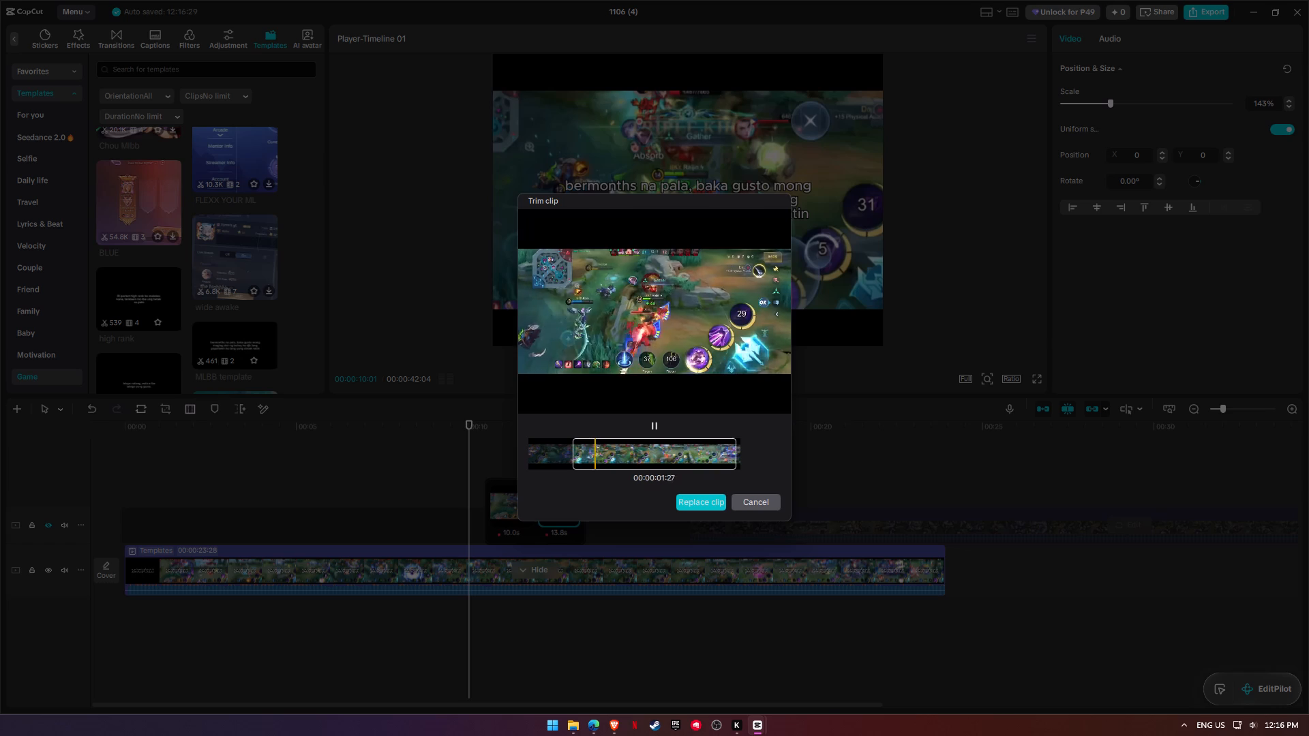
{"action": "left_click", "coordinate": [706, 510]}
{"action": "left_click", "coordinate": [704, 504]}
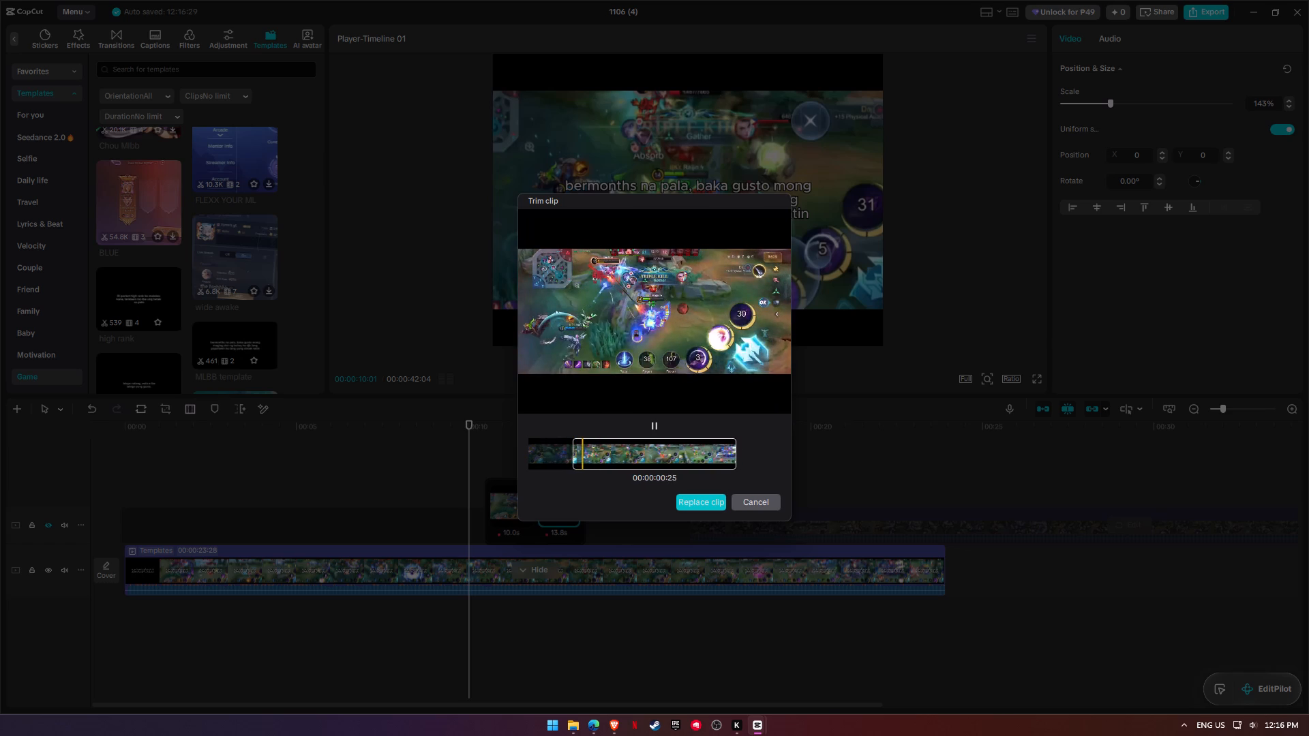
Replay the MLBB template from before the 10-second transition through to its end and review how its two clips join.
{"action": "left_click", "coordinate": [434, 425]}
{"action": "key", "text": "space"}
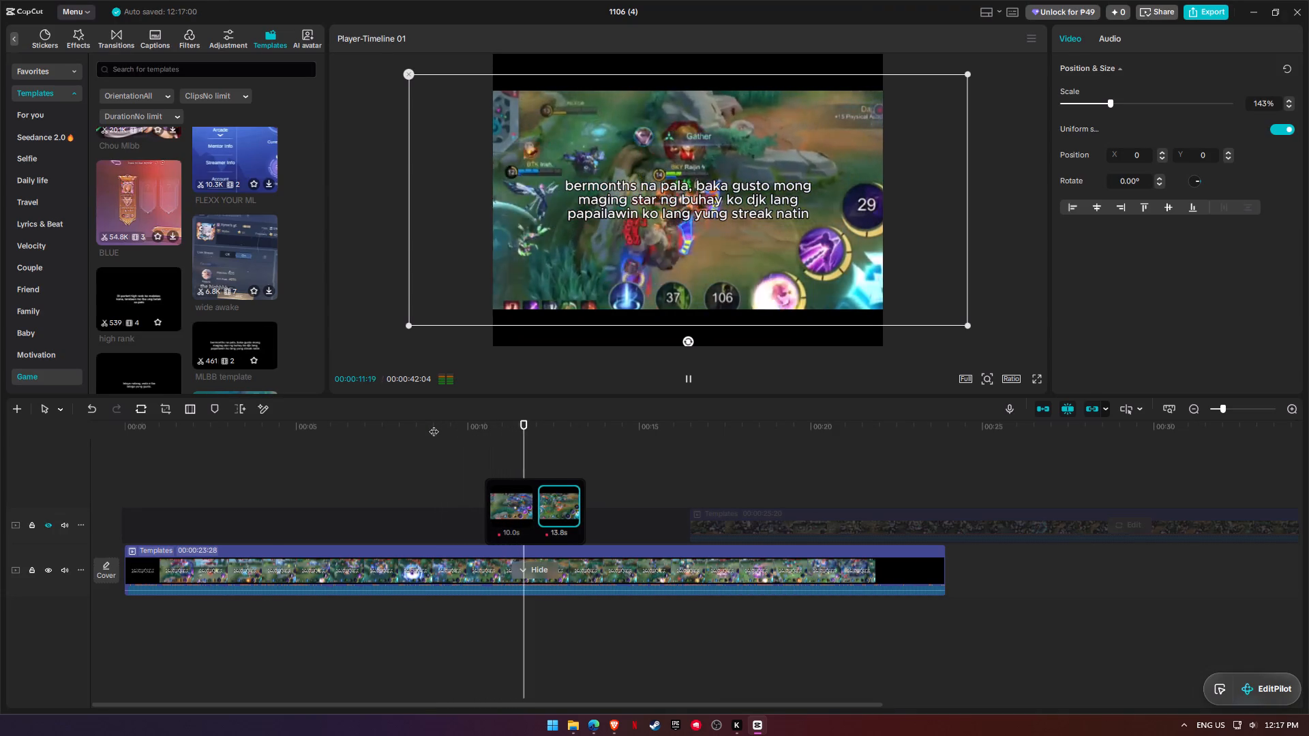
{"action": "left_click", "coordinate": [376, 431]}
{"action": "key", "text": "space"}
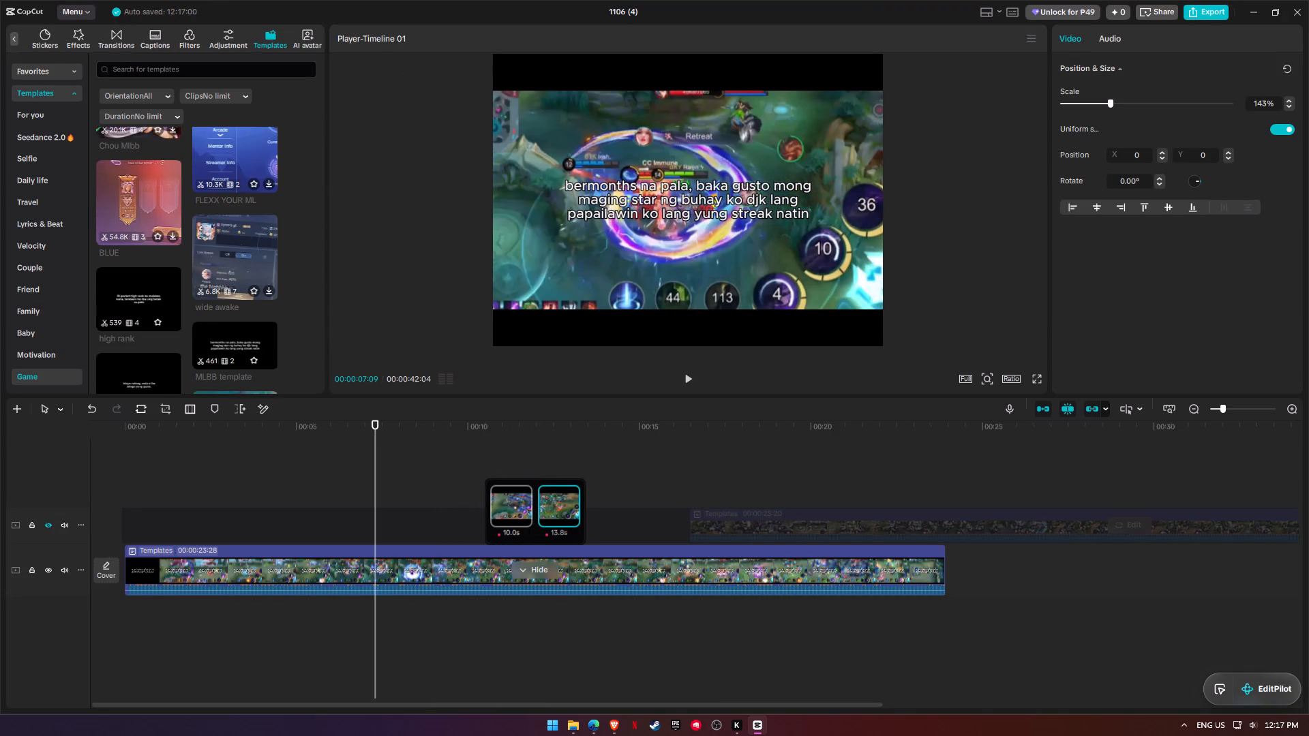
{"action": "left_click", "coordinate": [535, 577]}
{"action": "key", "text": "space"}
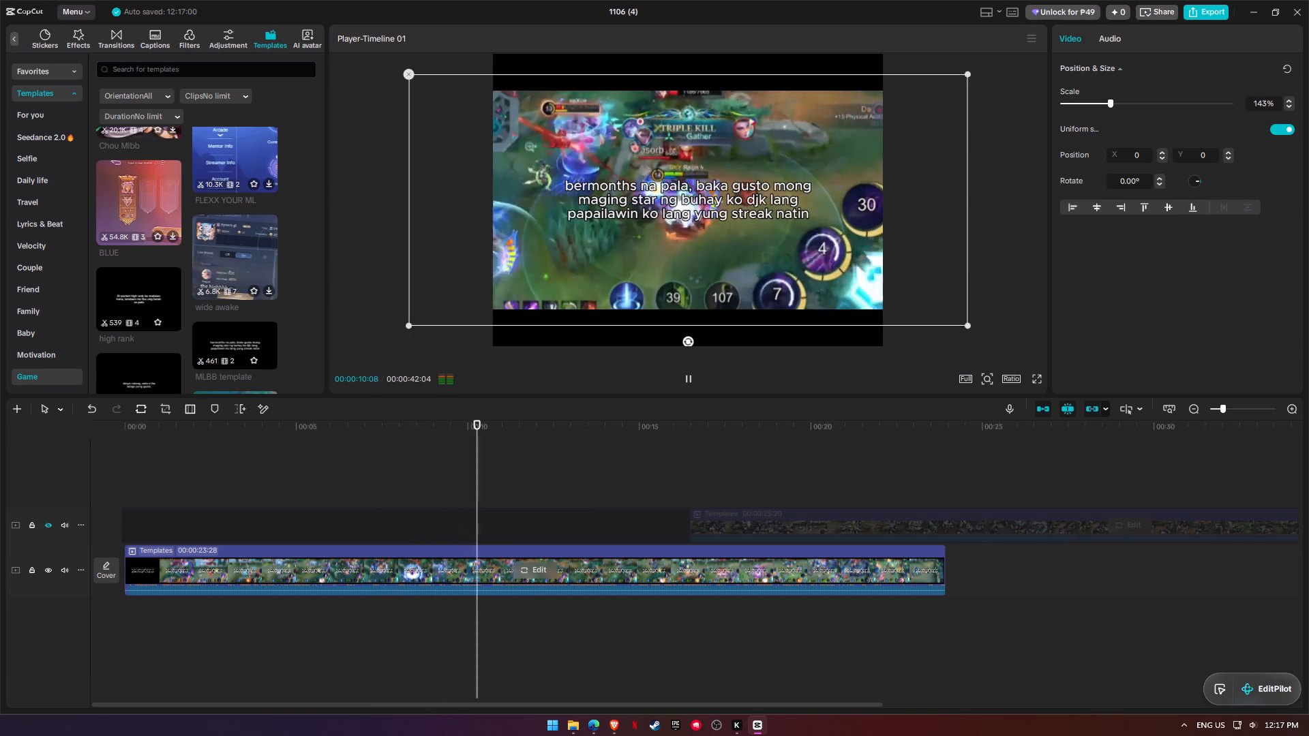
{"action": "left_click", "coordinate": [425, 431]}
{"action": "key", "text": "space"}
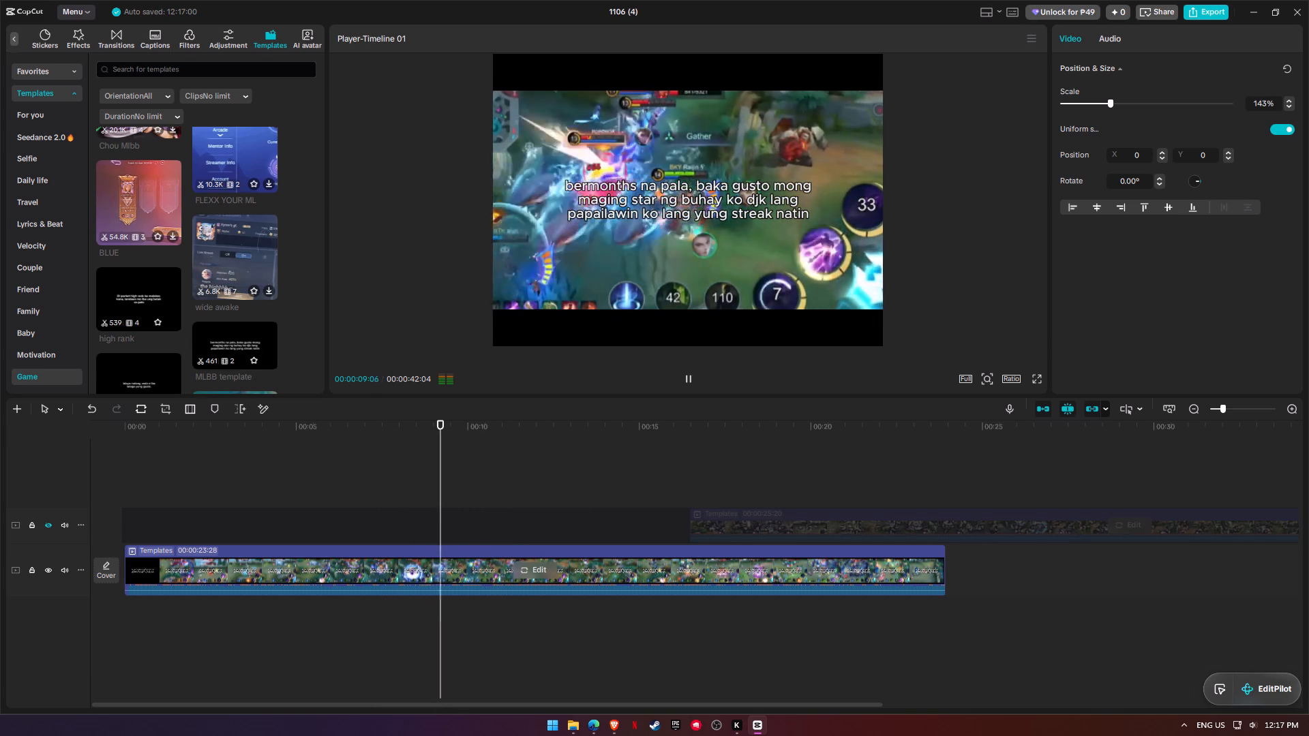
{"action": "left_click", "coordinate": [371, 329]}
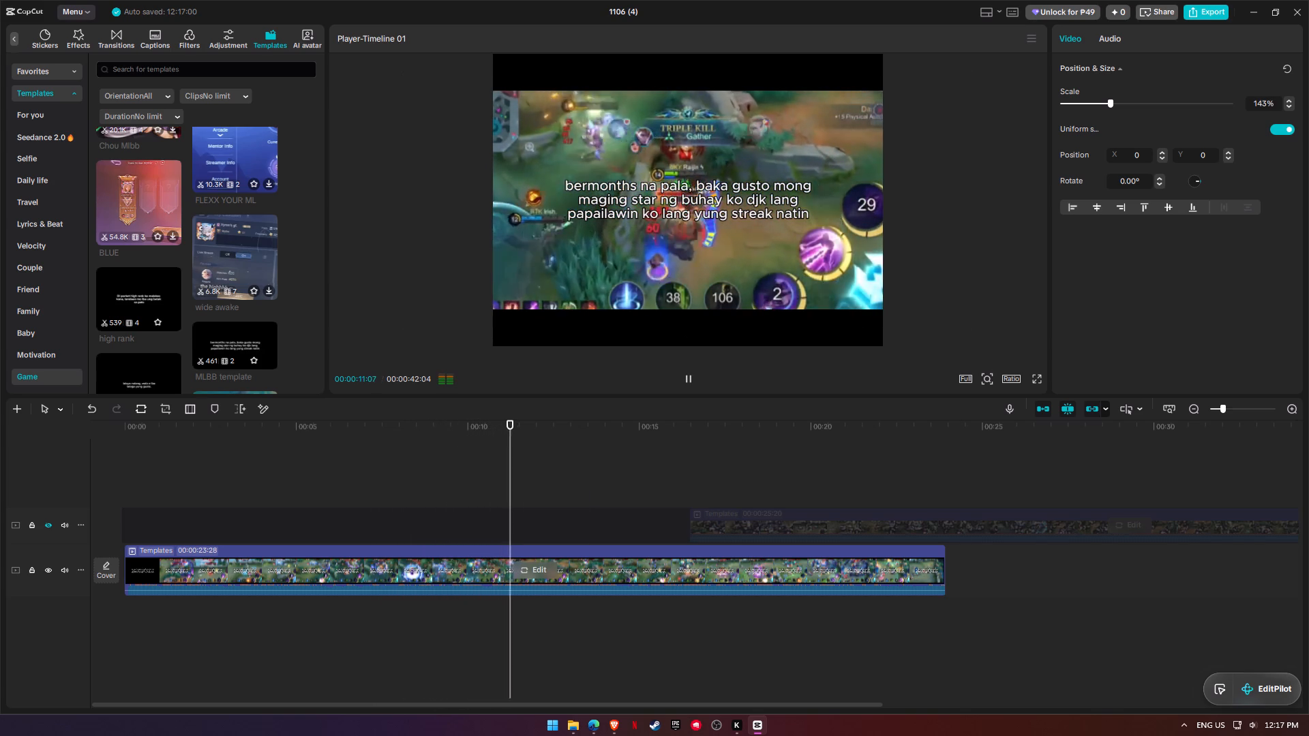
{"action": "left_click", "coordinate": [400, 440]}
{"action": "key", "text": "space"}
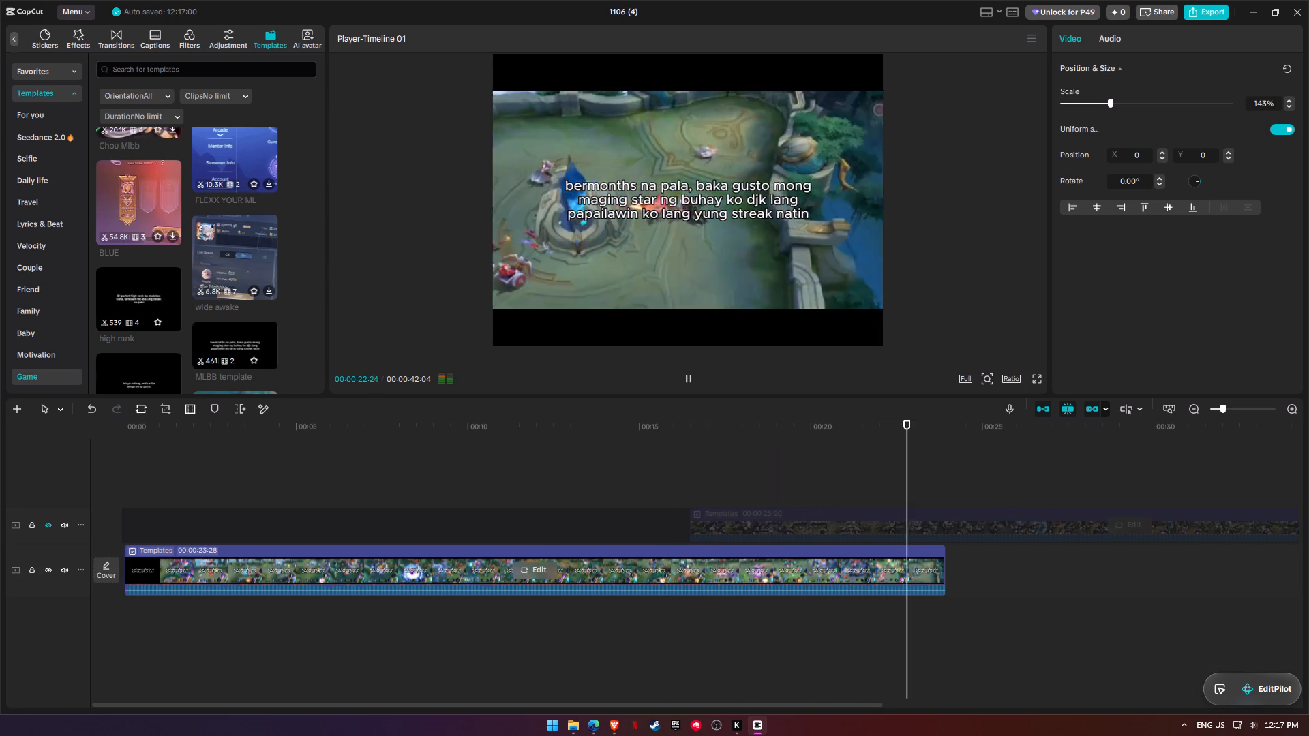
{"action": "key", "text": "space"}
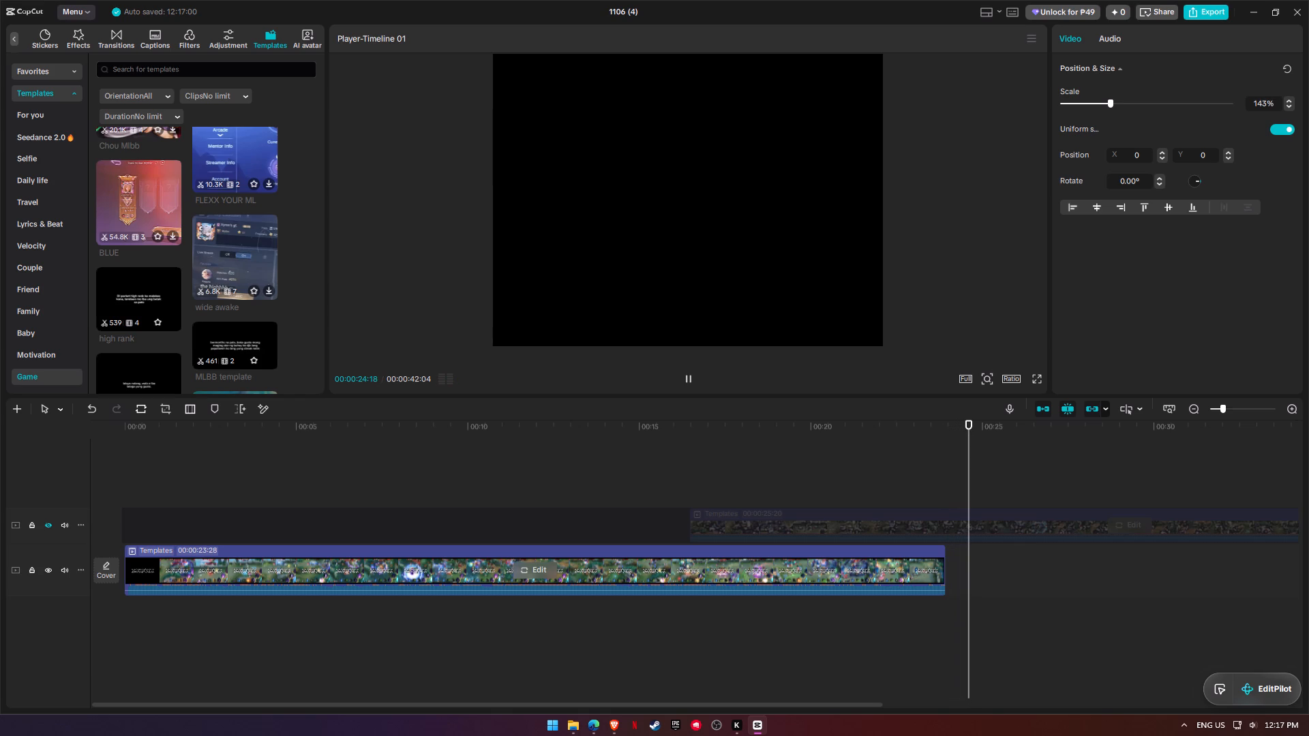
Move the hidden template on the upper track to the start of the timeline.
{"action": "left_click", "coordinate": [942, 516]}
{"action": "left_click_drag", "start_coordinate": [914, 523], "coordinate": [363, 525]}
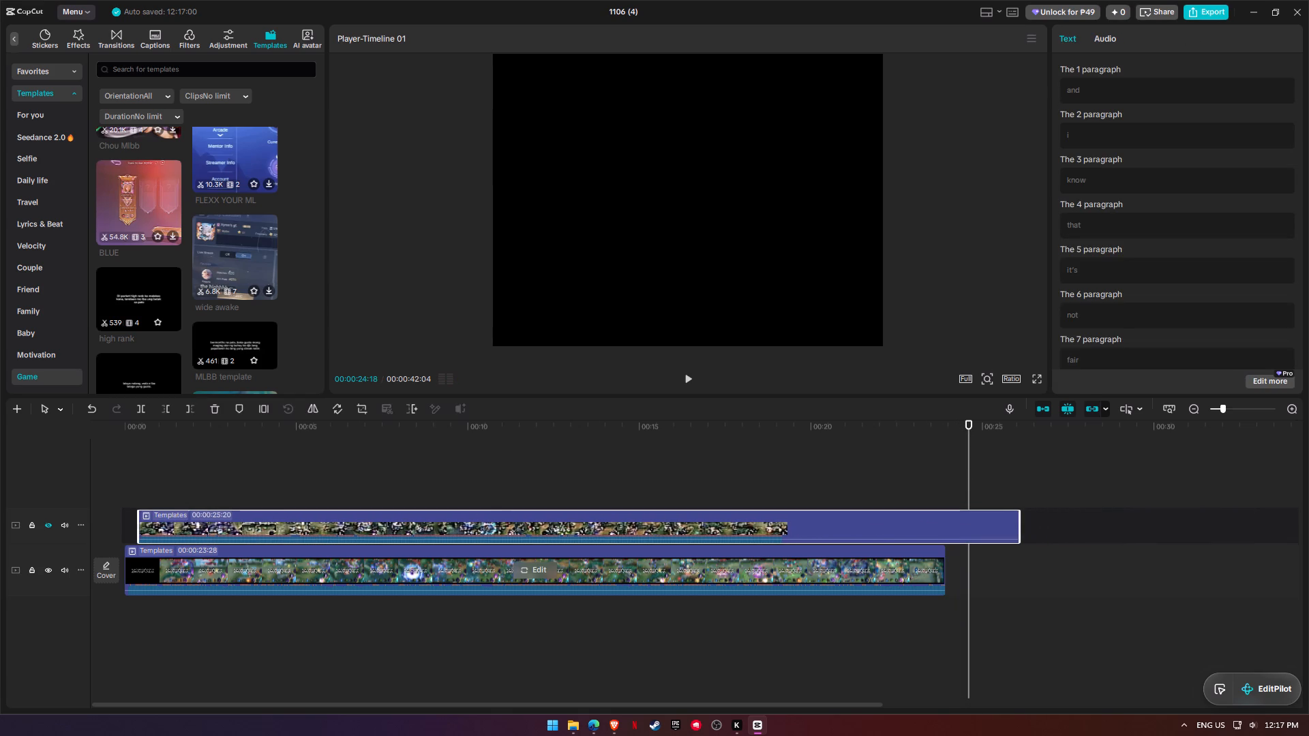
{"action": "left_click_drag", "start_coordinate": [363, 525], "coordinate": [348, 524]}
Export the MLBB template edit to the Uploads folder as a 1080P mp4 named mozg.
{"action": "left_click", "coordinate": [1213, 12]}
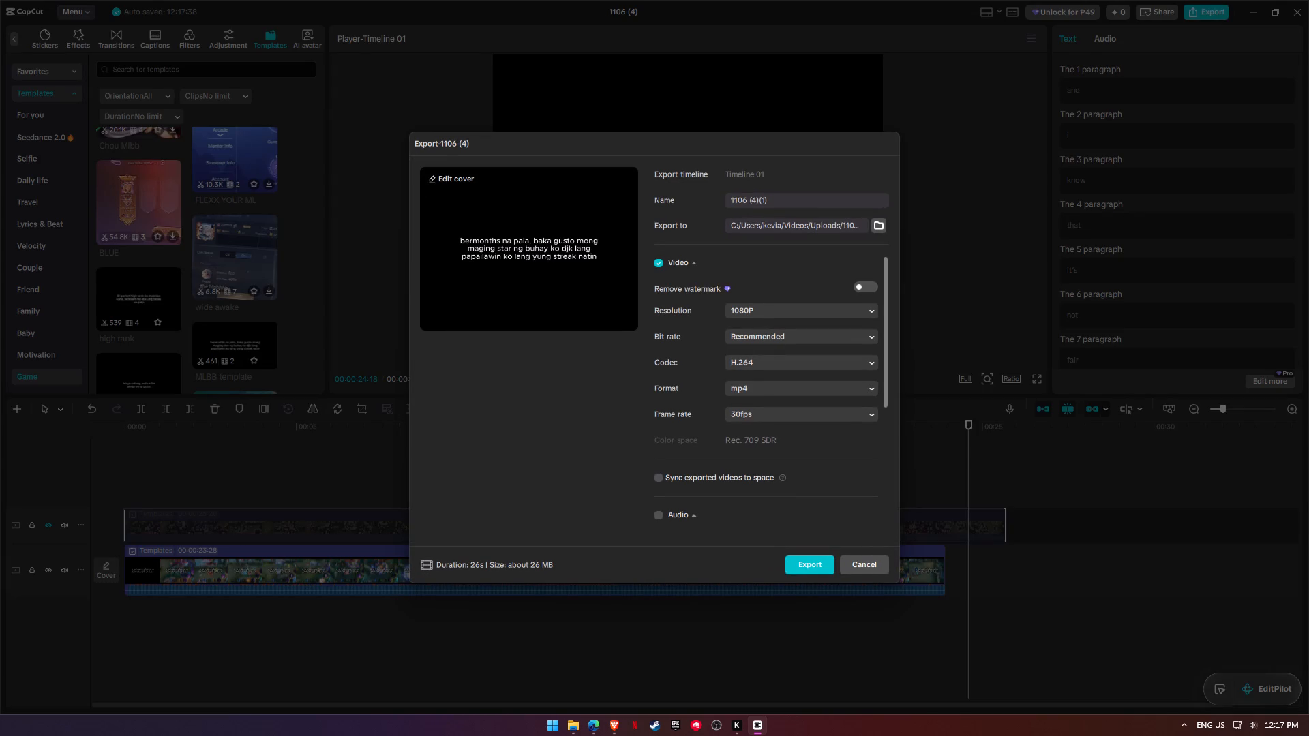
{"action": "left_click", "coordinate": [552, 254]}
{"action": "left_click_drag", "start_coordinate": [785, 200], "coordinate": [690, 205]}
{"action": "type", "text": "mozg"}
{"action": "left_click", "coordinate": [792, 561]}
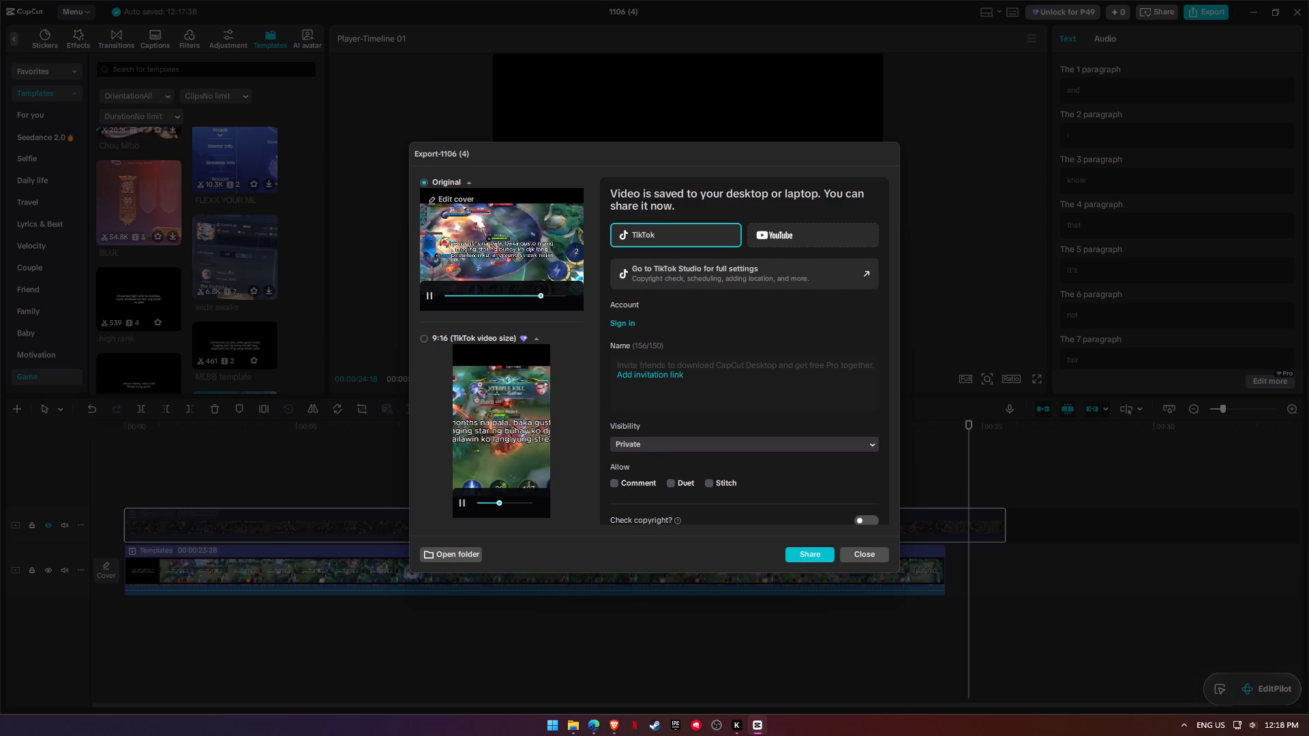
{"action": "left_click", "coordinate": [455, 502]}
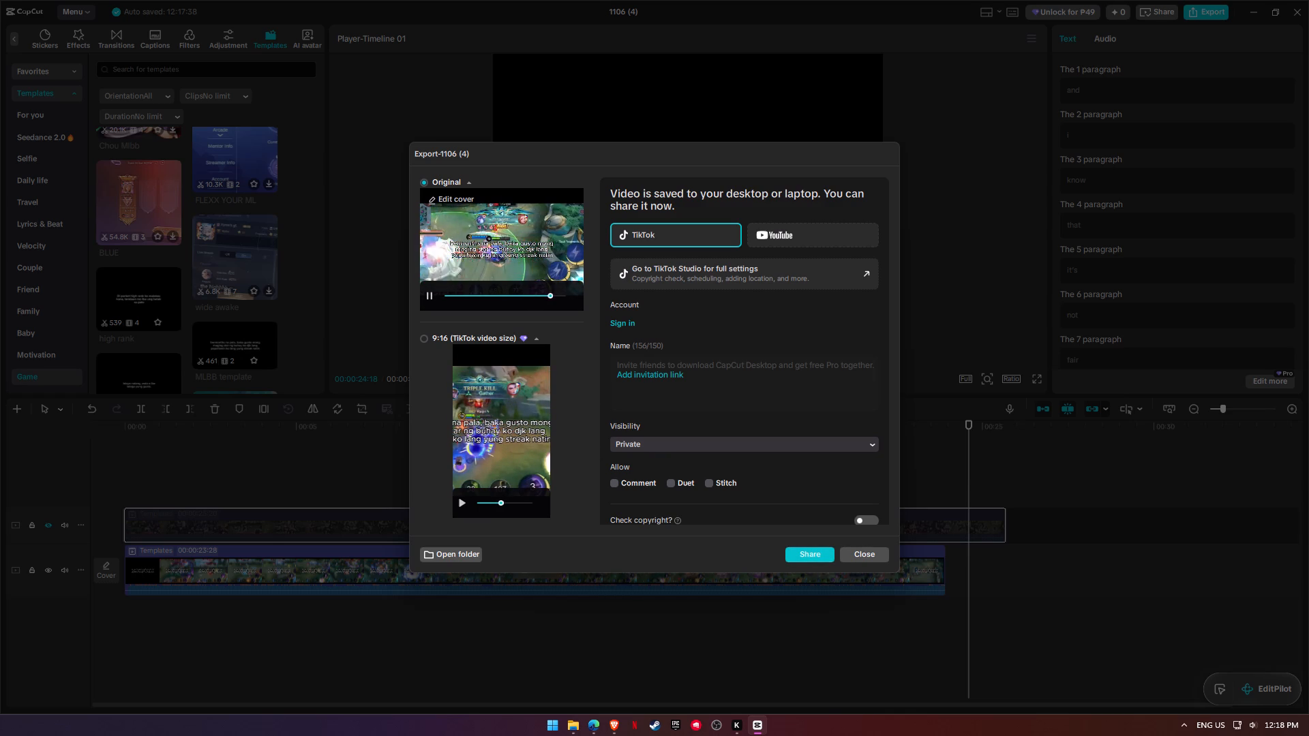
{"action": "left_click", "coordinate": [855, 559]}
Set the project's aspect ratio to 9:16 and preview the opening seconds of the edit.
{"action": "left_click", "coordinate": [1014, 377]}
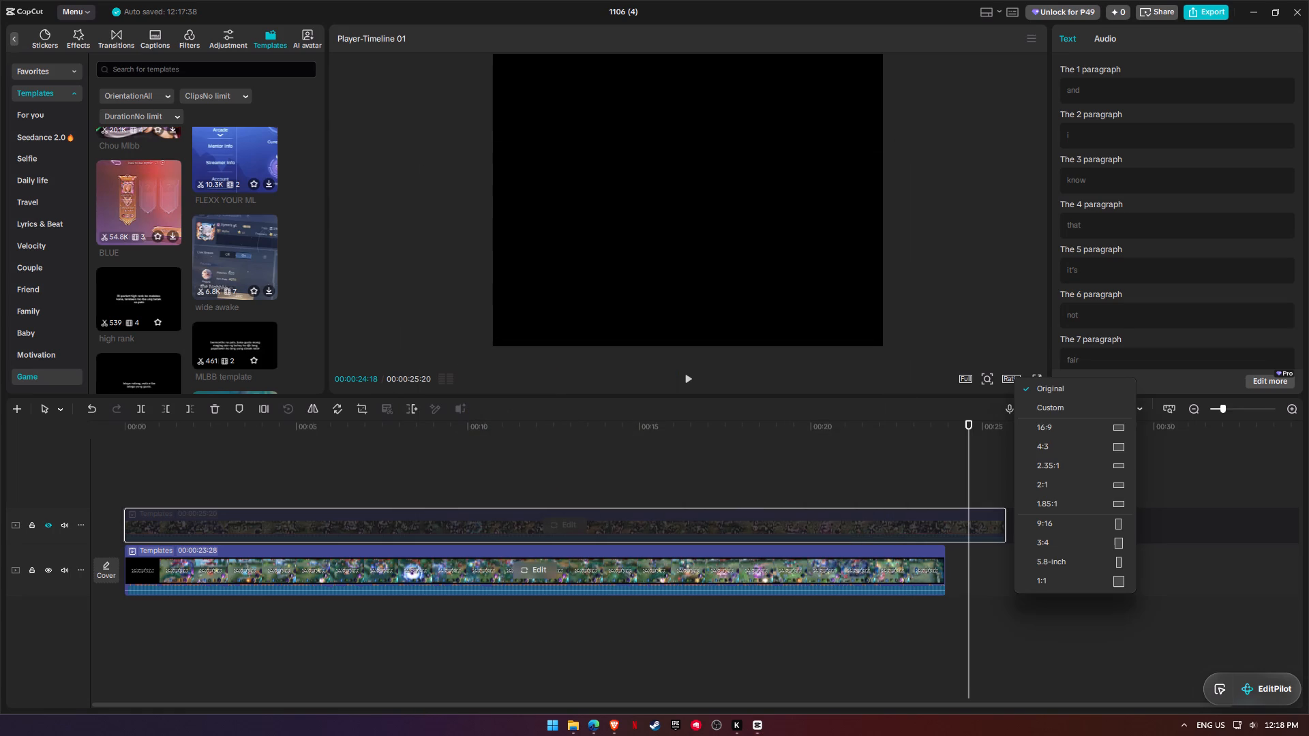
{"action": "left_click", "coordinate": [1041, 529]}
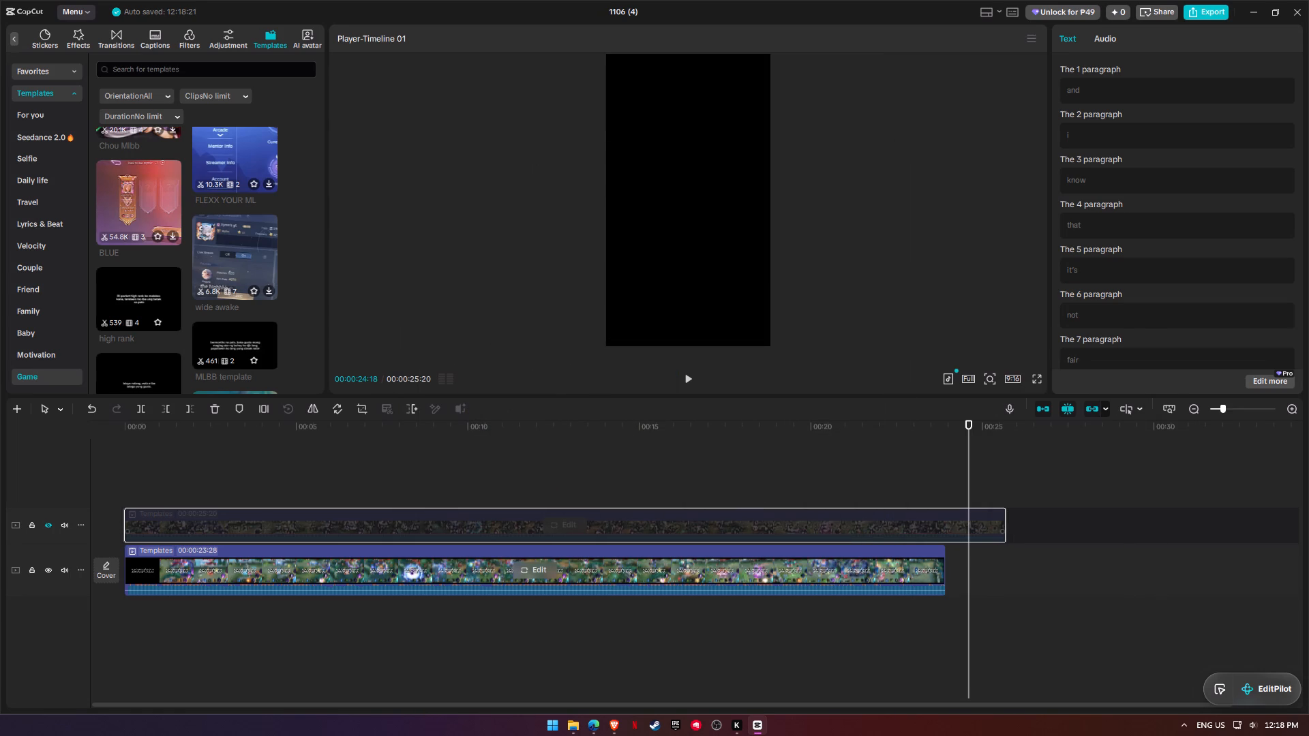
{"action": "left_click", "coordinate": [155, 435]}
{"action": "key", "text": "space"}
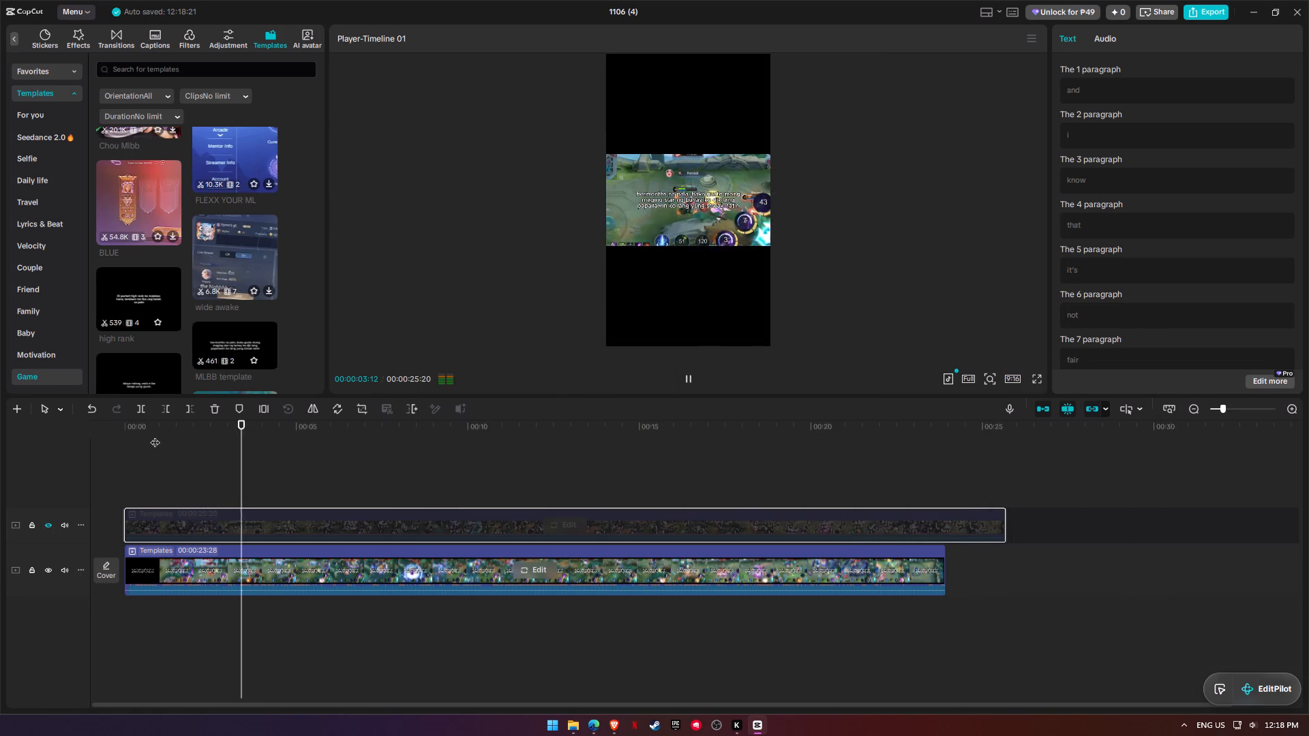
{"action": "key", "text": "space"}
Export the 9:16 version of the edit as a 1080P mp4 named mozgg.
{"action": "left_click", "coordinate": [1188, 13]}
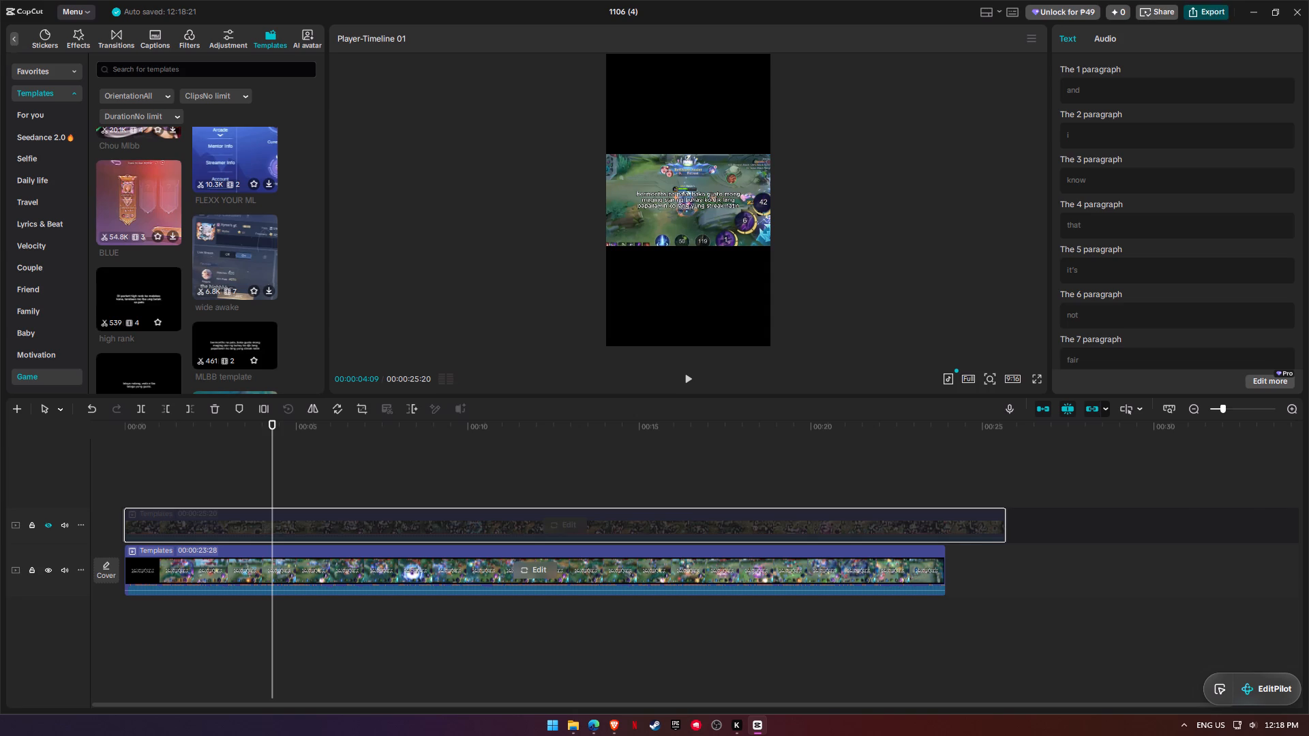
{"action": "left_click_drag", "start_coordinate": [810, 200], "coordinate": [685, 200]}
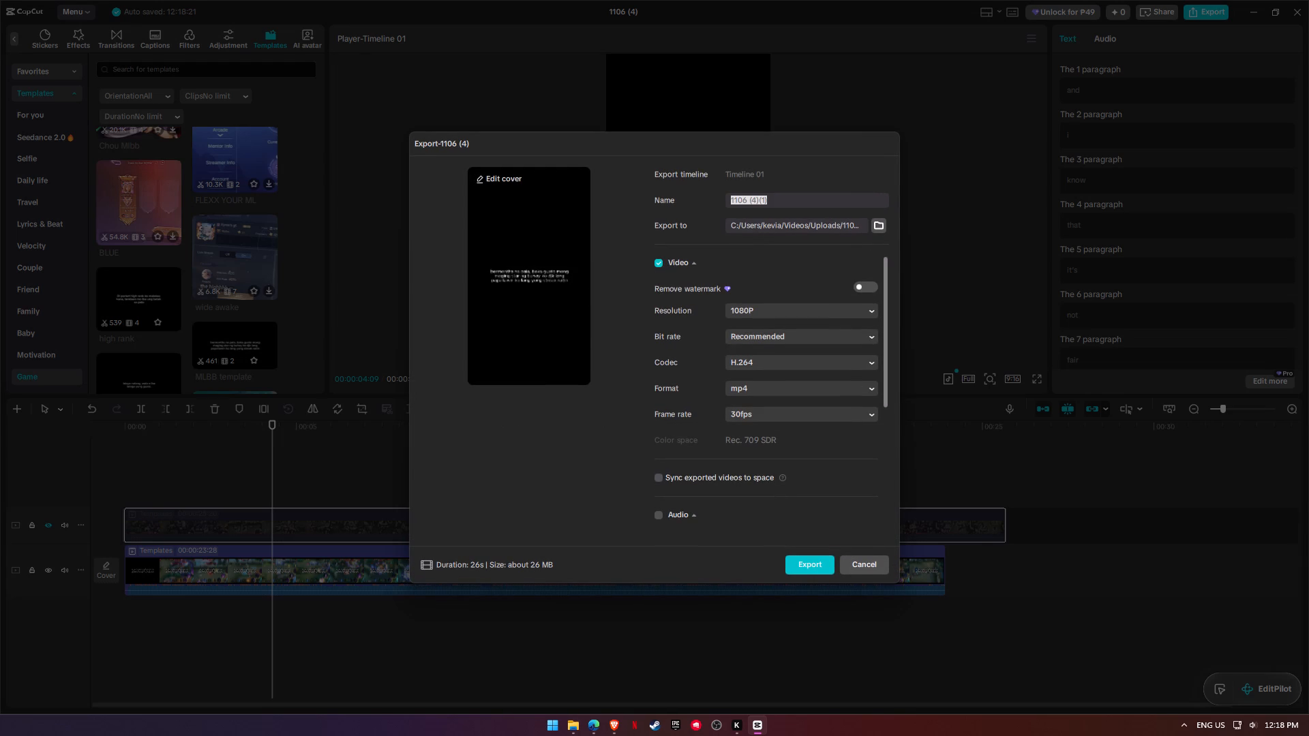
{"action": "type", "text": "mozgg"}
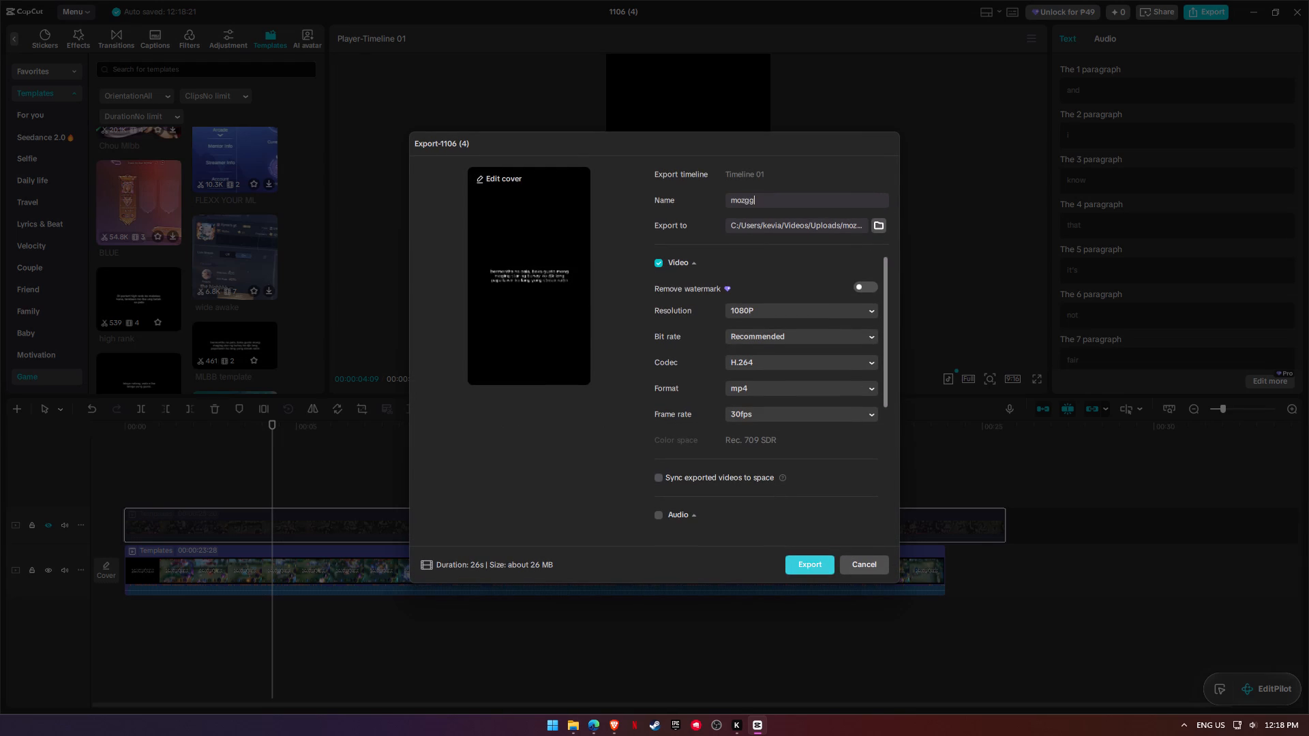
{"action": "left_click", "coordinate": [831, 559]}
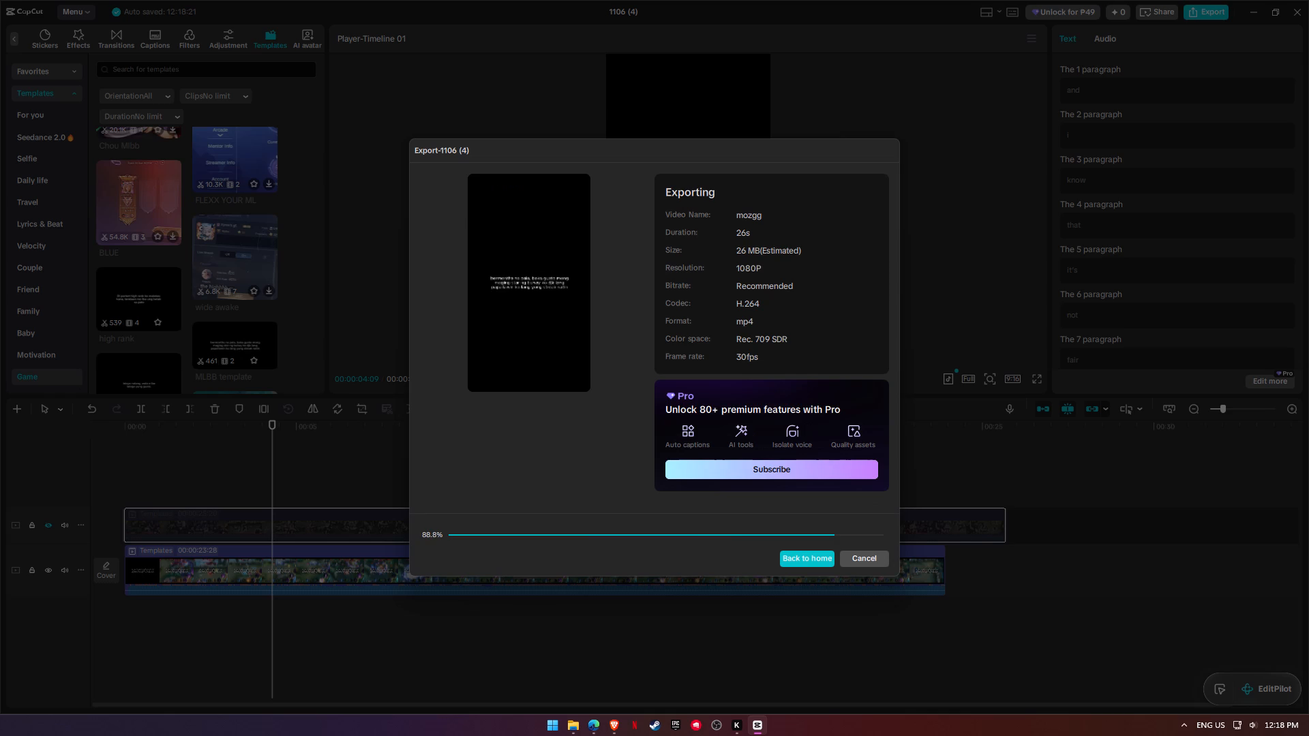
{"action": "left_click", "coordinate": [871, 560]}
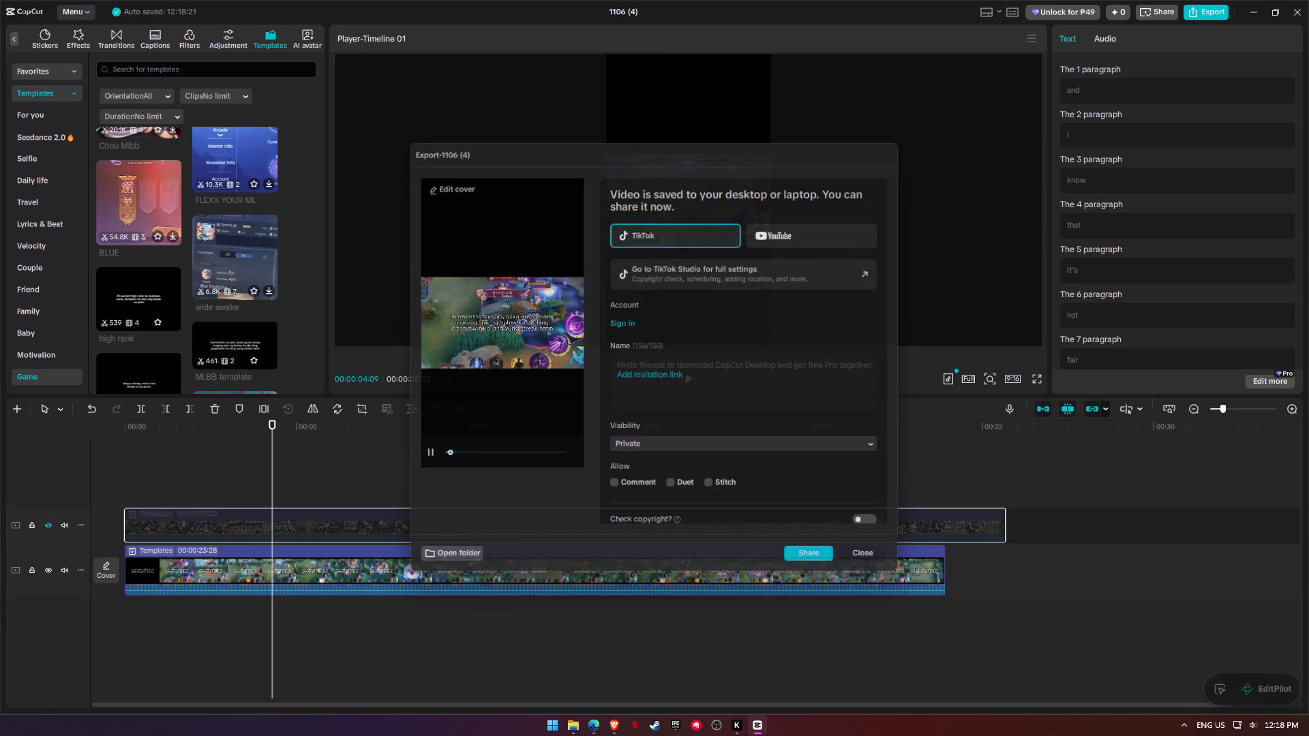
Play the exported mozg video from the Uploads folder in File Explorer to check it.
{"action": "left_click", "coordinate": [571, 734]}
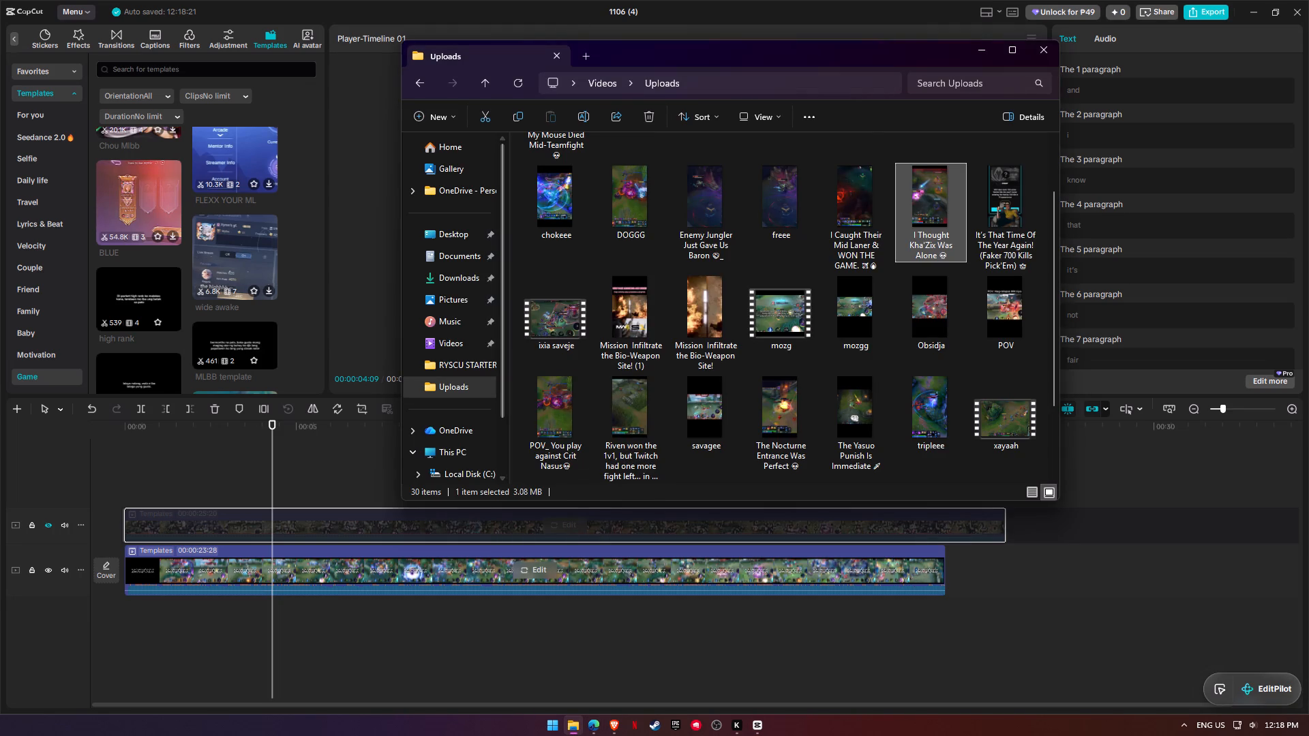
{"action": "double_click", "coordinate": [783, 307]}
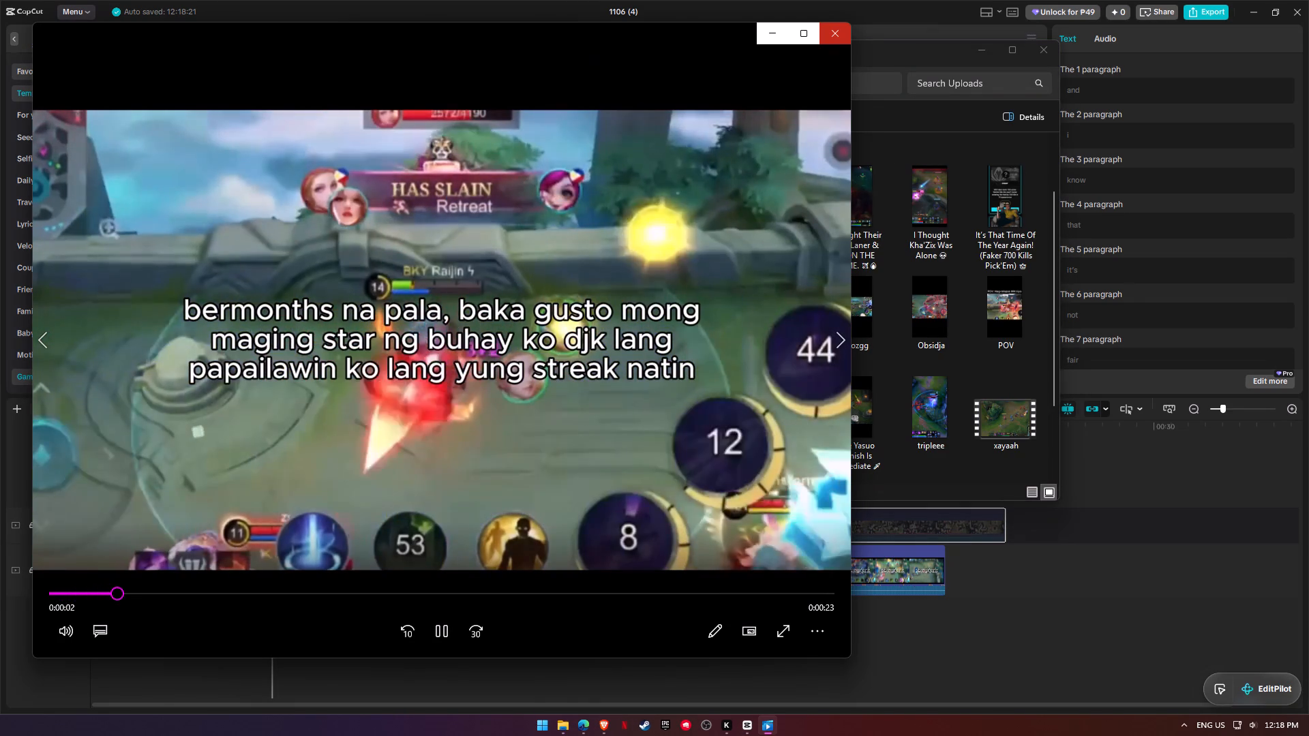
{"action": "left_click", "coordinate": [839, 36]}
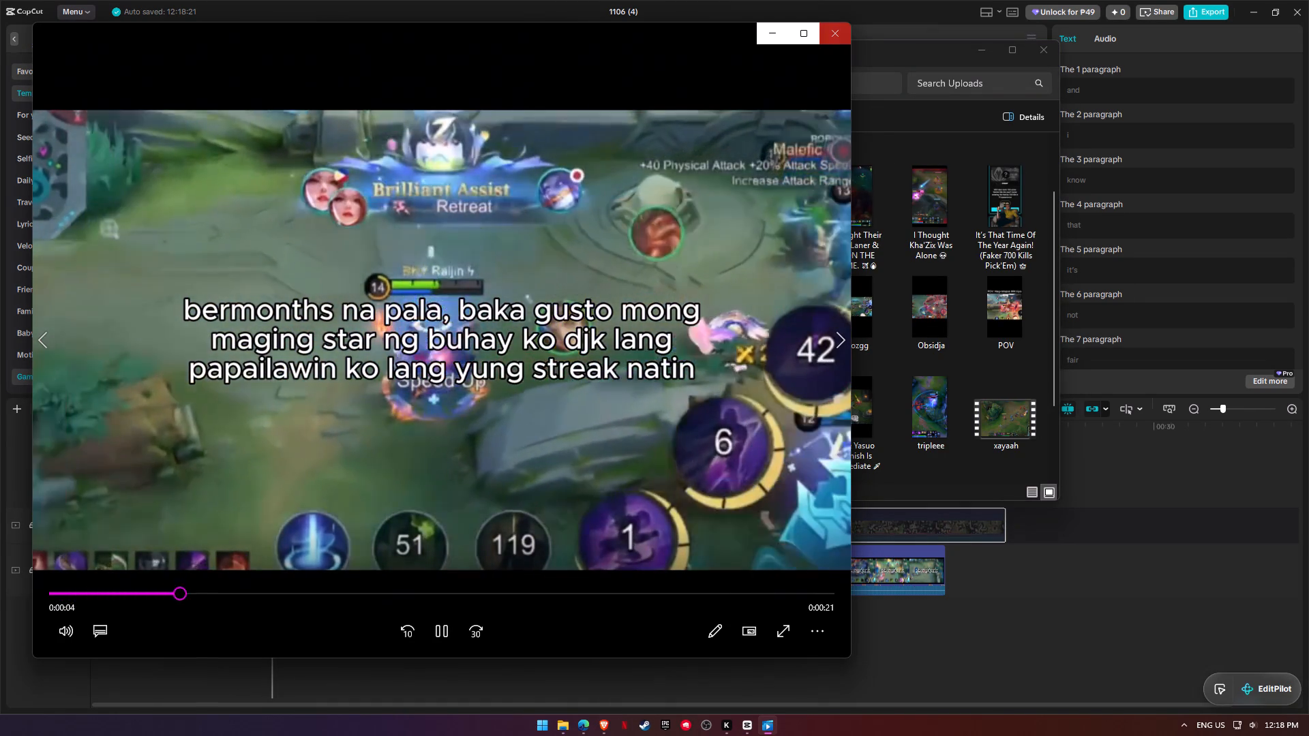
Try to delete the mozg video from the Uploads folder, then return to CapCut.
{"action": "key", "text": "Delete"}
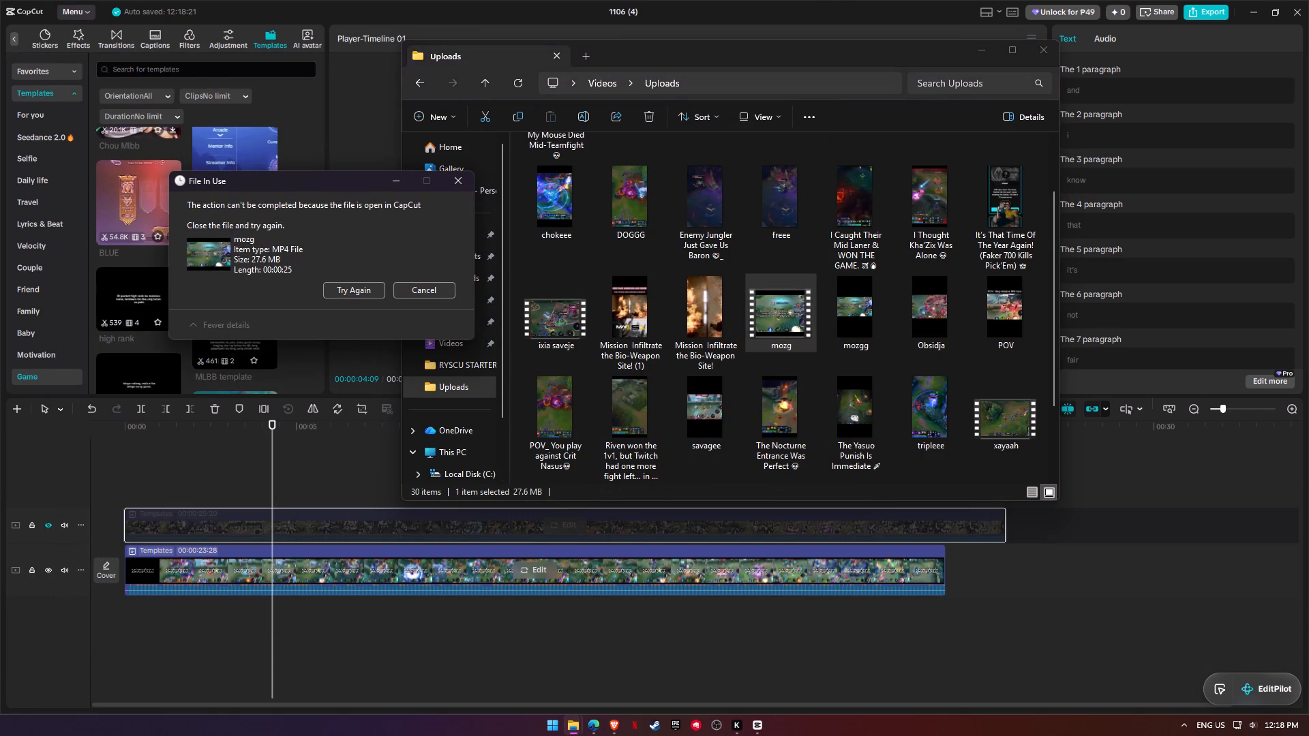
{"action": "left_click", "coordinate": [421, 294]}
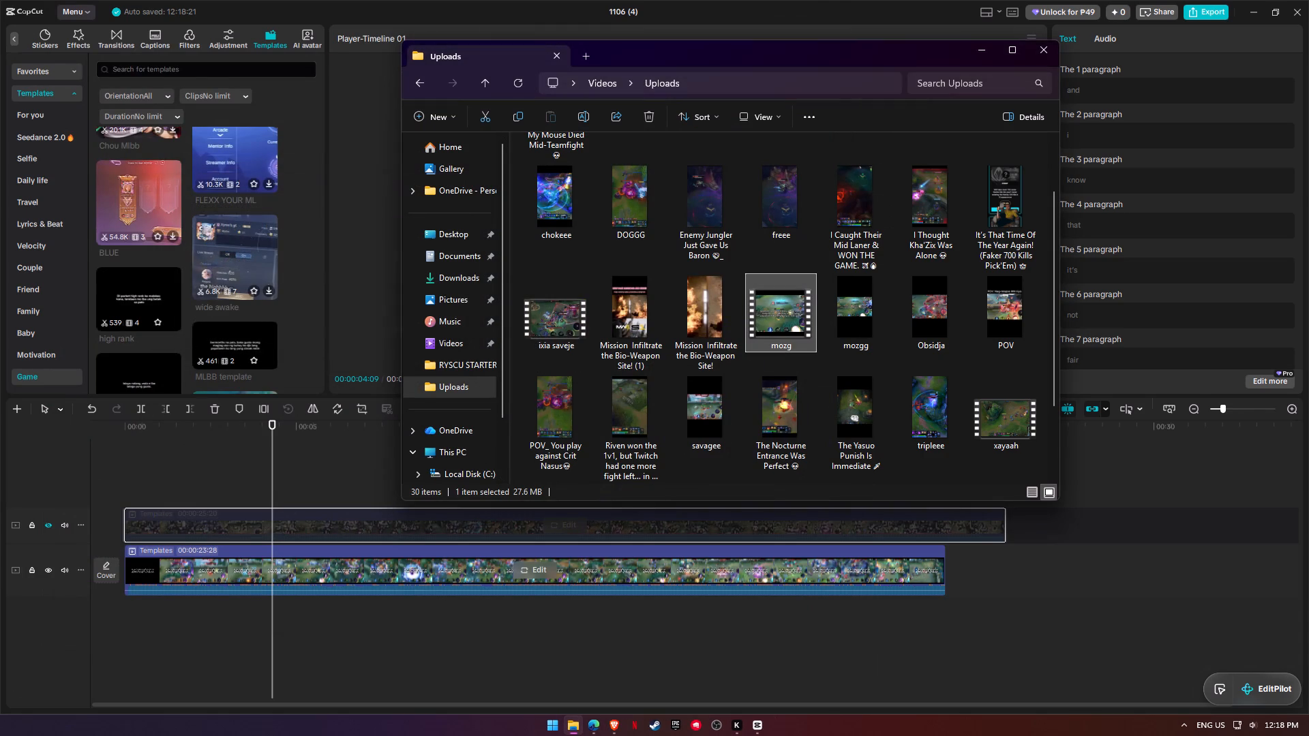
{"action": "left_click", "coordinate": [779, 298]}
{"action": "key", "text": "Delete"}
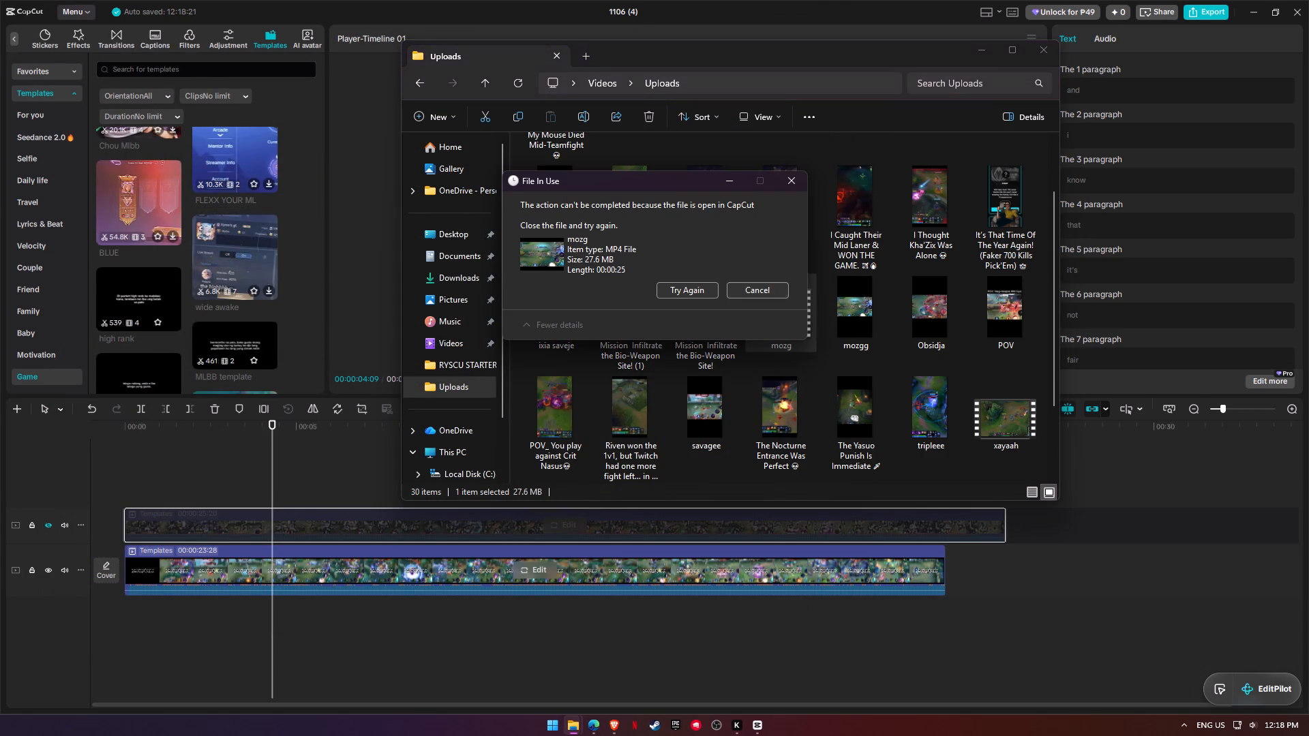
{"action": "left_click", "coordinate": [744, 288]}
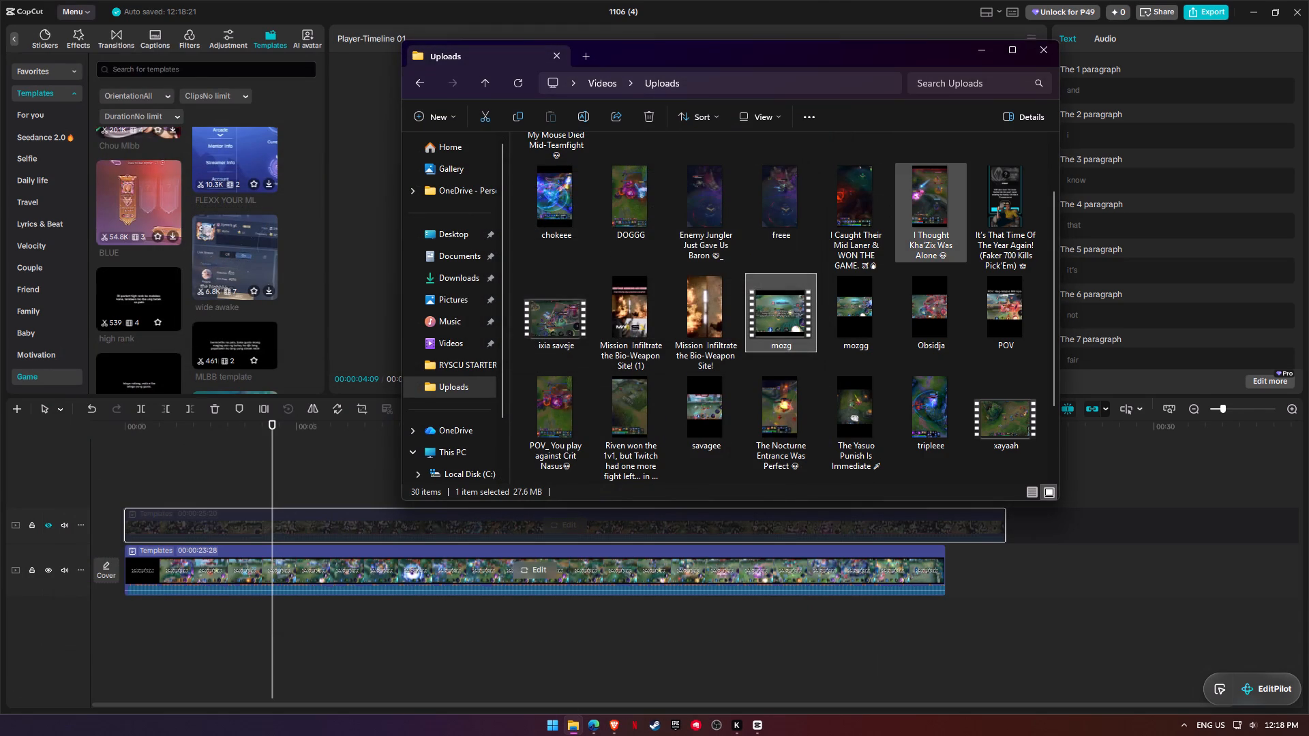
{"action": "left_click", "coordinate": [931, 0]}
Delete the MLBB template from the main track and move the upper-track template down into its place.
{"action": "left_click", "coordinate": [649, 562]}
{"action": "key", "text": "BackSpace"}
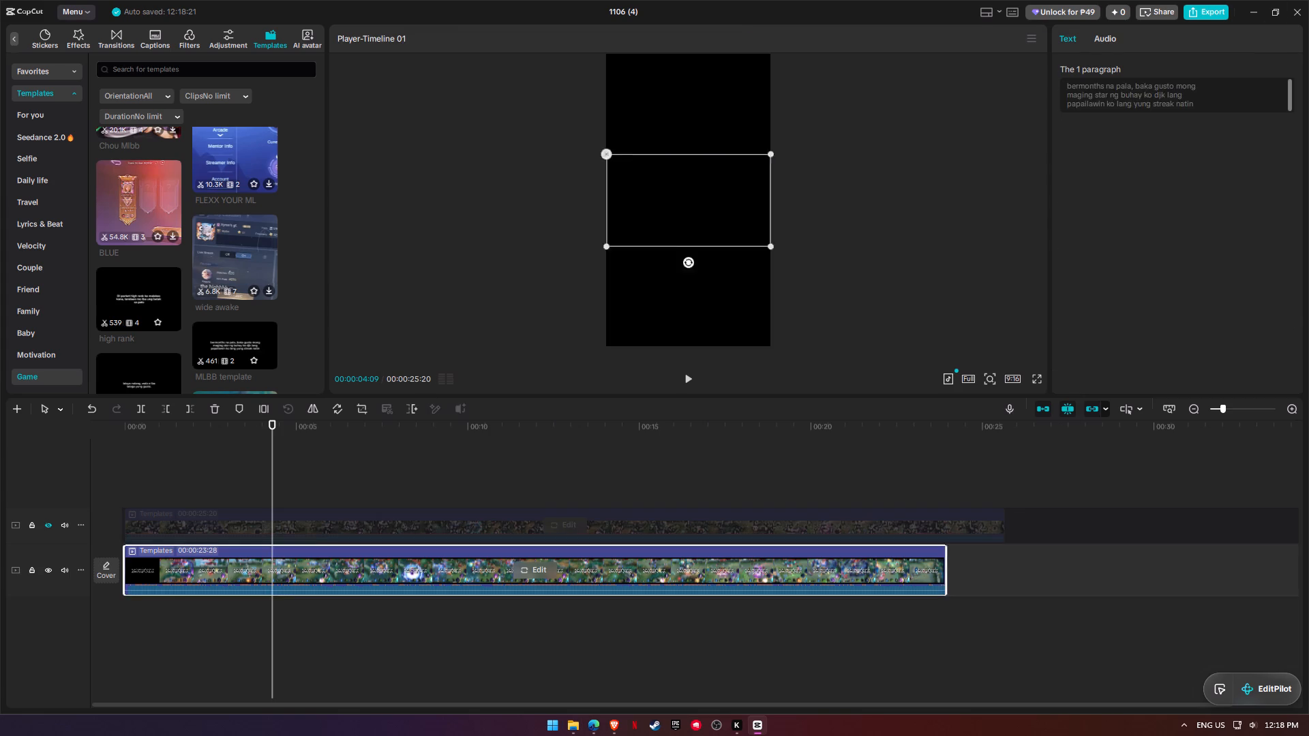
{"action": "left_click_drag", "start_coordinate": [634, 534], "coordinate": [619, 568]}
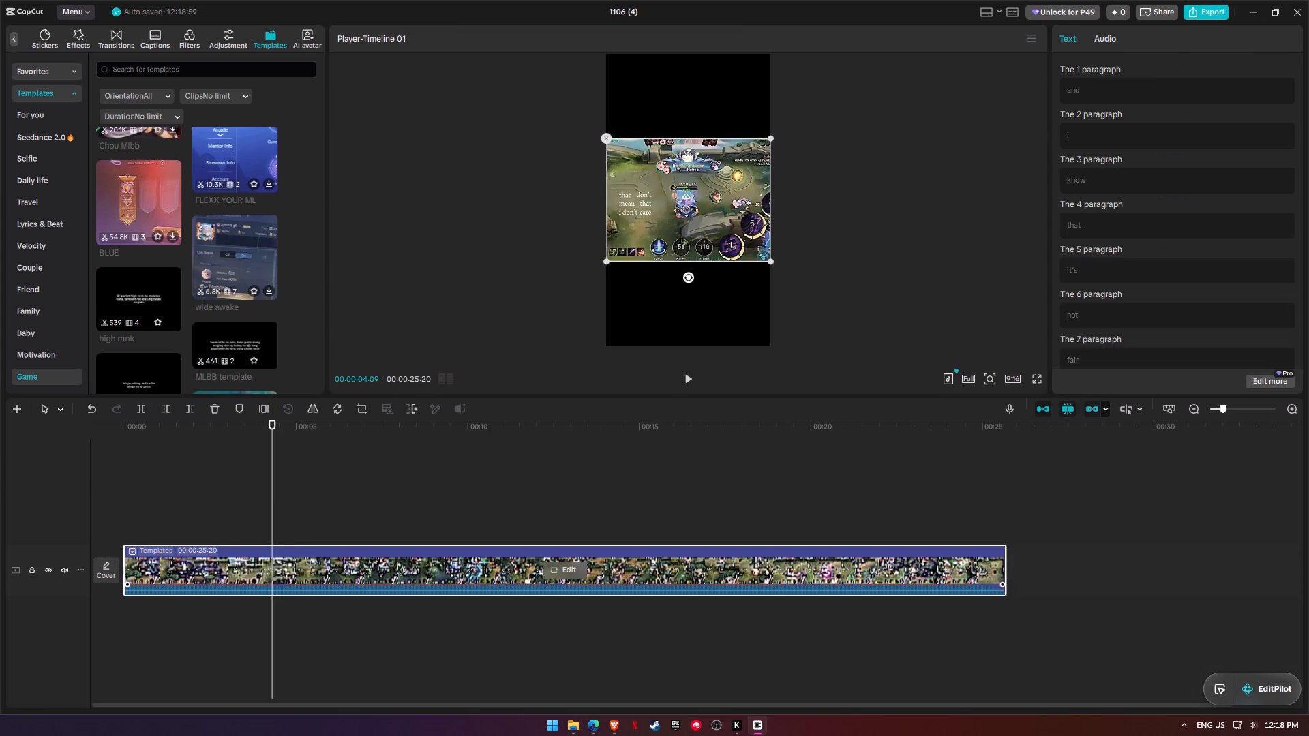
Play a short stretch of the remaining template, close the 1106 (4) project and exit CapCut.
{"action": "key", "text": "space"}
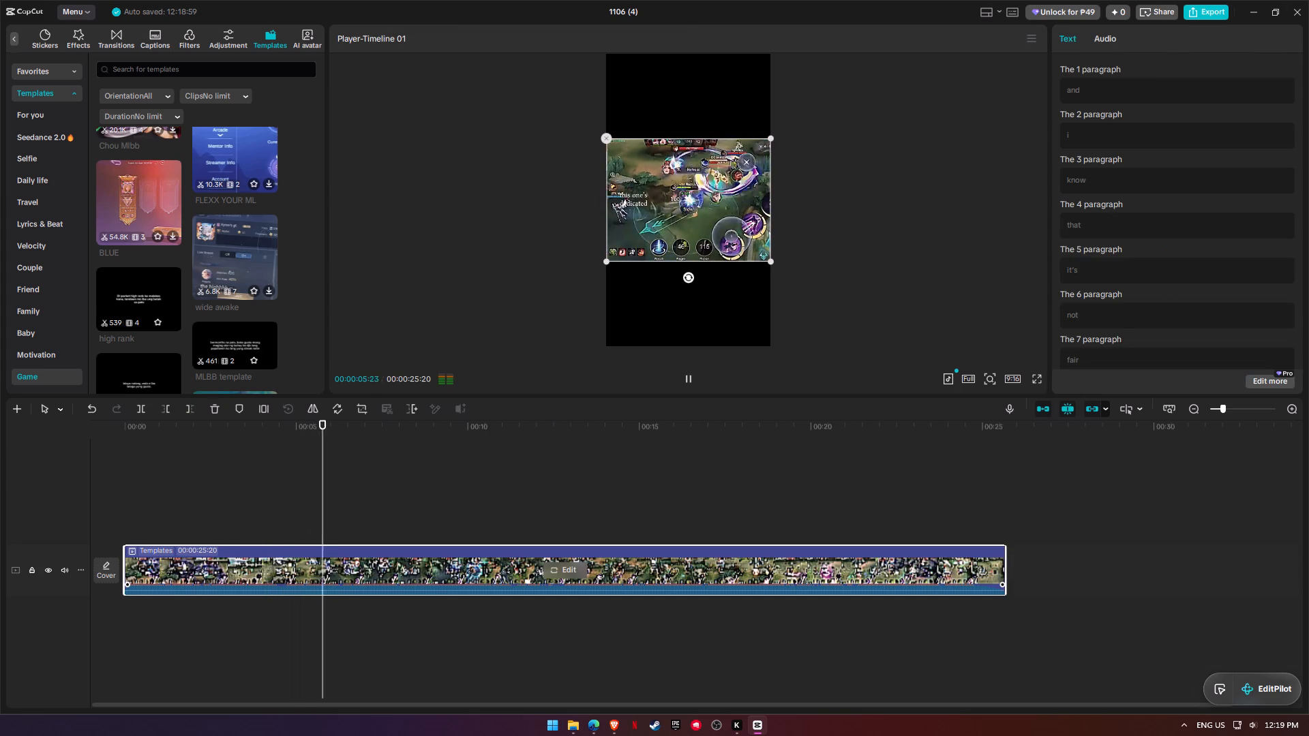
{"action": "key", "text": "space"}
{"action": "left_click", "coordinate": [1308, 0]}
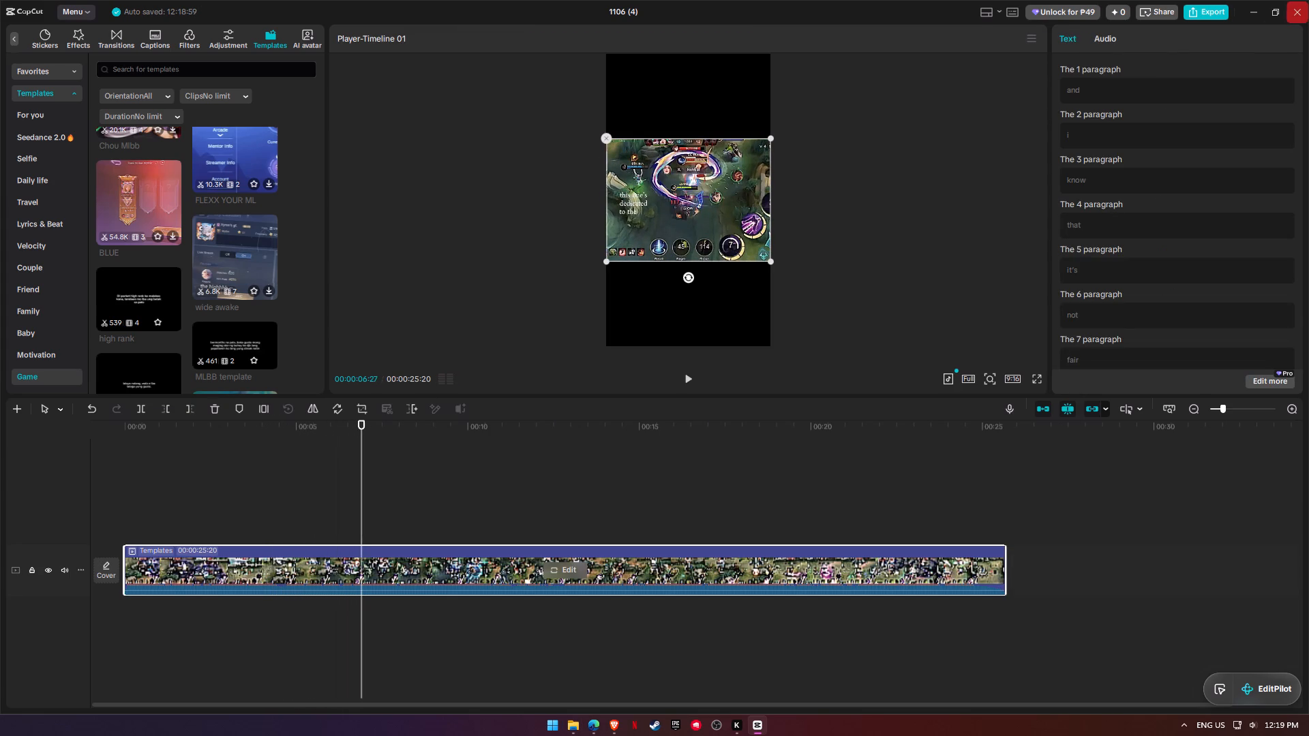
{"action": "left_click", "coordinate": [1287, 18]}
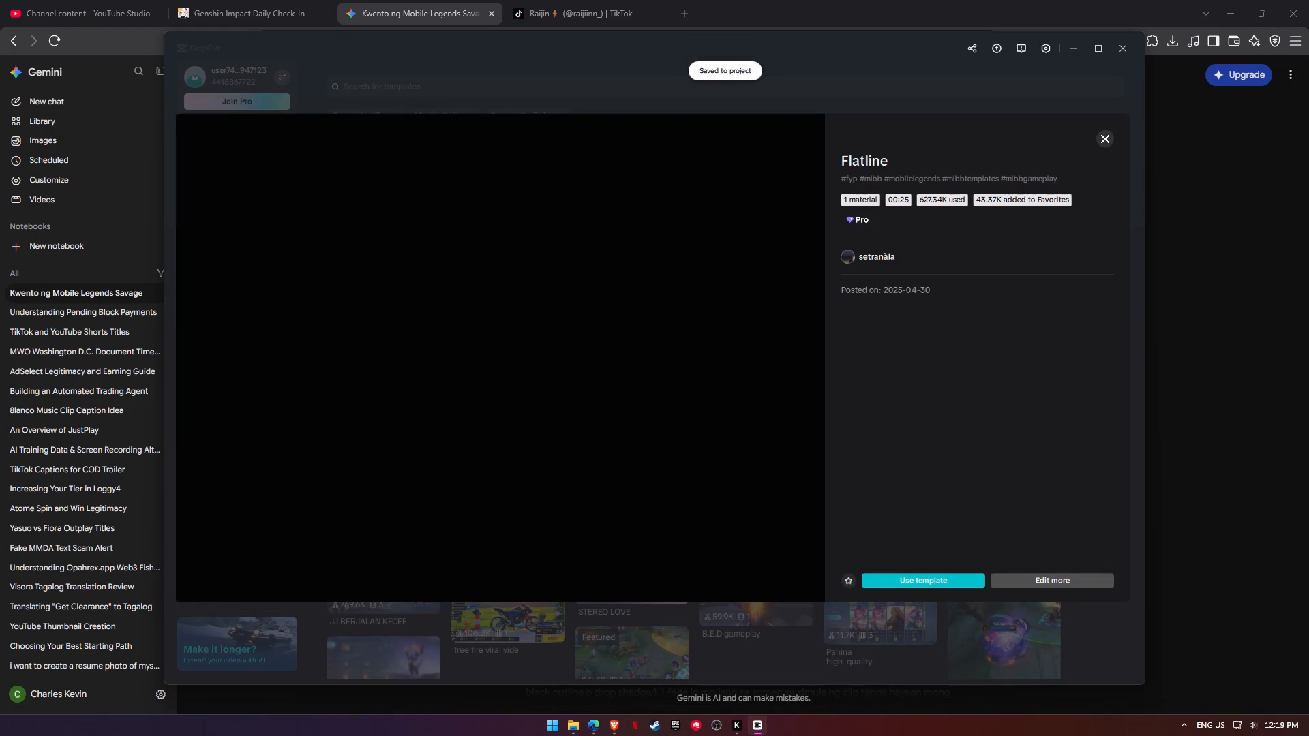
{"action": "left_click", "coordinate": [1124, 49]}
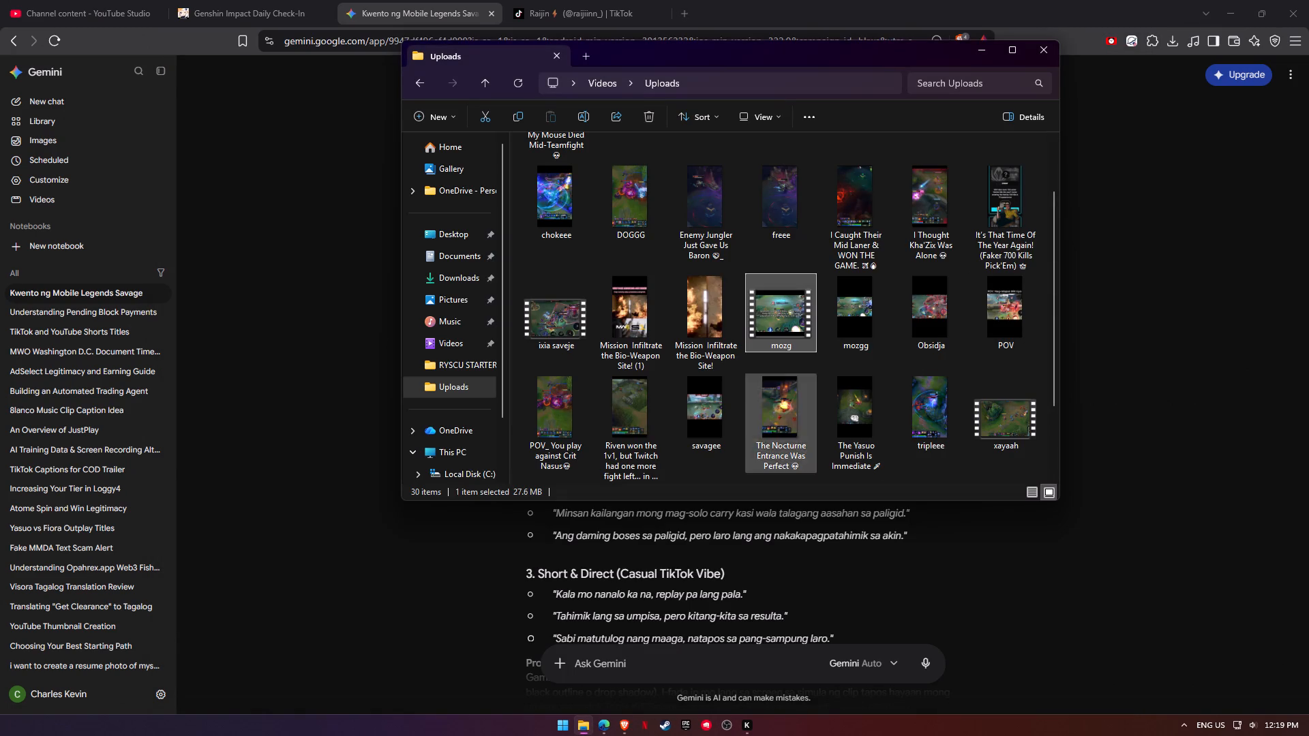
Check the mozg video in the Uploads folder and delete it, looking at running processes in Task Manager if needed.
{"action": "double_click", "coordinate": [777, 311]}
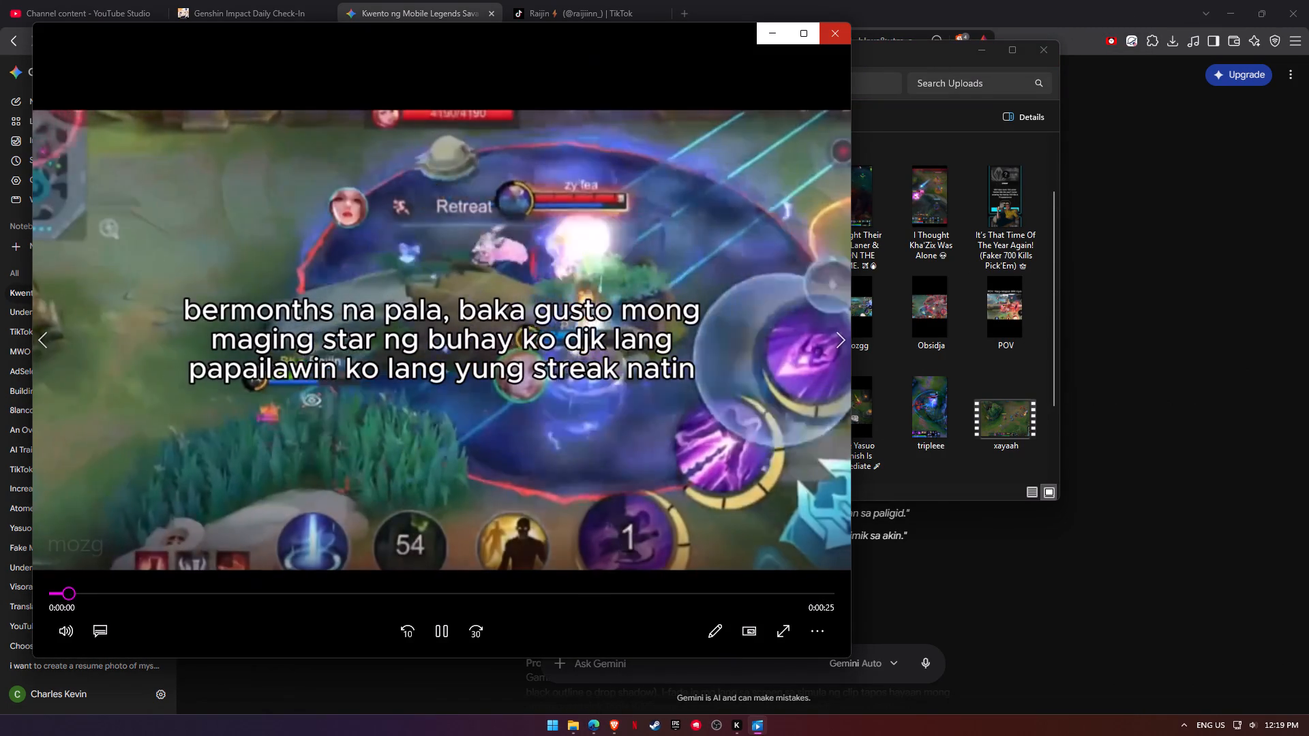
{"action": "left_click", "coordinate": [832, 30]}
{"action": "key", "text": "Delete"}
{"action": "left_click", "coordinate": [746, 290]}
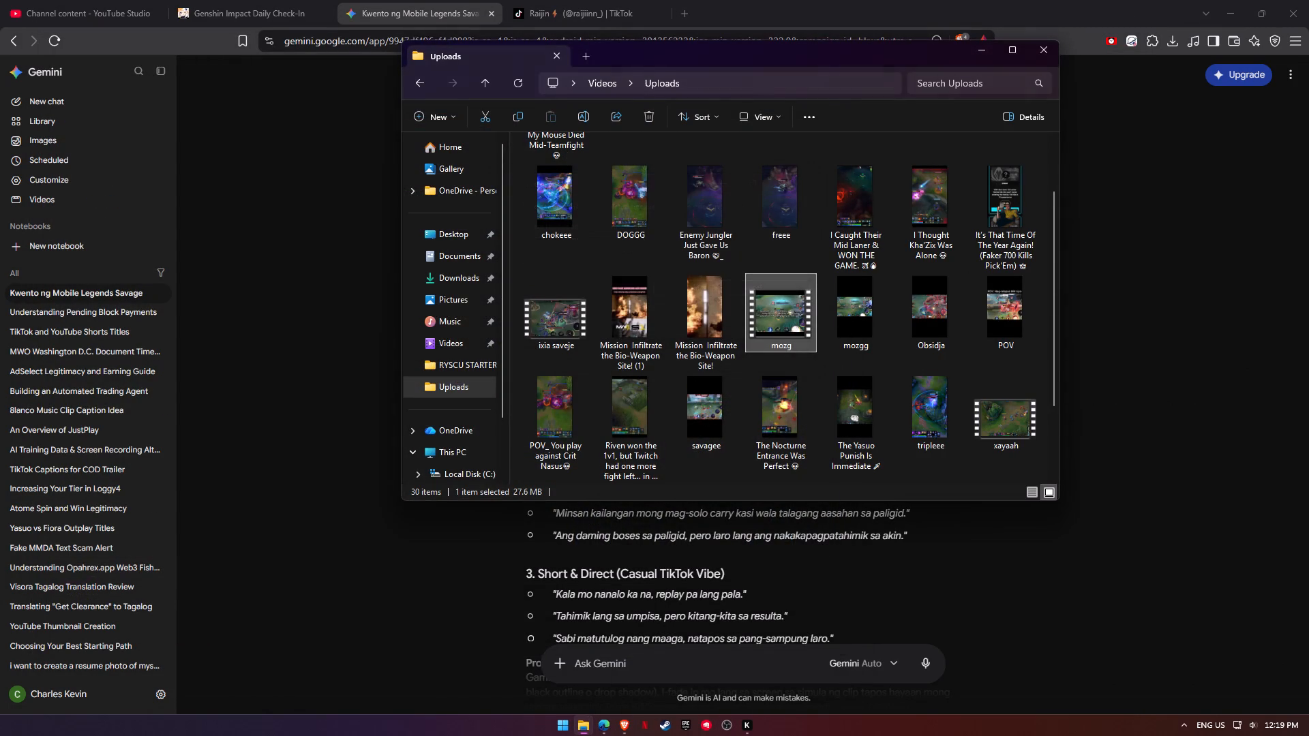
{"action": "right_click", "coordinate": [854, 719]}
{"action": "left_click", "coordinate": [885, 681]}
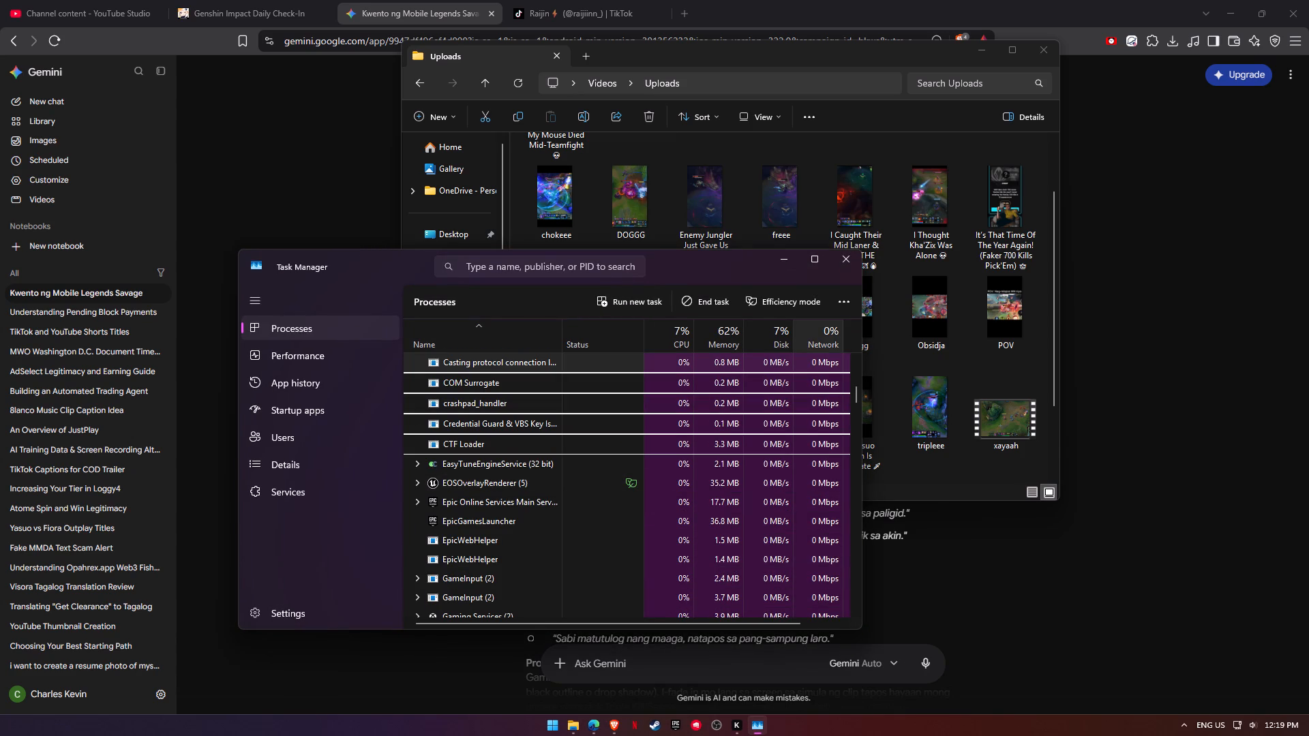
{"action": "left_click", "coordinate": [772, 301]}
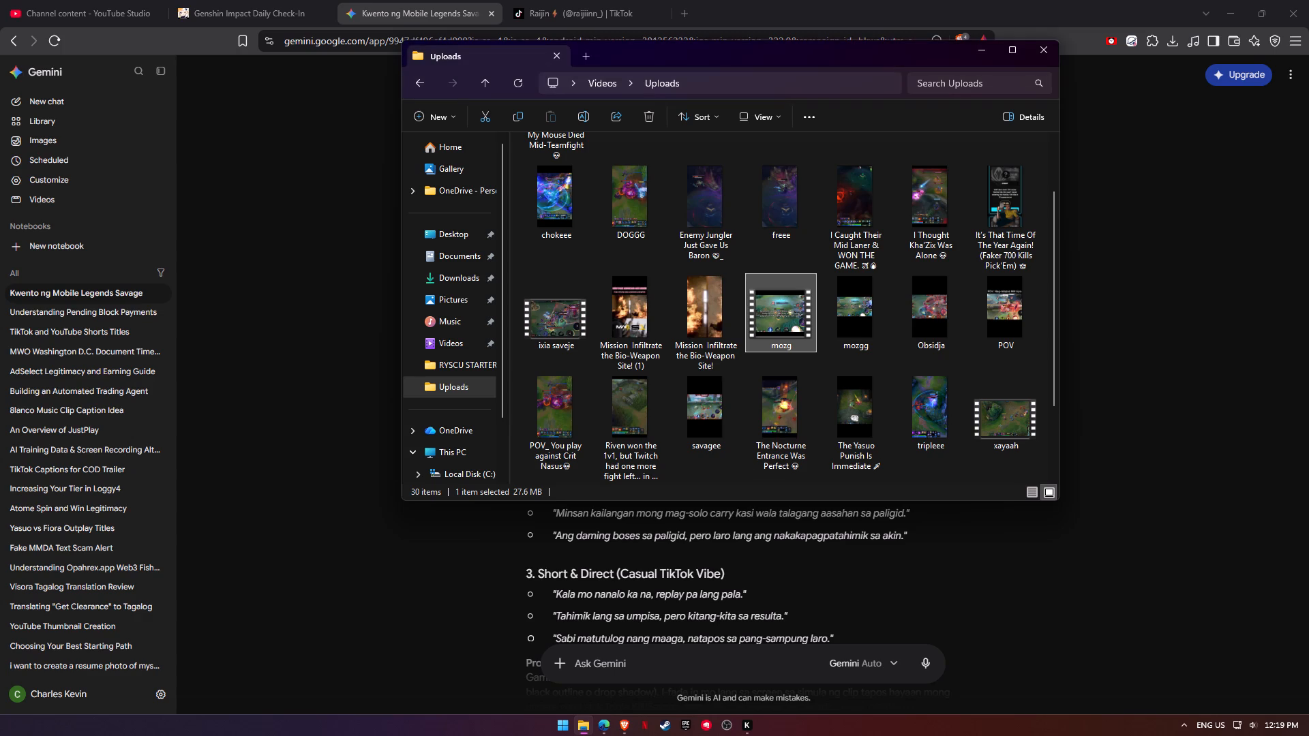
{"action": "key", "text": "Delete"}
{"action": "double_click", "coordinate": [779, 308]}
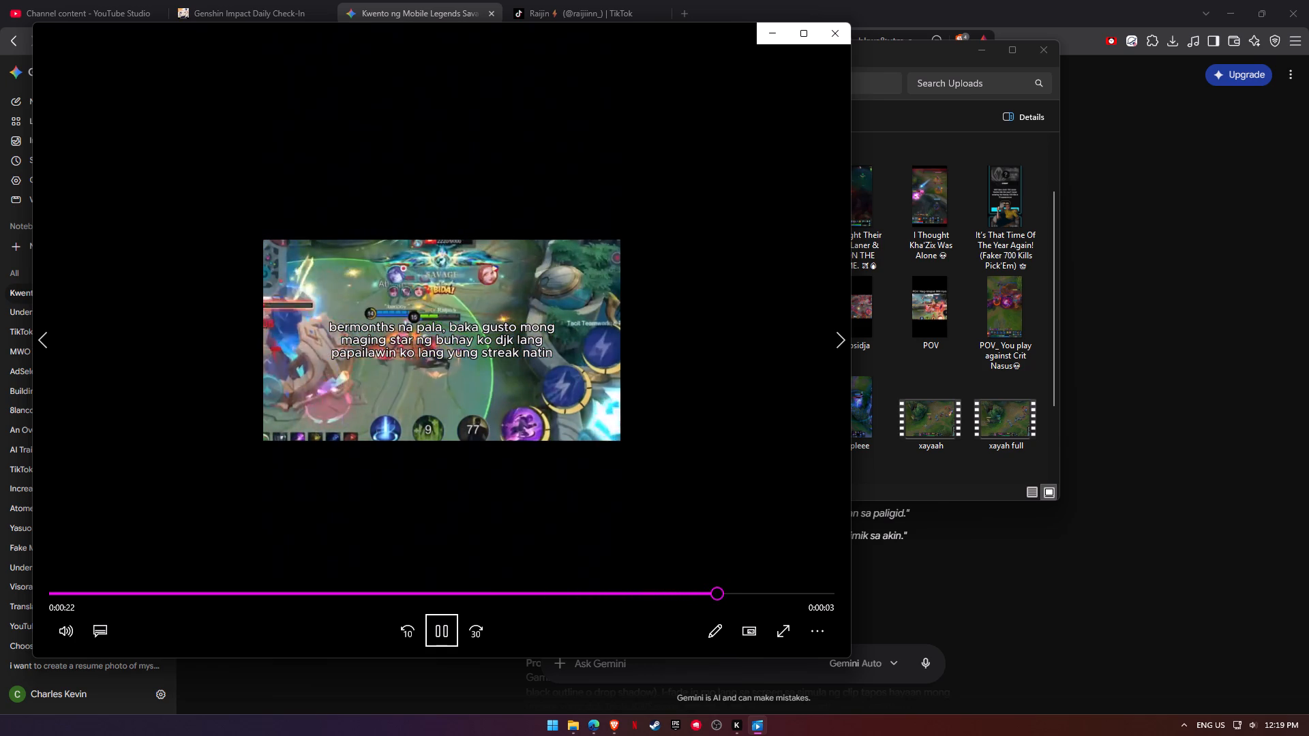
{"action": "left_click", "coordinate": [488, 392]}
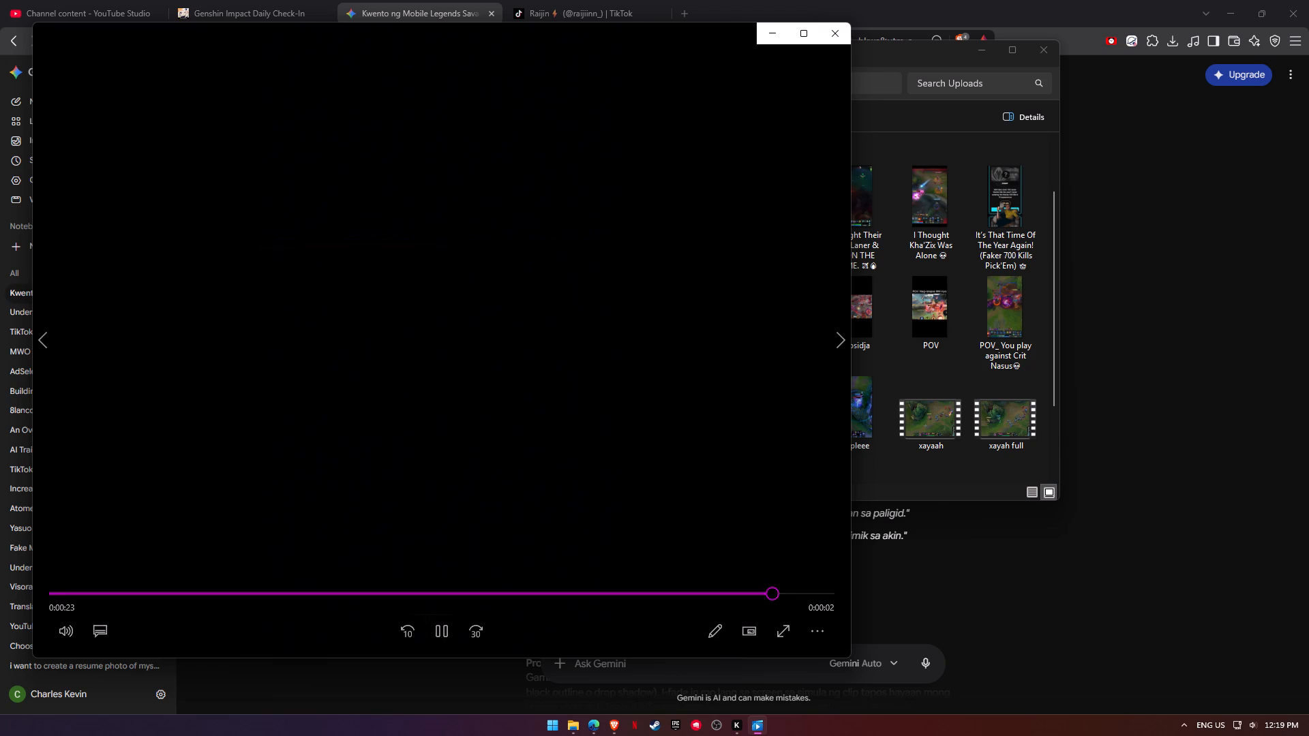
{"action": "left_click", "coordinate": [470, 595]}
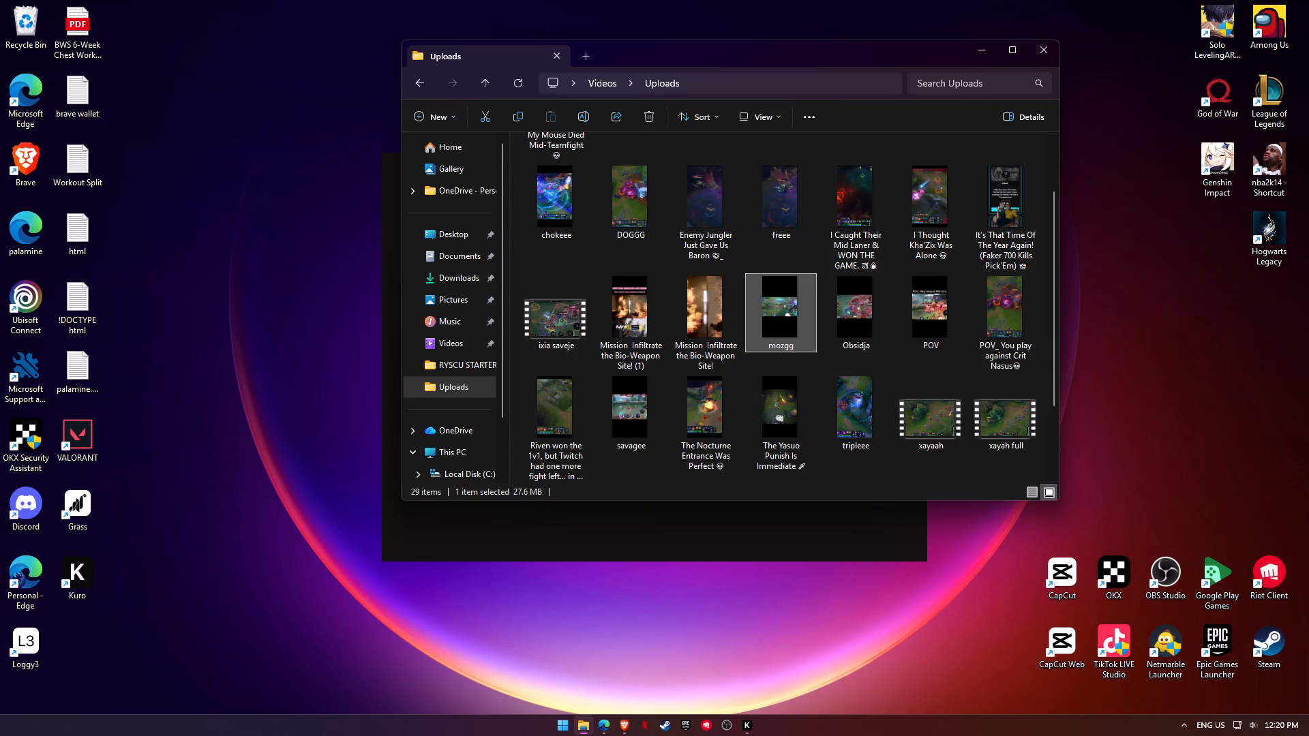
{"action": "double_click", "coordinate": [1062, 581]}
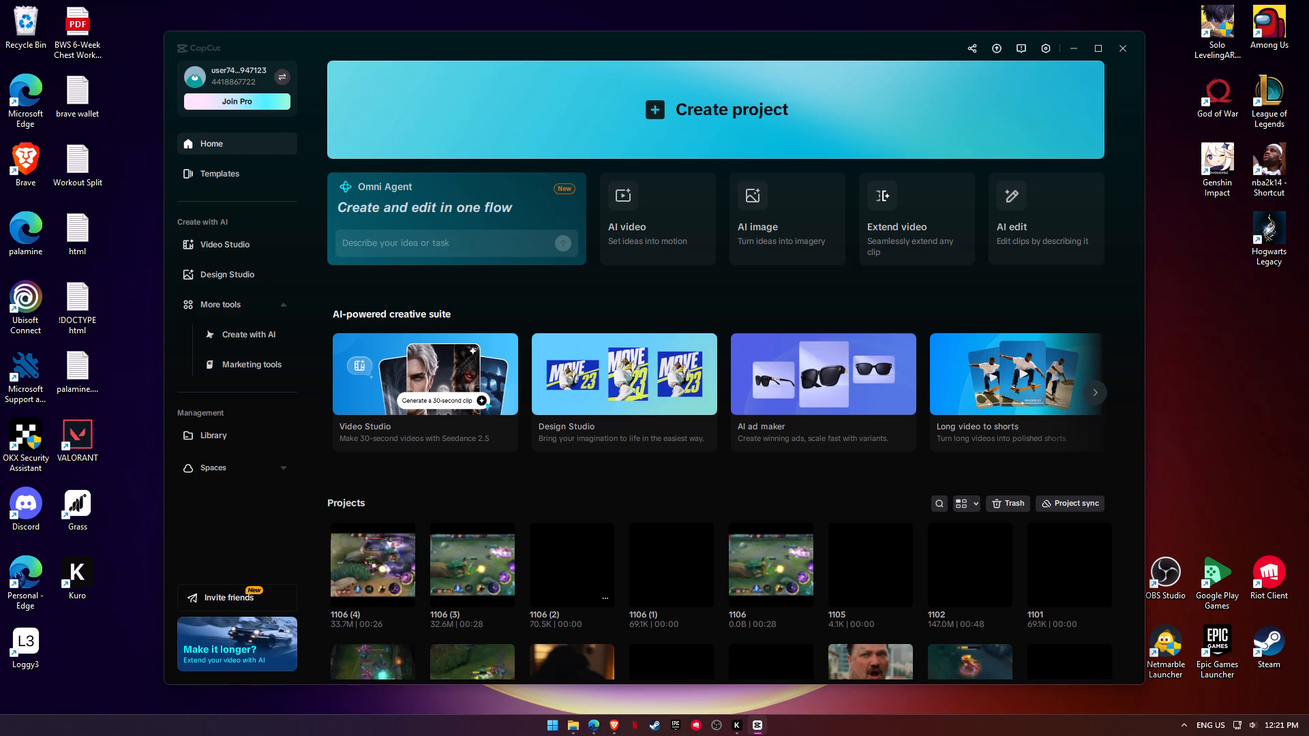
{"action": "left_click", "coordinate": [362, 557]}
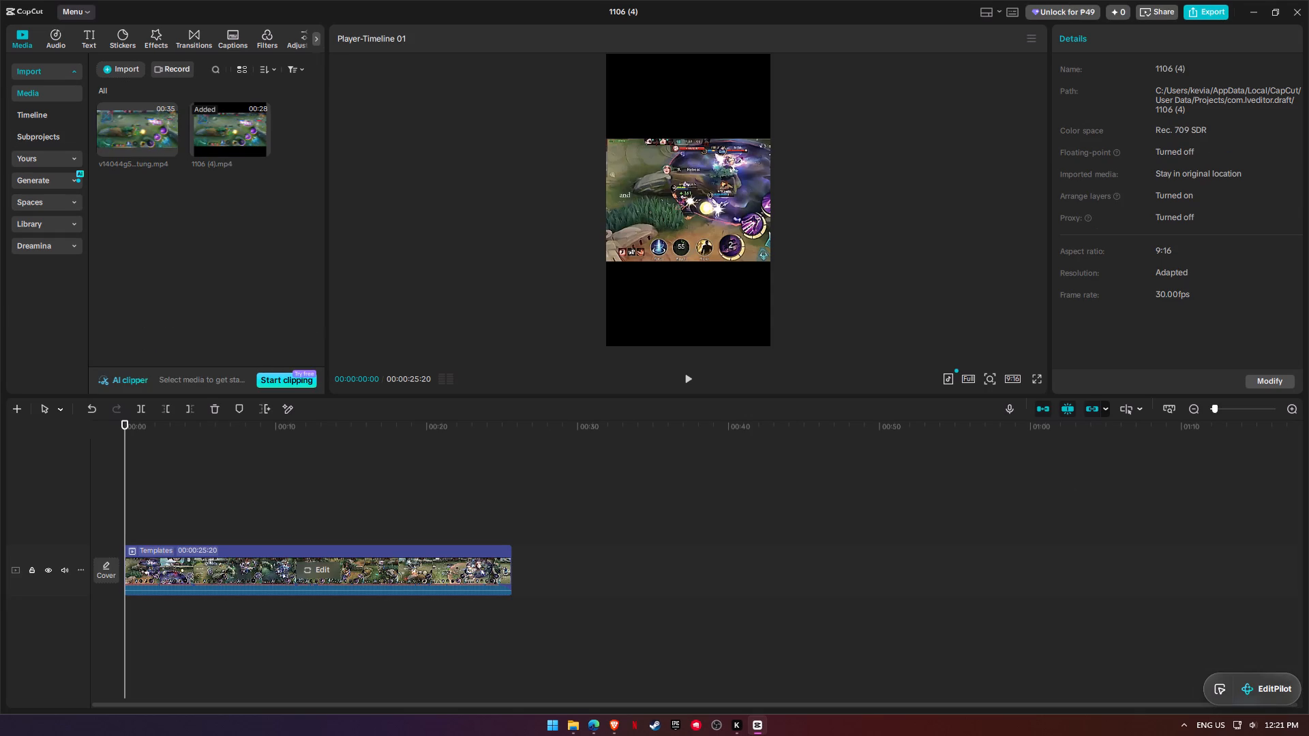
{"action": "left_click", "coordinate": [314, 42]}
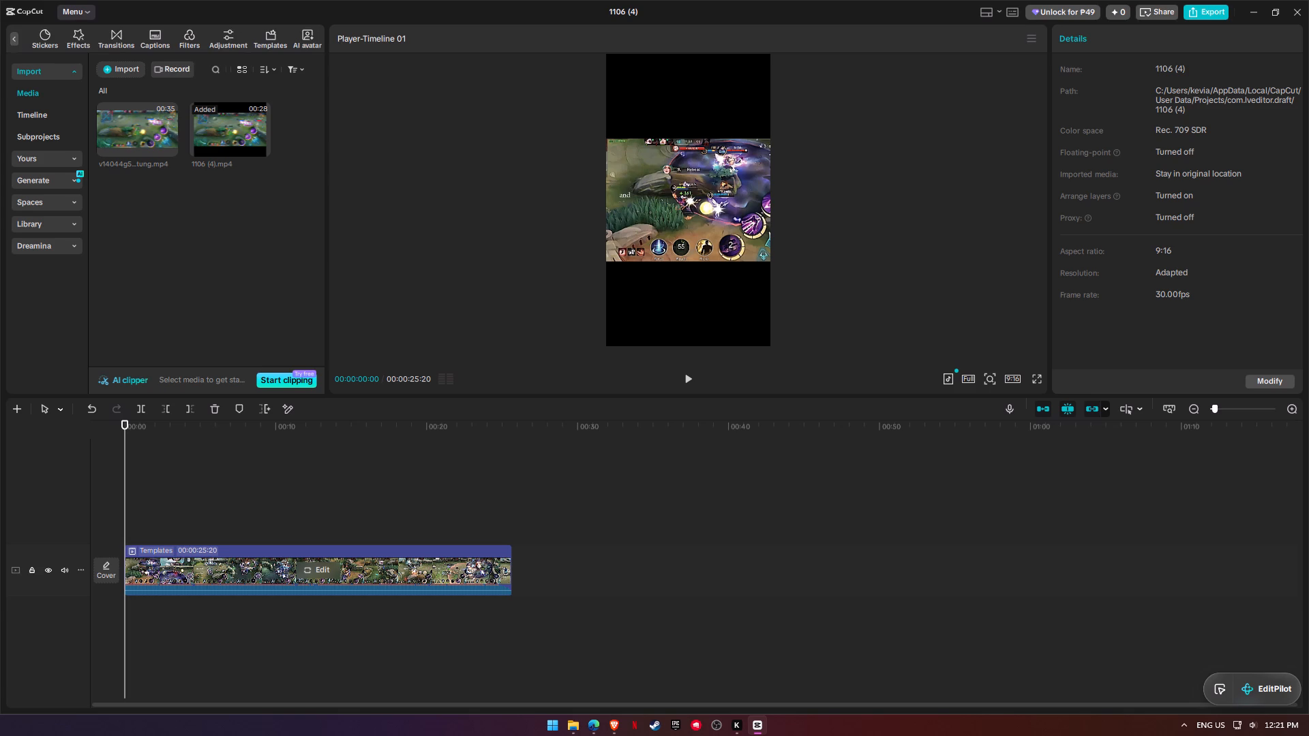
{"action": "left_click", "coordinate": [691, 381]}
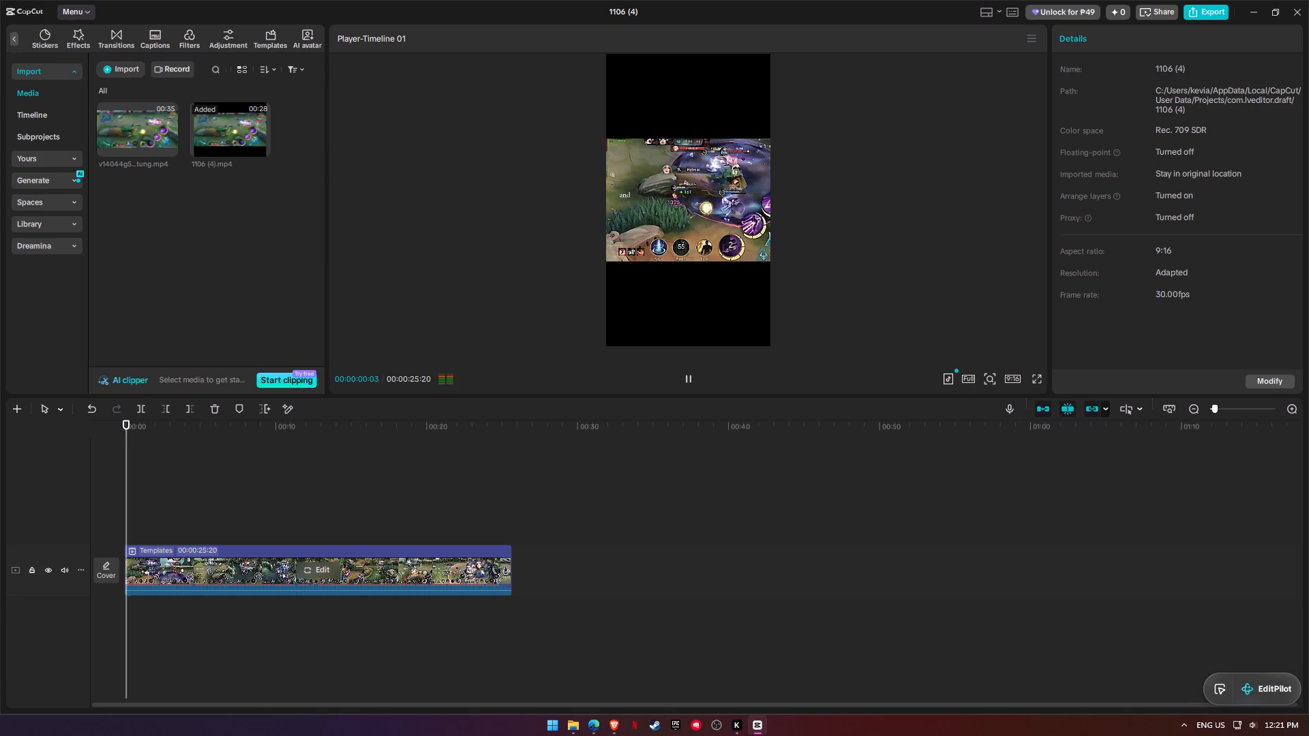
{"action": "left_click", "coordinate": [691, 381]}
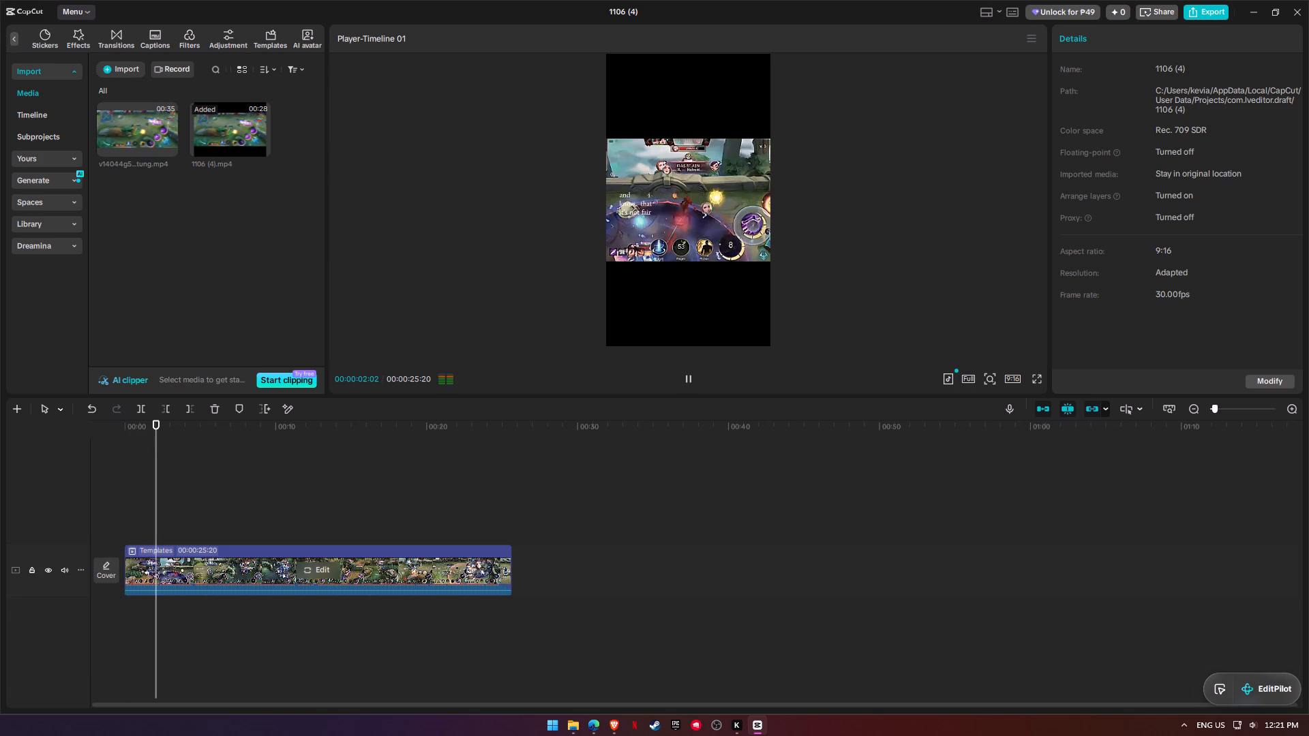
Browse the Game templates and preview the featured "Now a midlaner but, i used to be someone's fav roamer" template.
{"action": "left_click", "coordinate": [271, 35]}
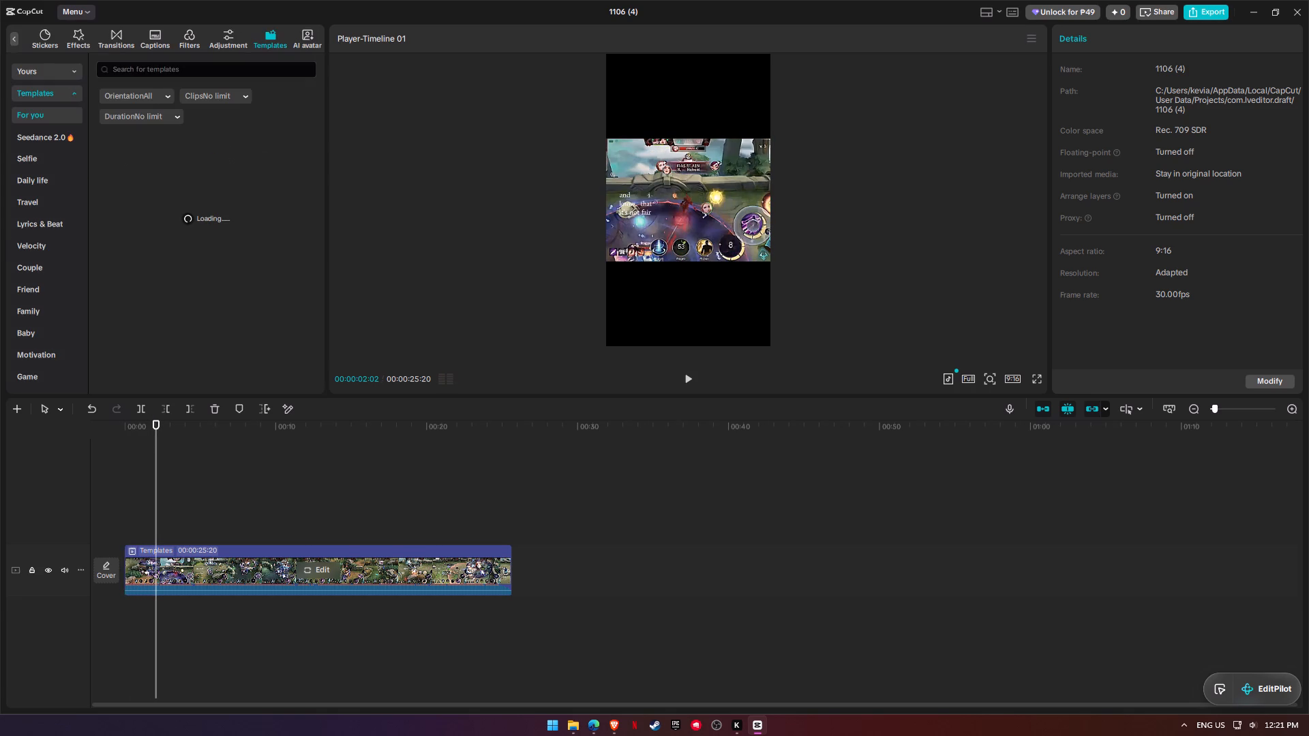
{"action": "left_click", "coordinate": [37, 378]}
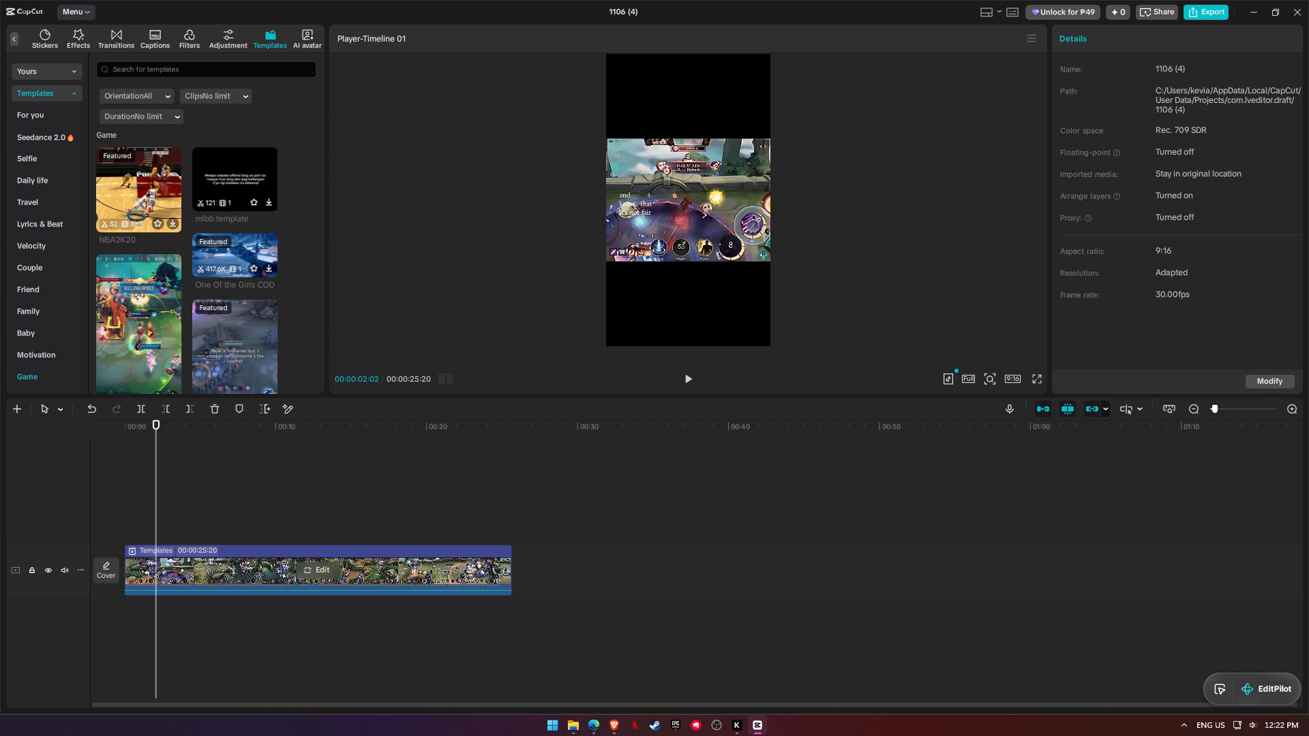
{"action": "left_click", "coordinate": [226, 337]}
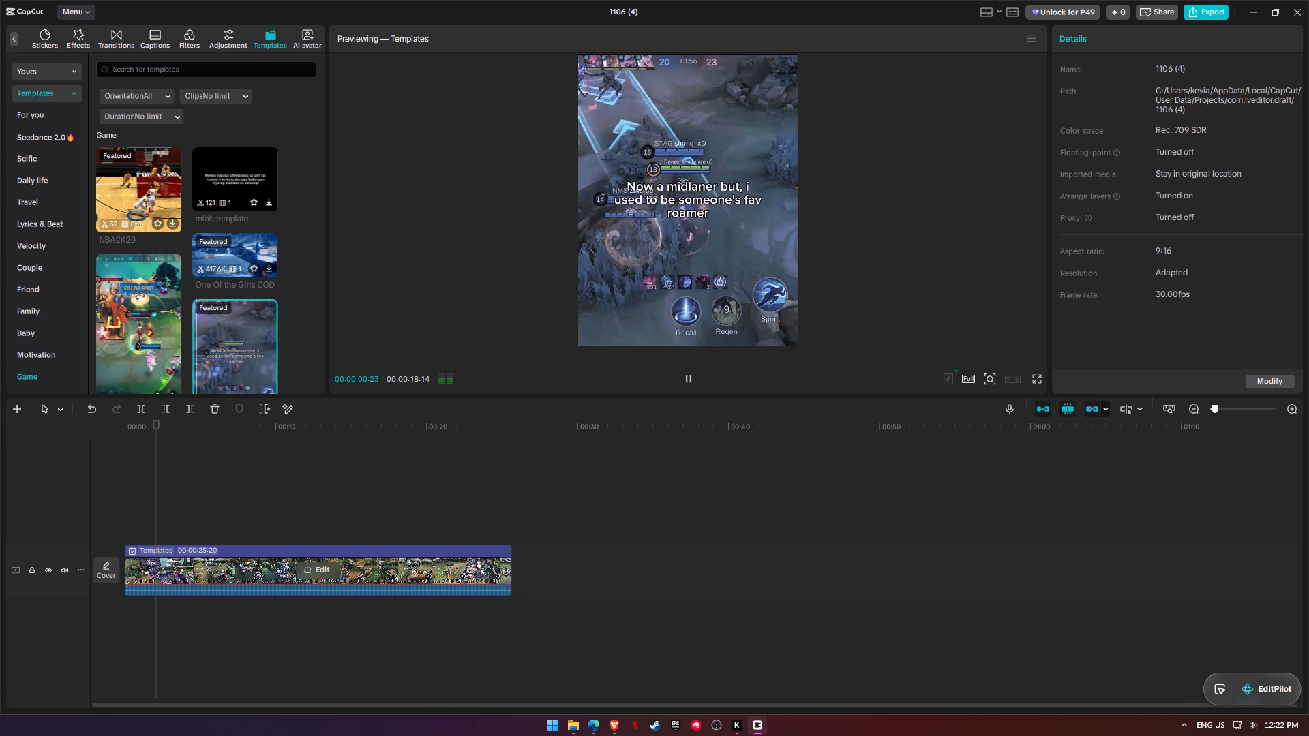
{"action": "left_click", "coordinate": [259, 360]}
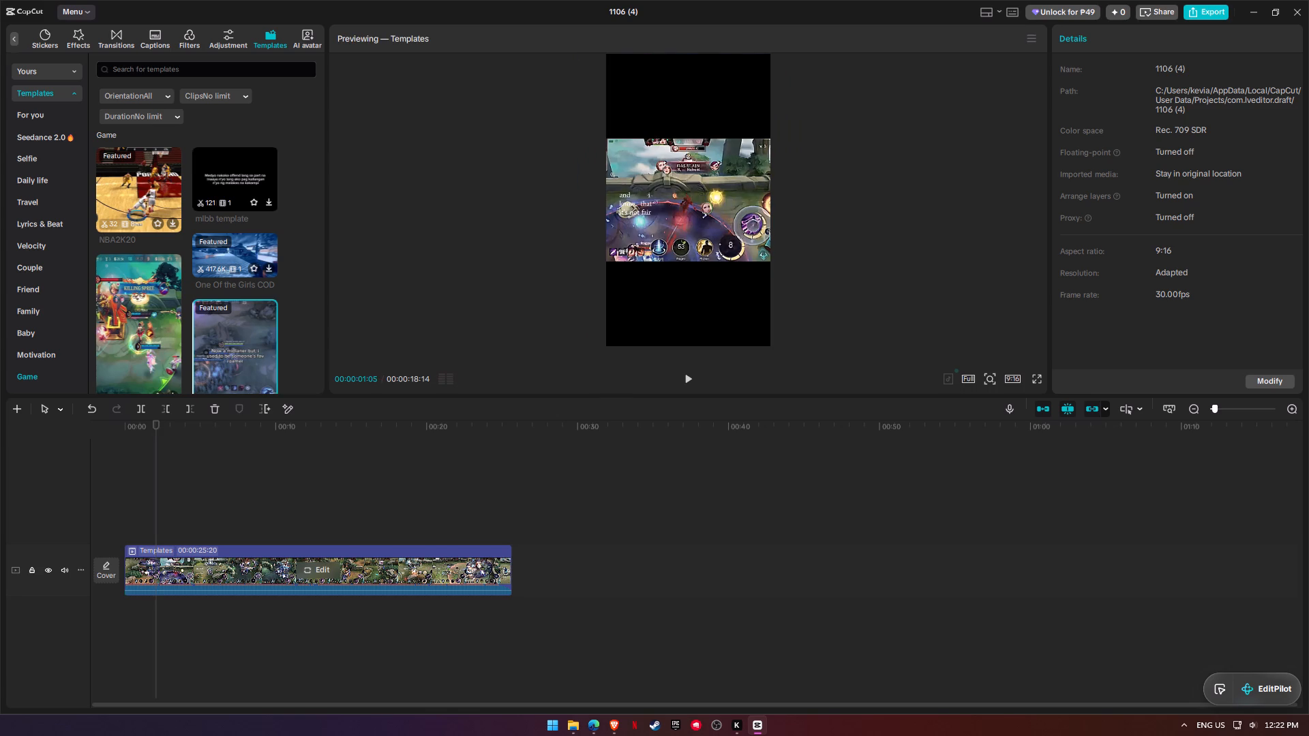
{"action": "left_click", "coordinate": [243, 332]}
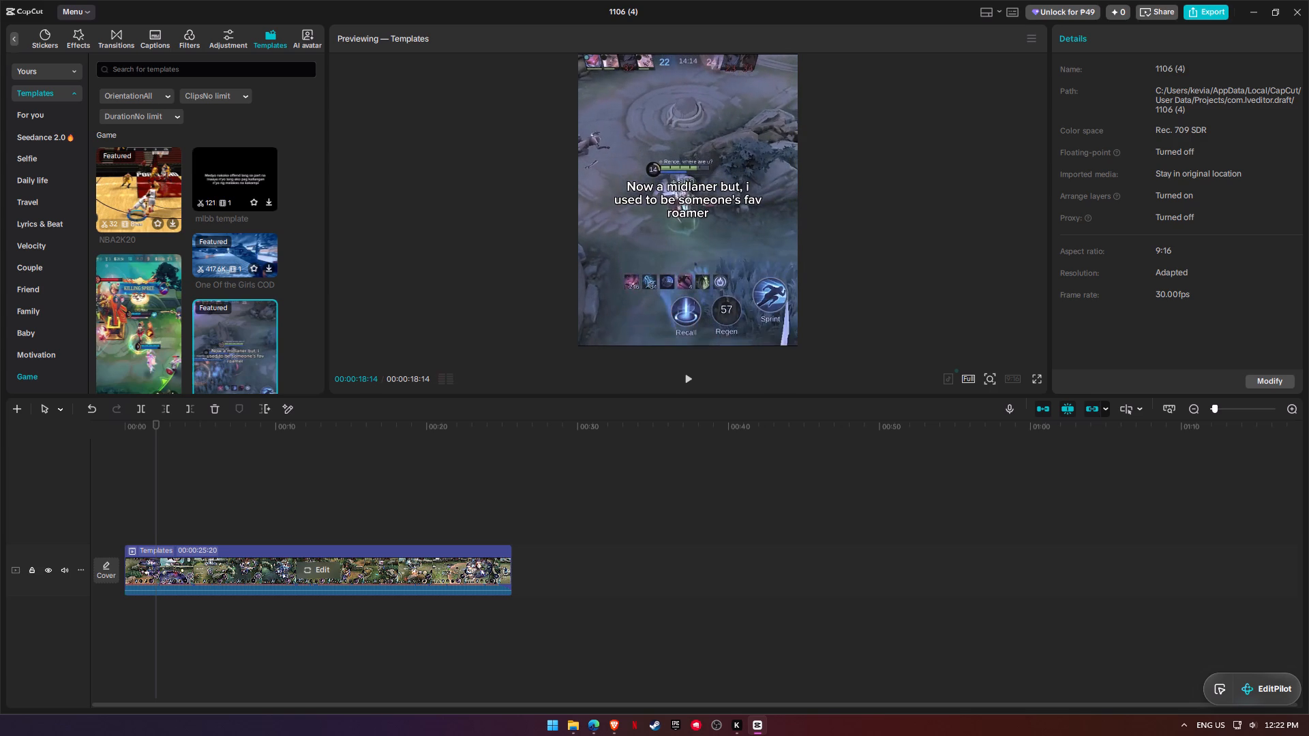
Delete the template clip from the timeline.
{"action": "left_click", "coordinate": [443, 566]}
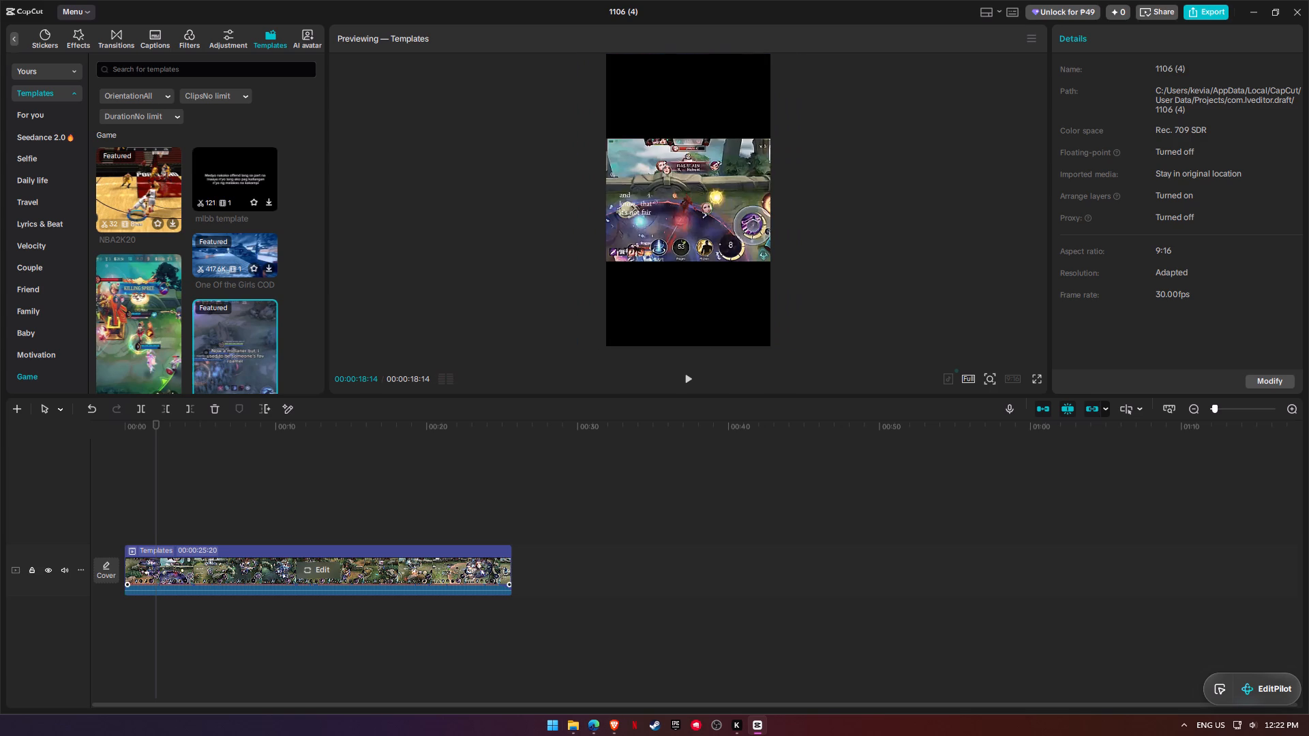
{"action": "key", "text": "BackSpace"}
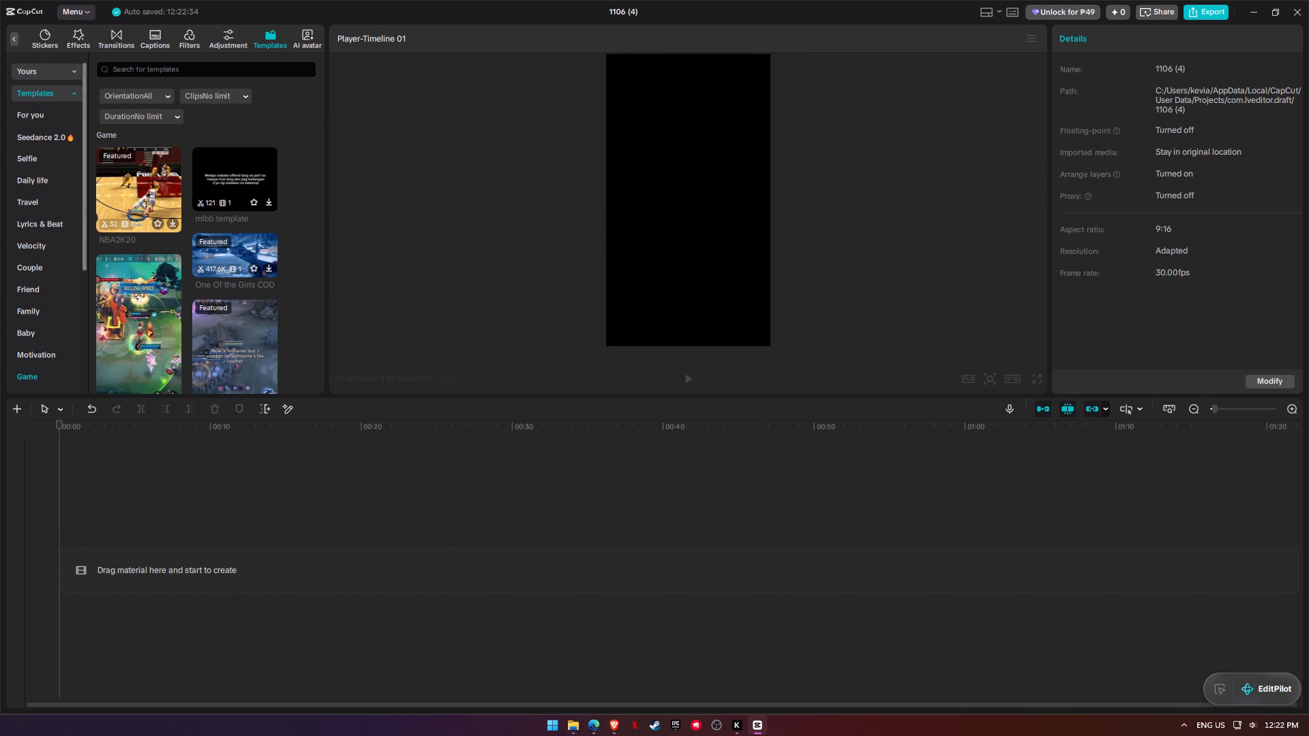
Import the mozgg video from the Videos > Uploads folder into the project media.
{"action": "left_click", "coordinate": [12, 46]}
{"action": "left_click", "coordinate": [34, 40]}
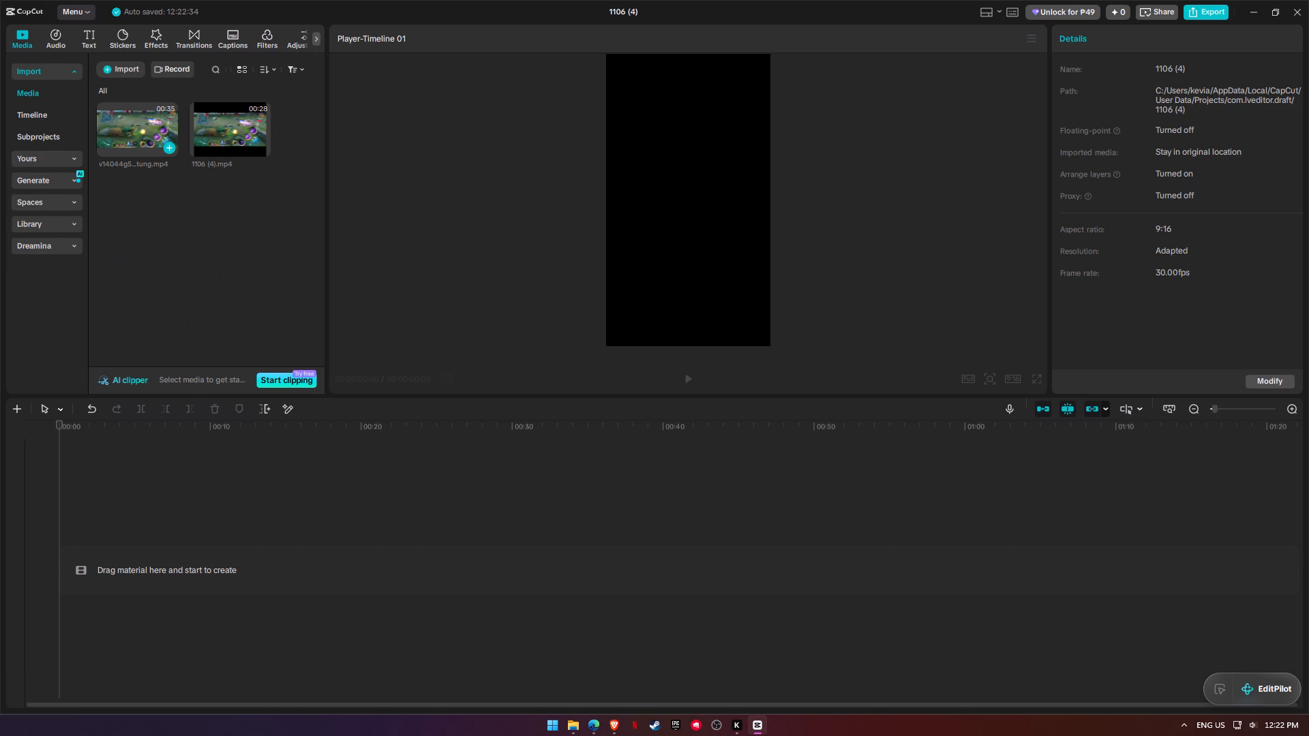
{"action": "left_click", "coordinate": [127, 72]}
{"action": "left_click", "coordinate": [139, 93]}
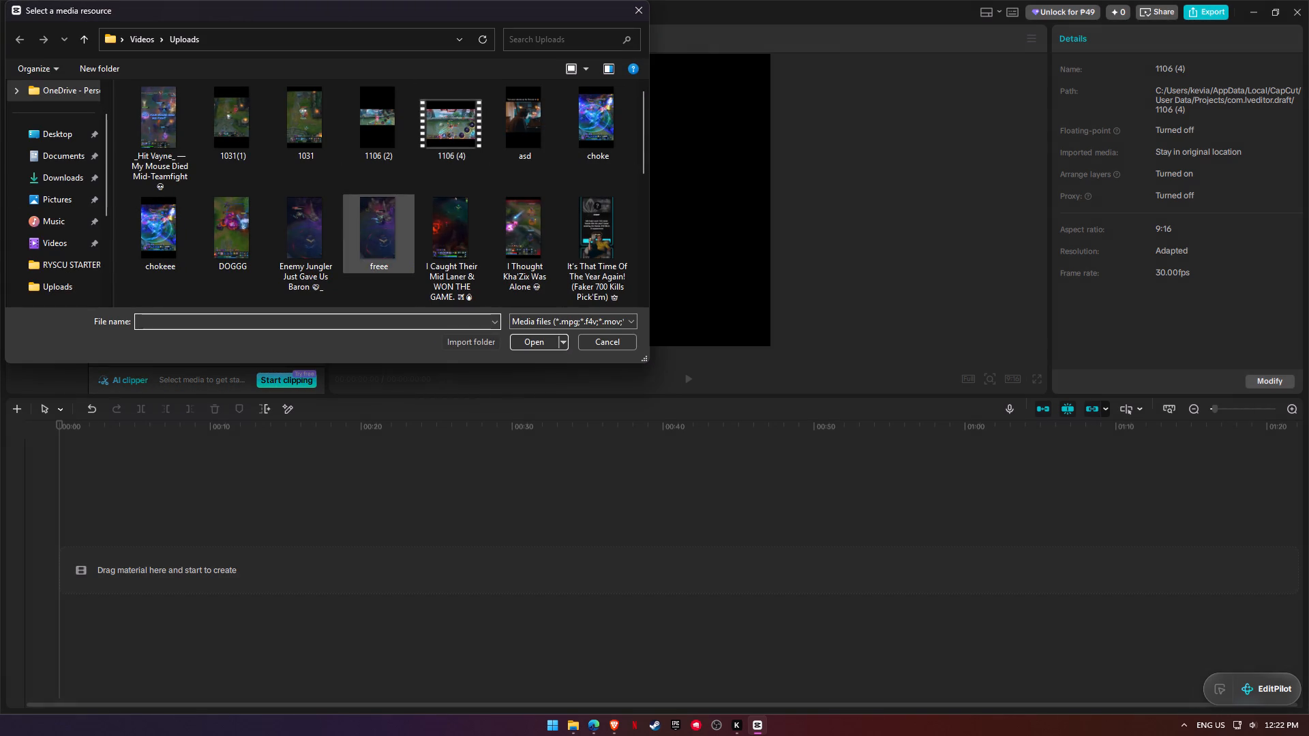
{"action": "scroll", "coordinate": [462, 224], "scroll_direction": "down", "scroll_amount": 1}
{"action": "left_click", "coordinate": [337, 241]}
{"action": "left_click", "coordinate": [383, 240]}
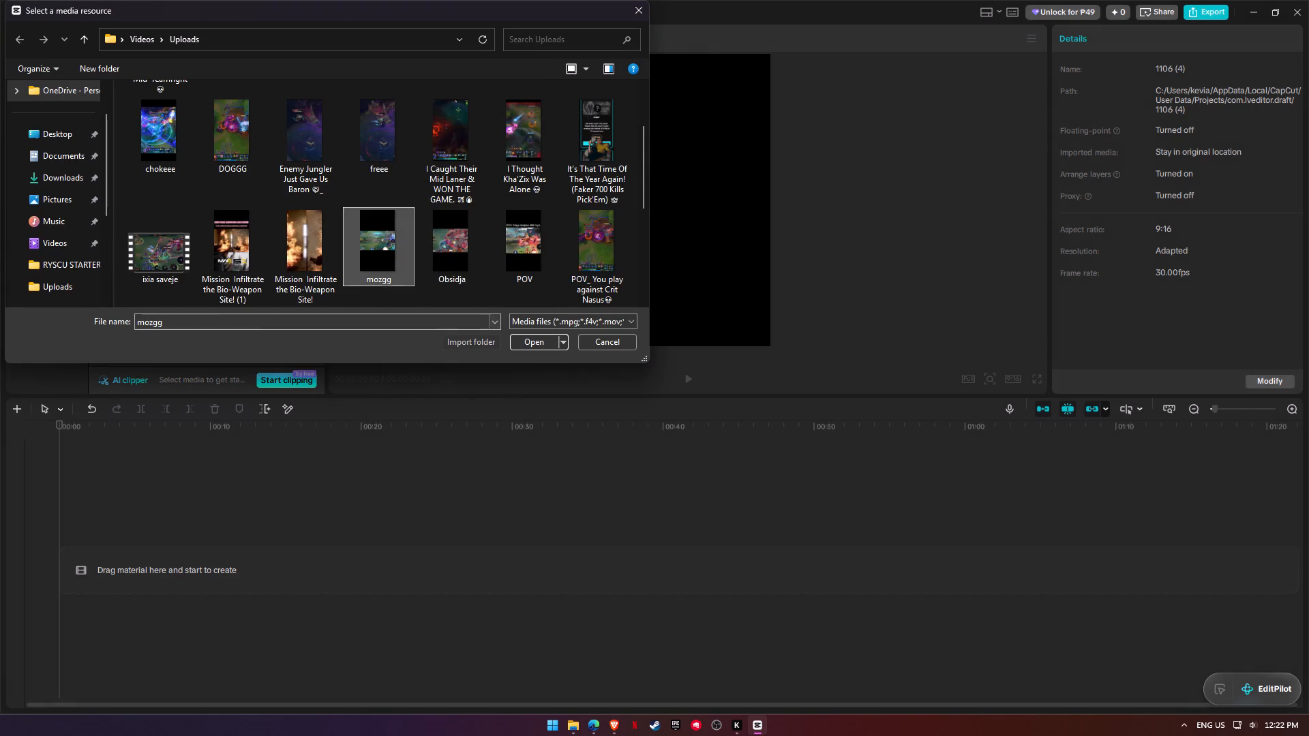
{"action": "left_click", "coordinate": [523, 346]}
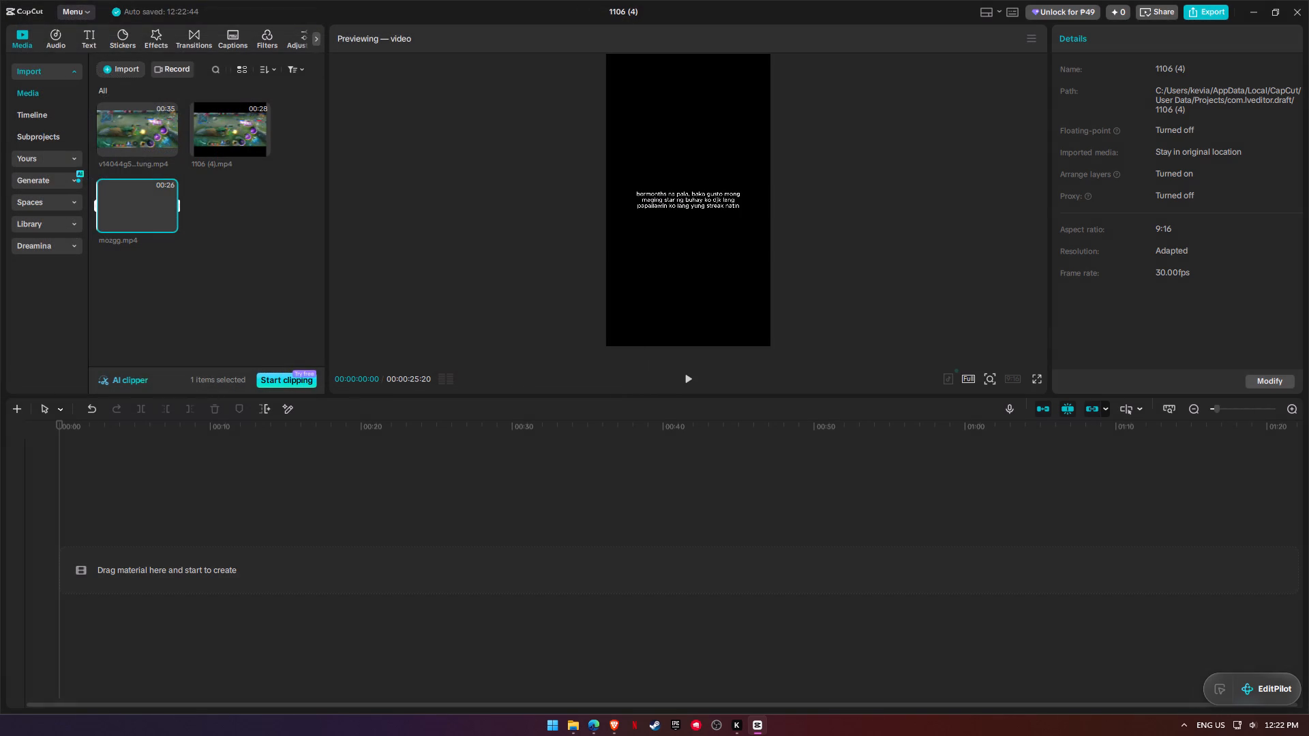
Preview the start of the imported mozgg.mp4 and add it to the empty timeline.
{"action": "left_click", "coordinate": [686, 377]}
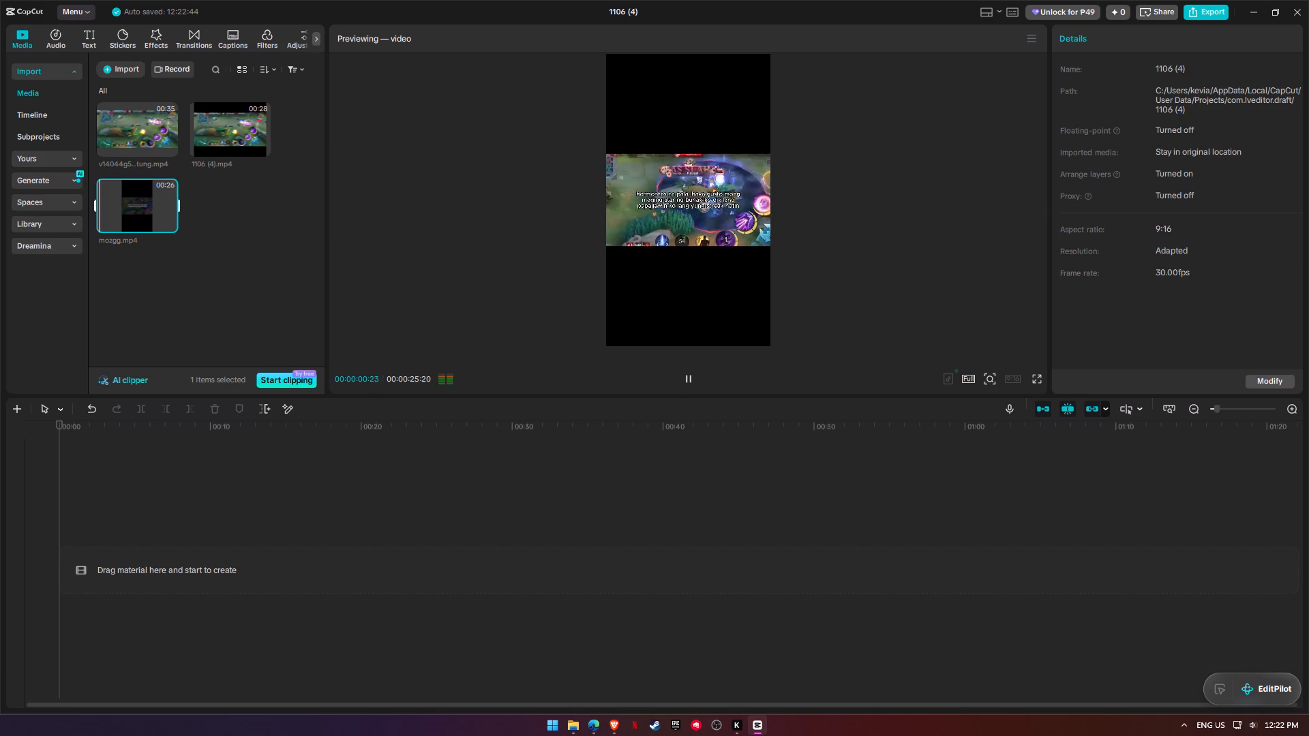
{"action": "left_click", "coordinate": [696, 382]}
{"action": "left_click", "coordinate": [176, 224]}
{"action": "left_click", "coordinate": [170, 224]}
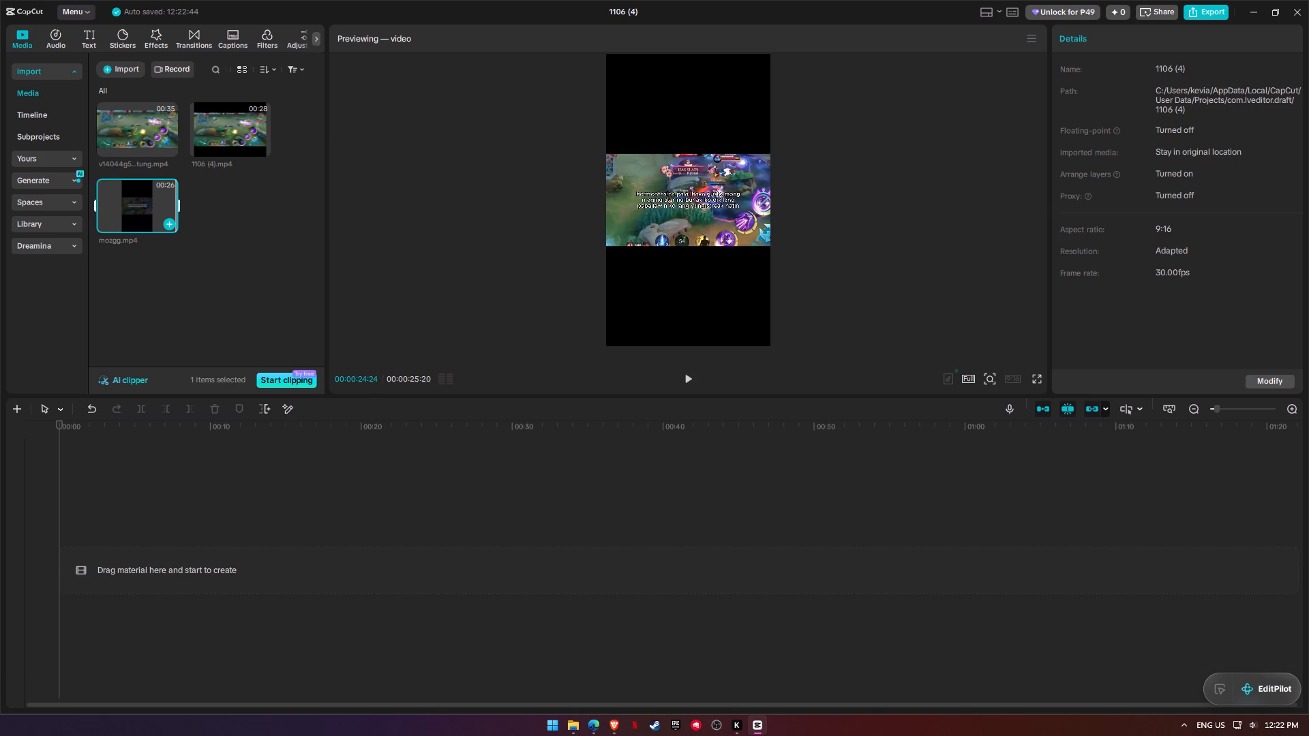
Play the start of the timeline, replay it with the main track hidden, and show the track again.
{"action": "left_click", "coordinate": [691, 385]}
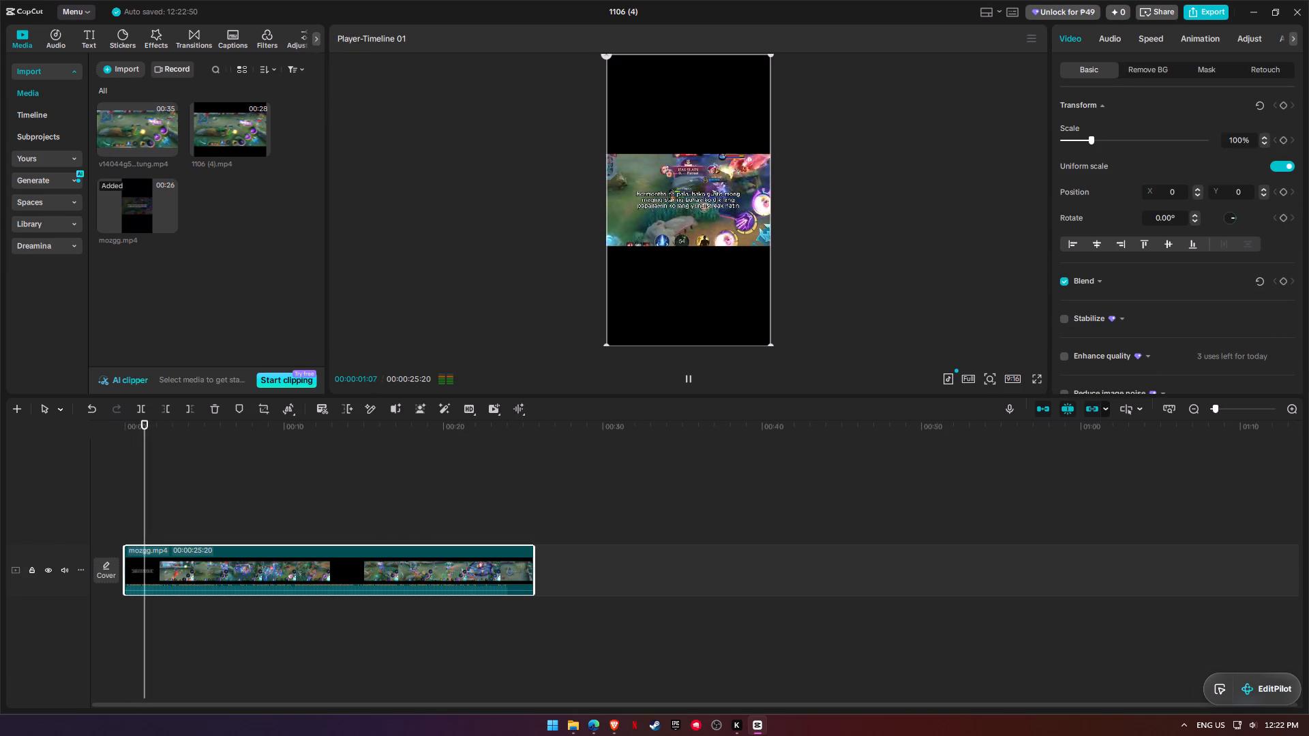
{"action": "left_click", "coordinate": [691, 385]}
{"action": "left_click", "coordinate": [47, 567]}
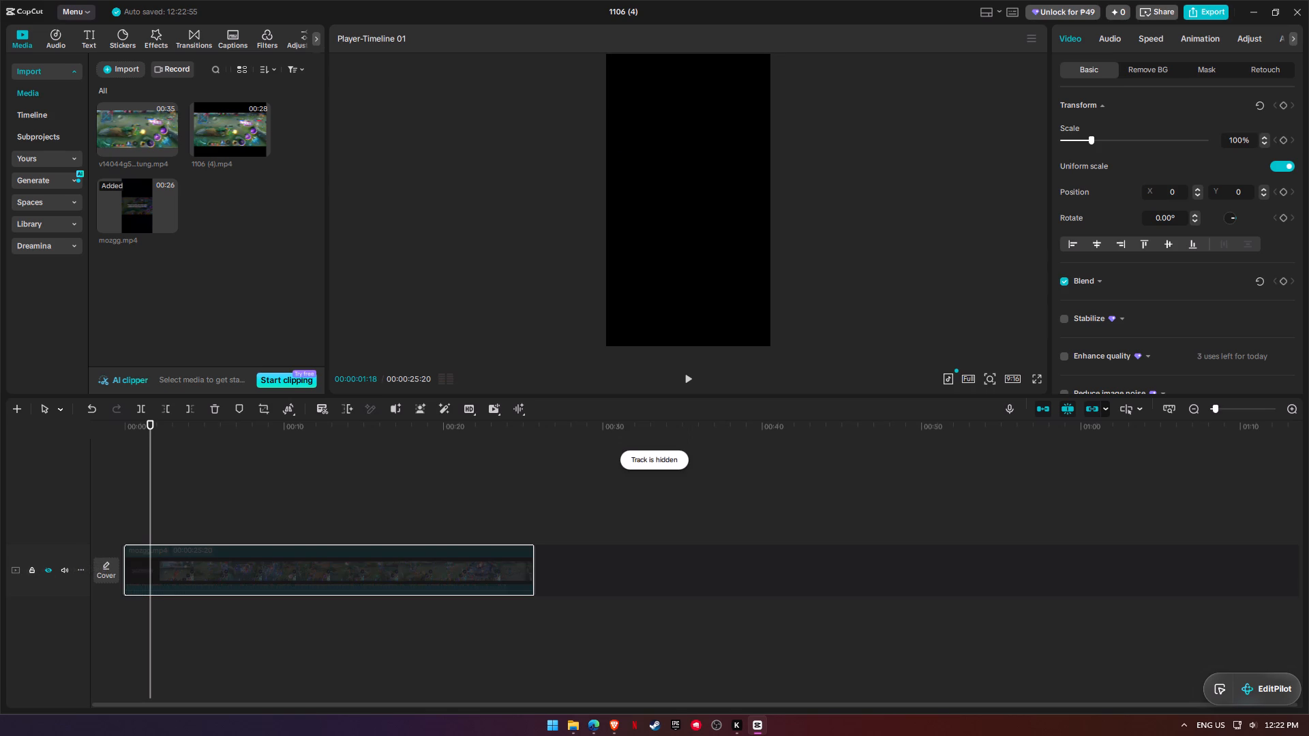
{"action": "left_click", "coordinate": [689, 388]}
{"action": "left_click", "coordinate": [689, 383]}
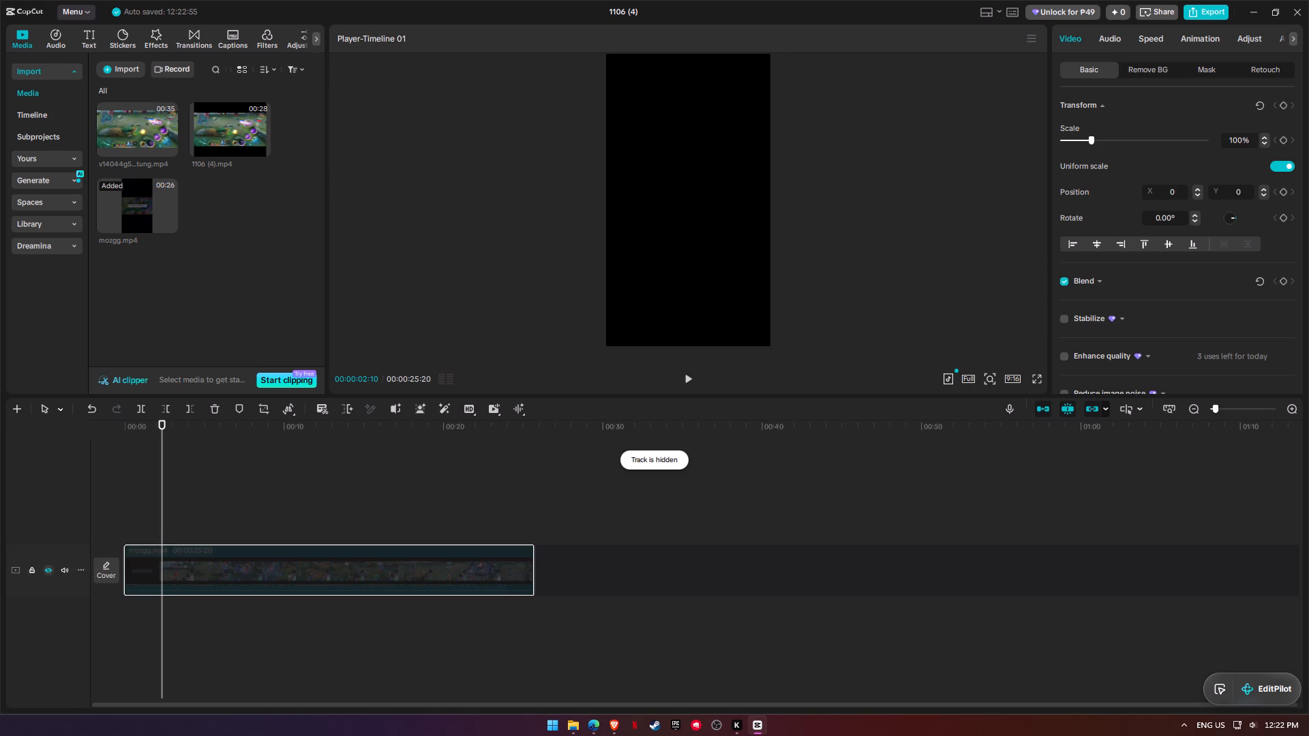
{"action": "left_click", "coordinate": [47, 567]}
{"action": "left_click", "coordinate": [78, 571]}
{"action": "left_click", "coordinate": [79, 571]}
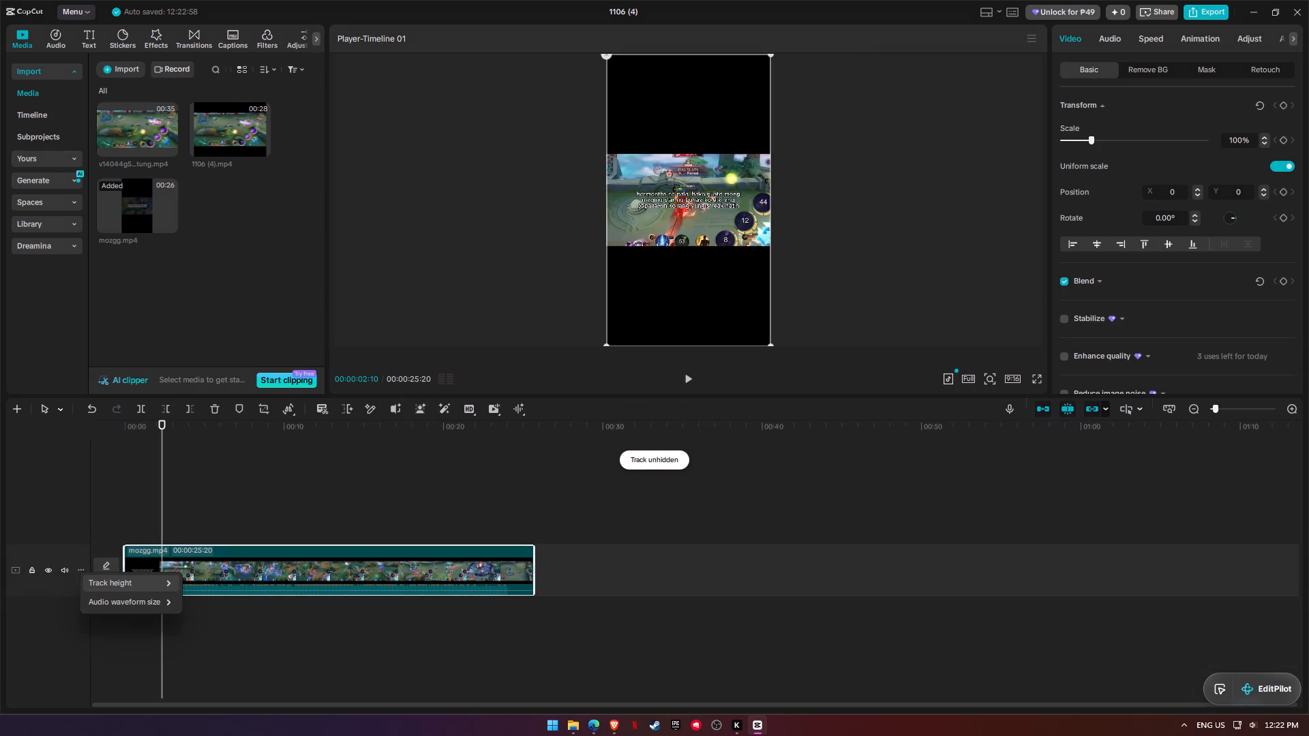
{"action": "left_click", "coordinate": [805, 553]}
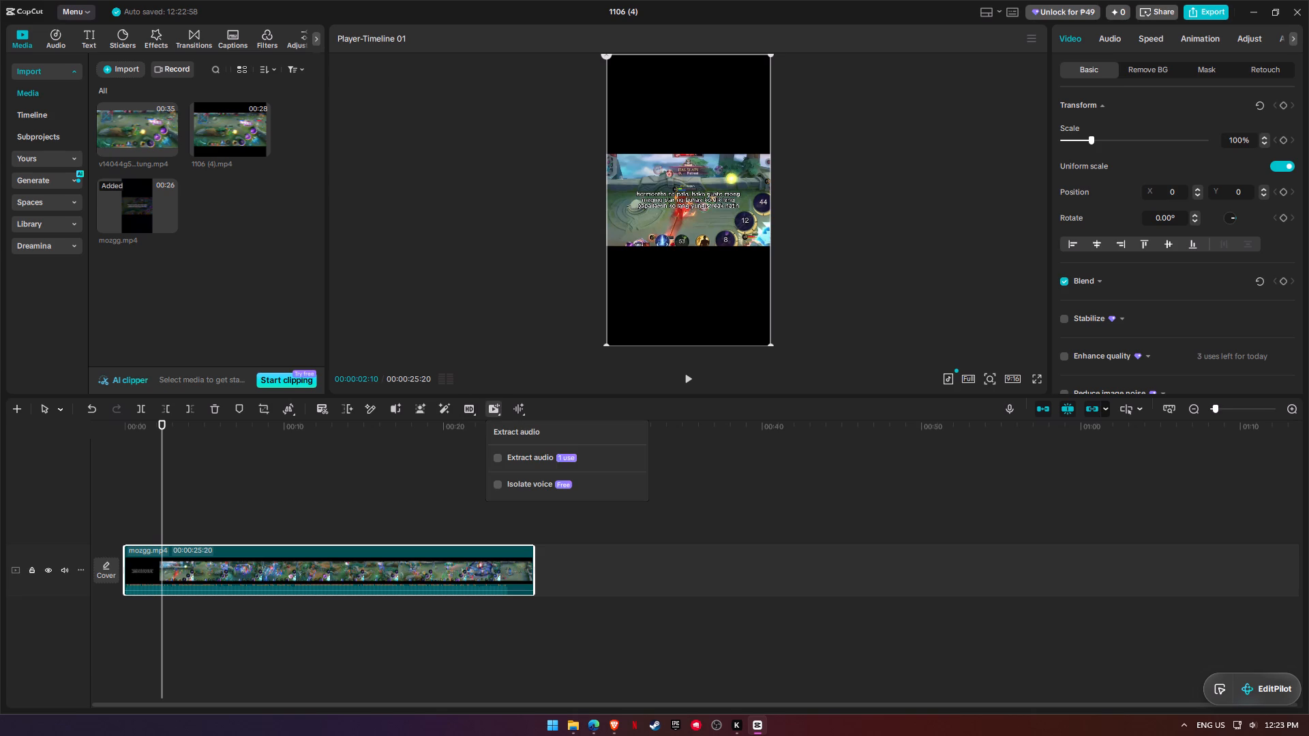
Apply Isolate voice to the mozgg.mp4 clip with the Keep vocal option.
{"action": "left_click", "coordinate": [496, 485]}
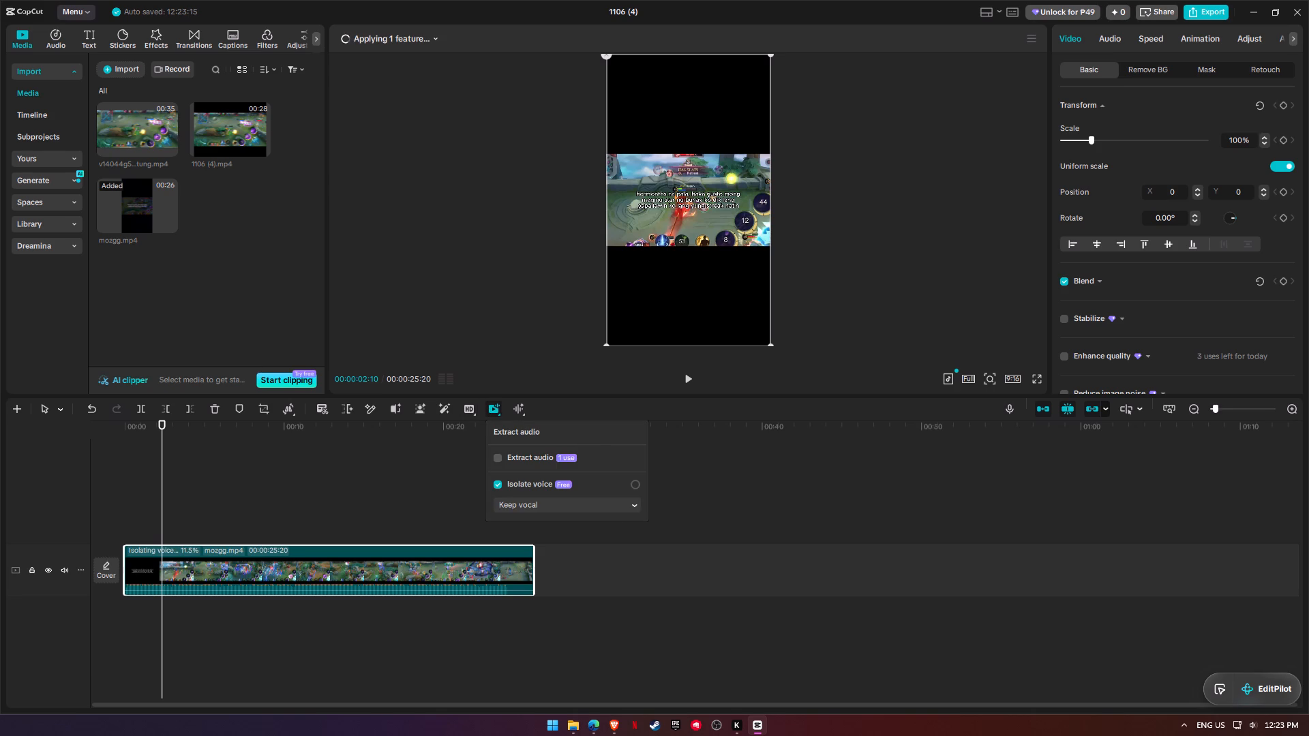
{"action": "left_click", "coordinate": [547, 508]}
{"action": "left_click", "coordinate": [547, 508]}
Play the mozgg.mp4 clip briefly from mid-timeline and near its start, and reselect the clip.
{"action": "left_click", "coordinate": [346, 495]}
{"action": "key", "text": "space"}
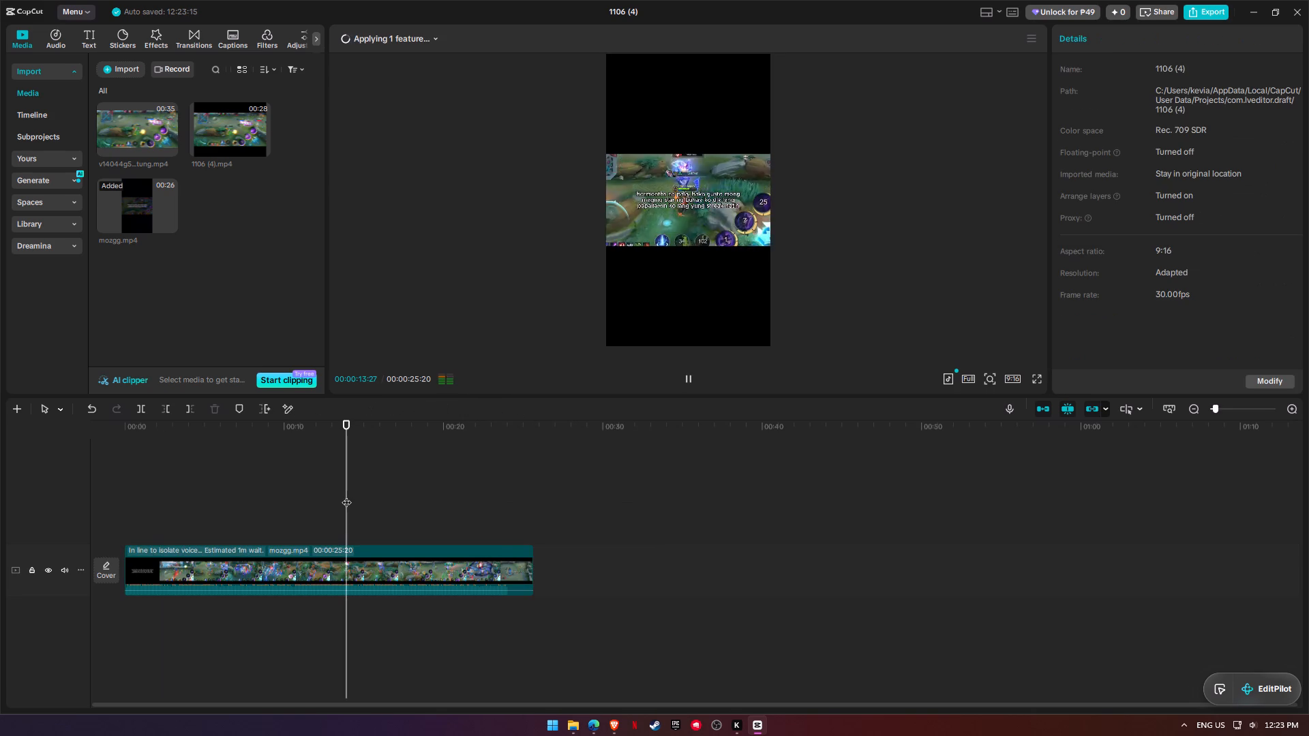
{"action": "left_click", "coordinate": [144, 432]}
{"action": "key", "text": "space"}
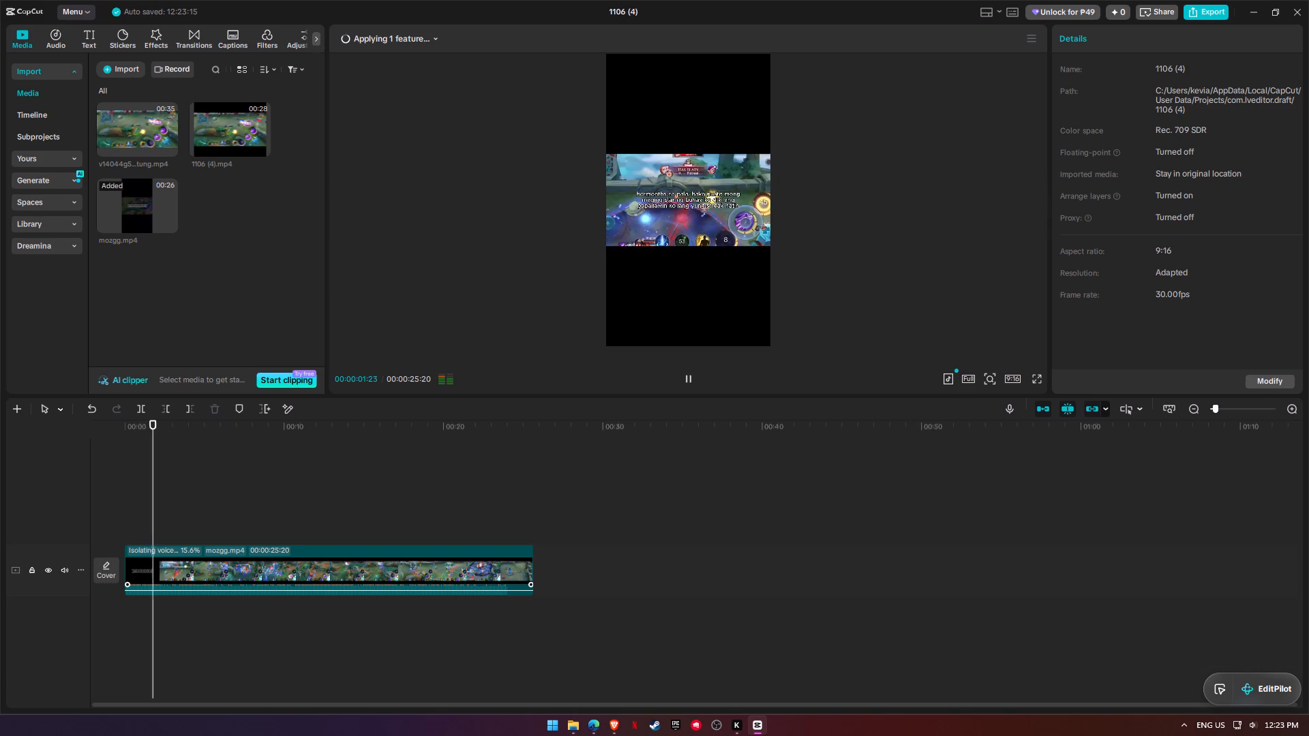
{"action": "key", "text": "space"}
{"action": "left_click", "coordinate": [286, 561]}
{"action": "left_click", "coordinate": [286, 561]}
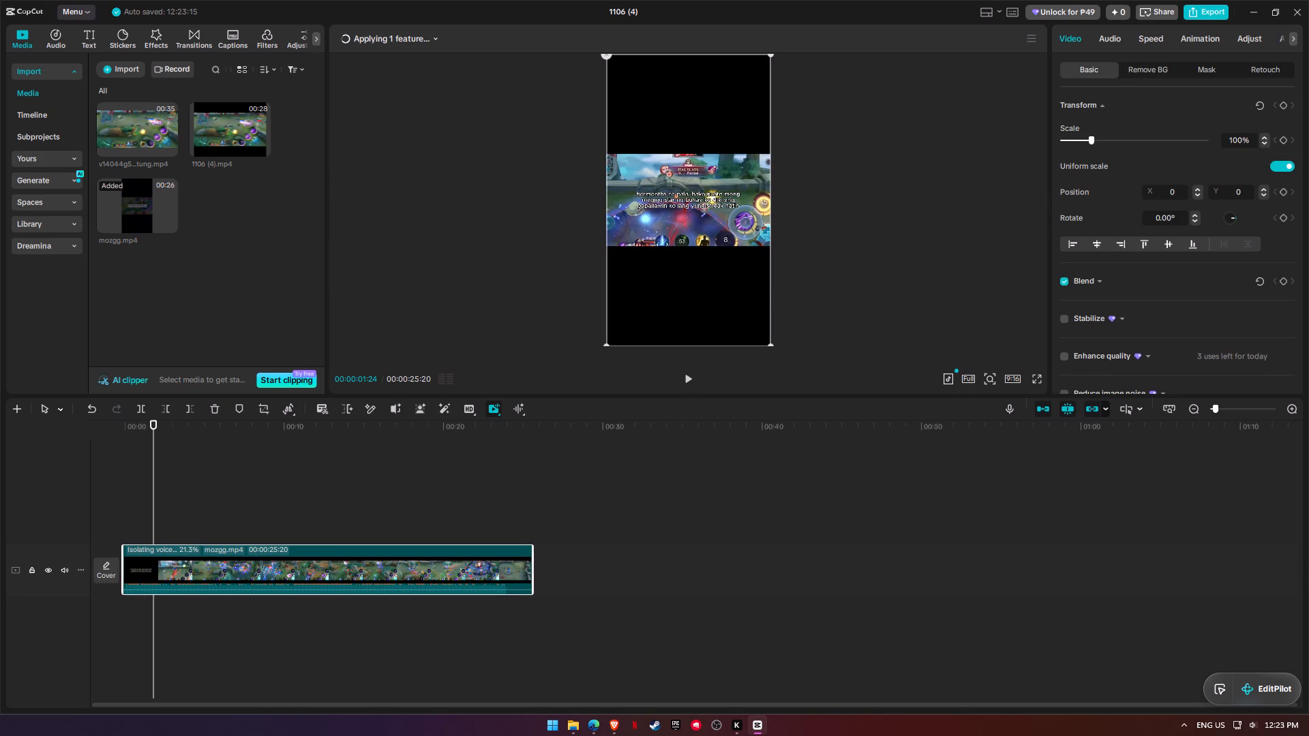
{"action": "left_click", "coordinate": [307, 564]}
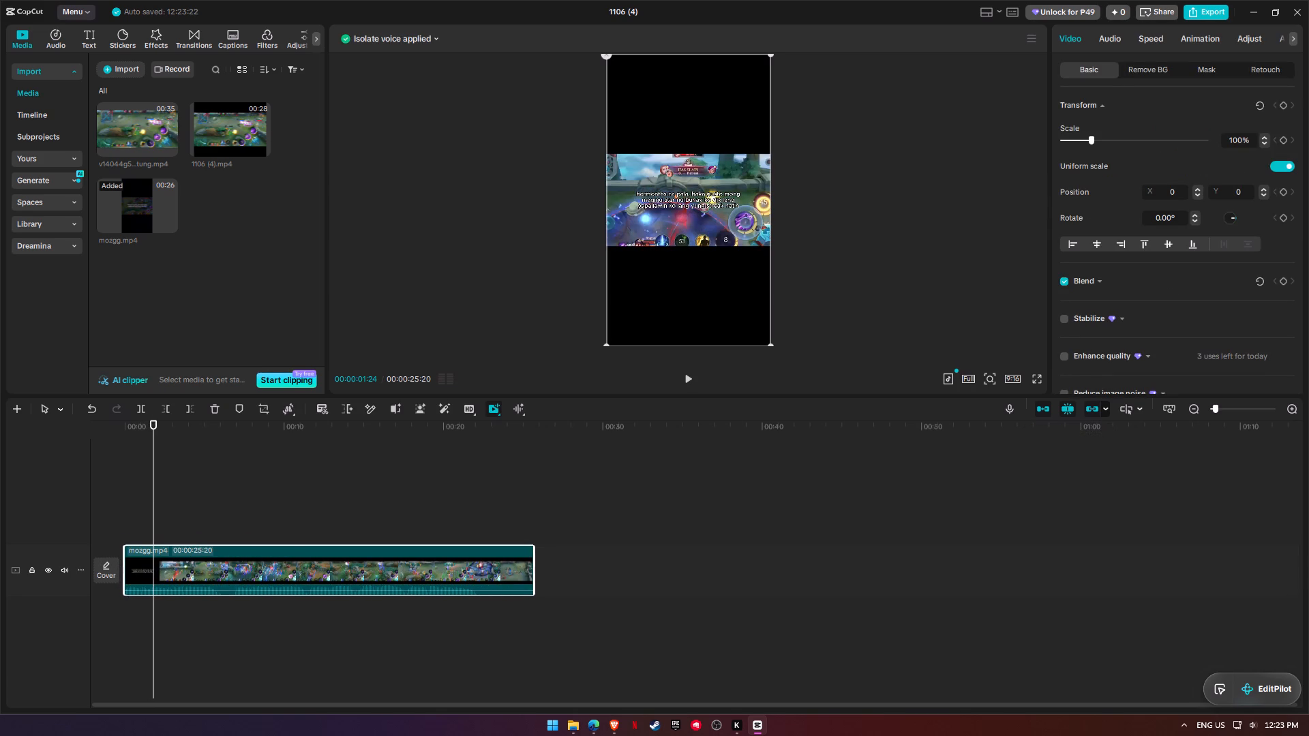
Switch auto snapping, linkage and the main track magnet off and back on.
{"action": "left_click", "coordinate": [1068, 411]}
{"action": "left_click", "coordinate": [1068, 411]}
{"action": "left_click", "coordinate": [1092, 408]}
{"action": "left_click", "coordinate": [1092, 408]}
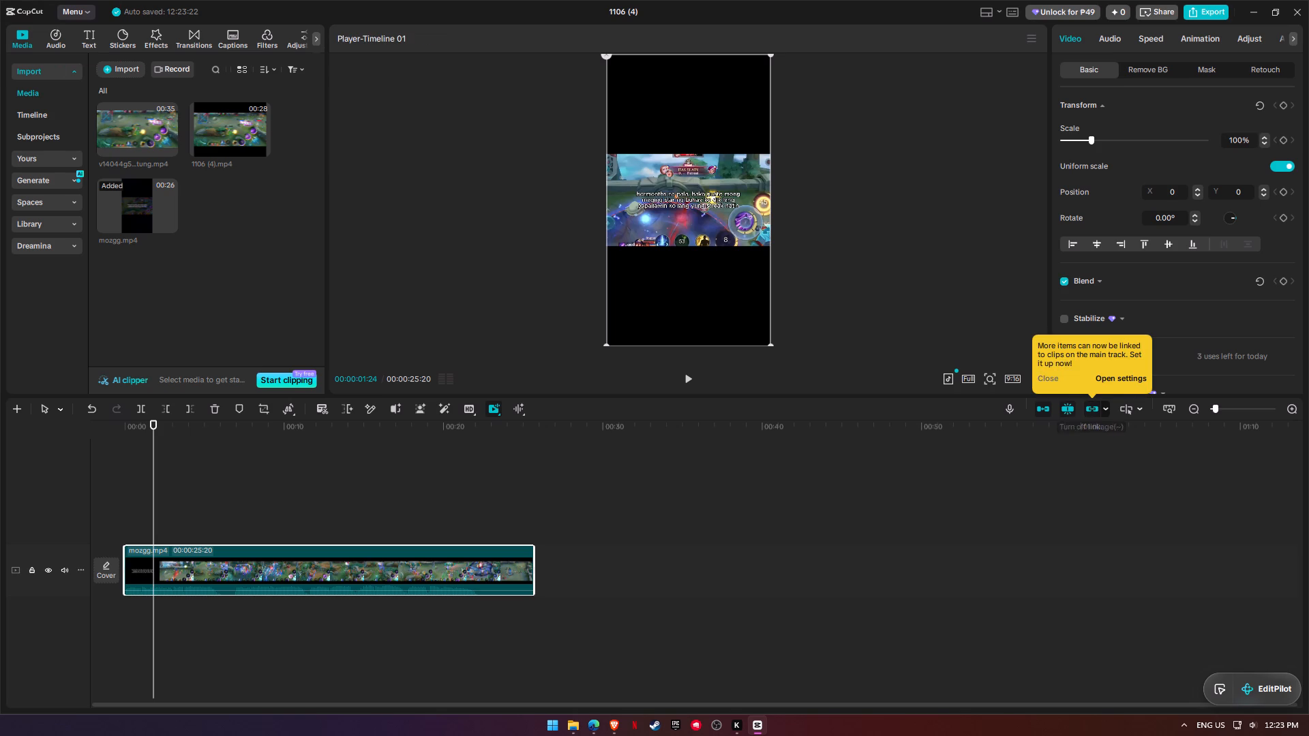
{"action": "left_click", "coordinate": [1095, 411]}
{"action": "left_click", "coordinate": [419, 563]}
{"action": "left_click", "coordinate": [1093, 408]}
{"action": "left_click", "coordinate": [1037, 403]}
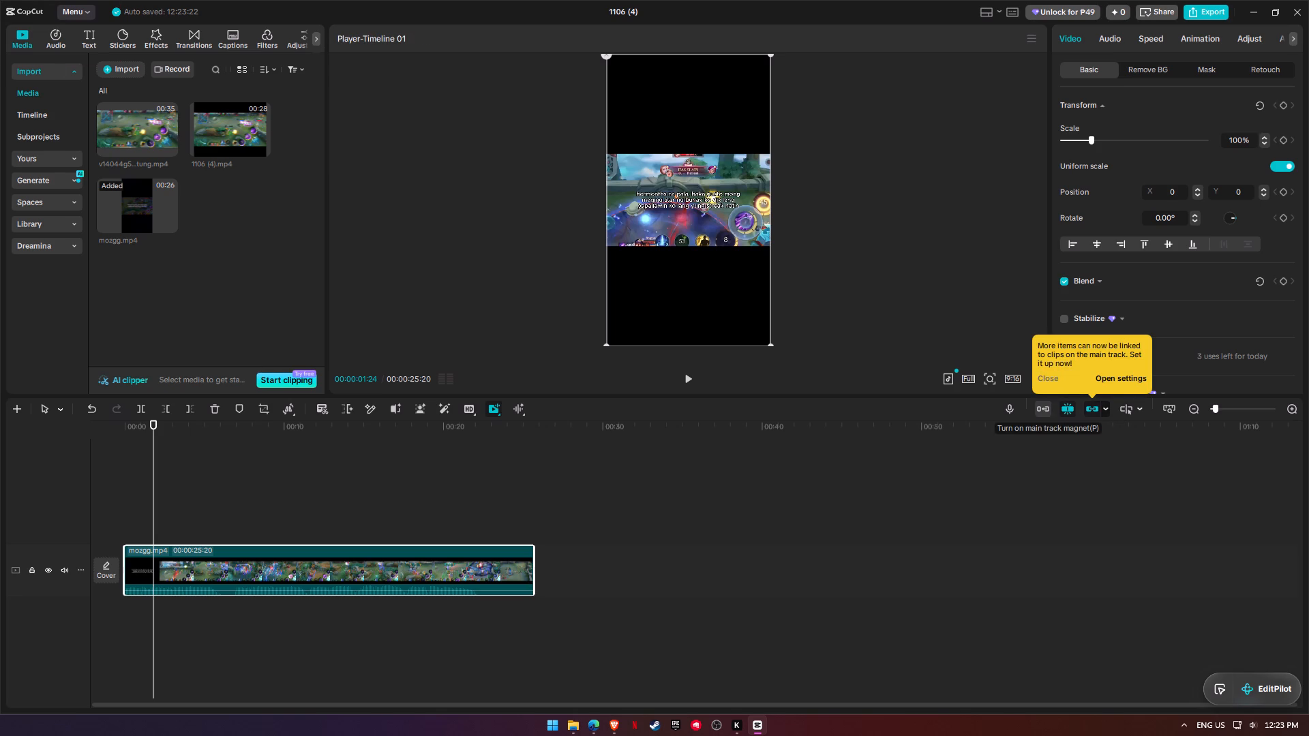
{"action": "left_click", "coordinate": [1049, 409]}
Save the mozgg.mp4 timeline clip as a preset.
{"action": "left_click", "coordinate": [448, 556]}
{"action": "right_click", "coordinate": [448, 556]}
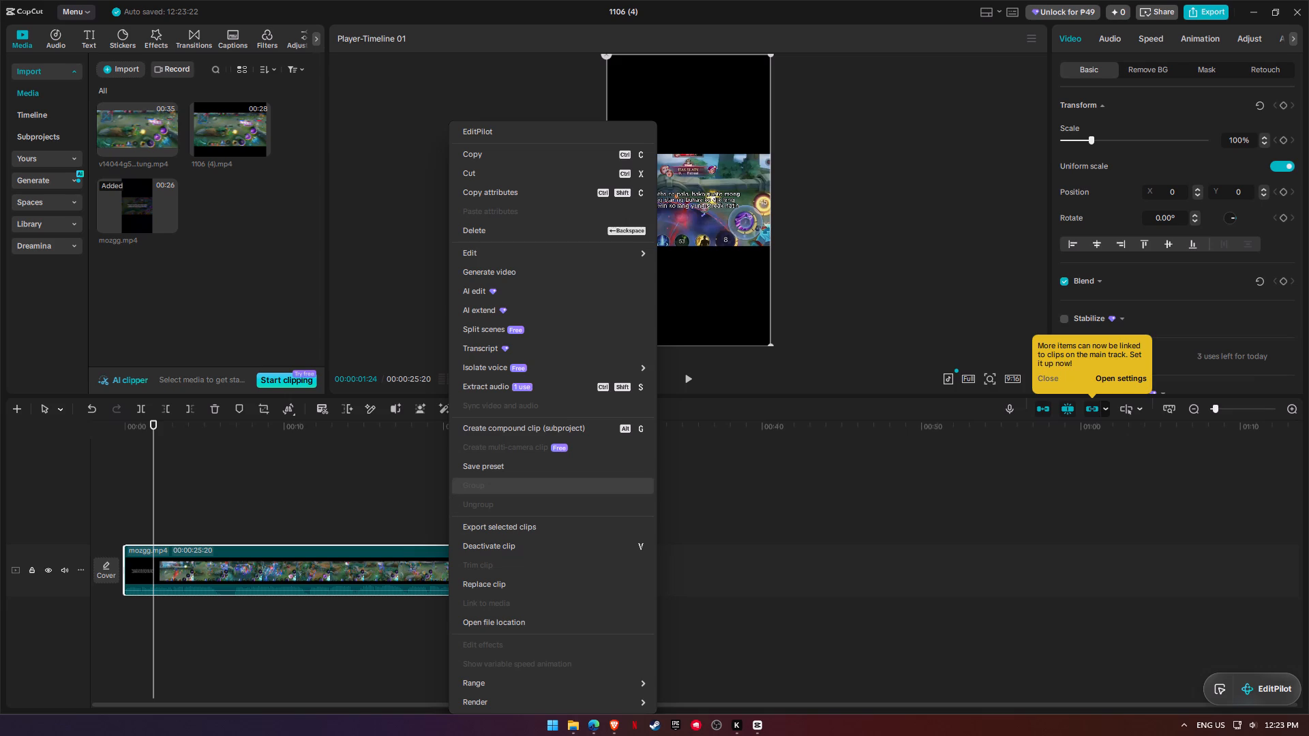
{"action": "left_click", "coordinate": [516, 467]}
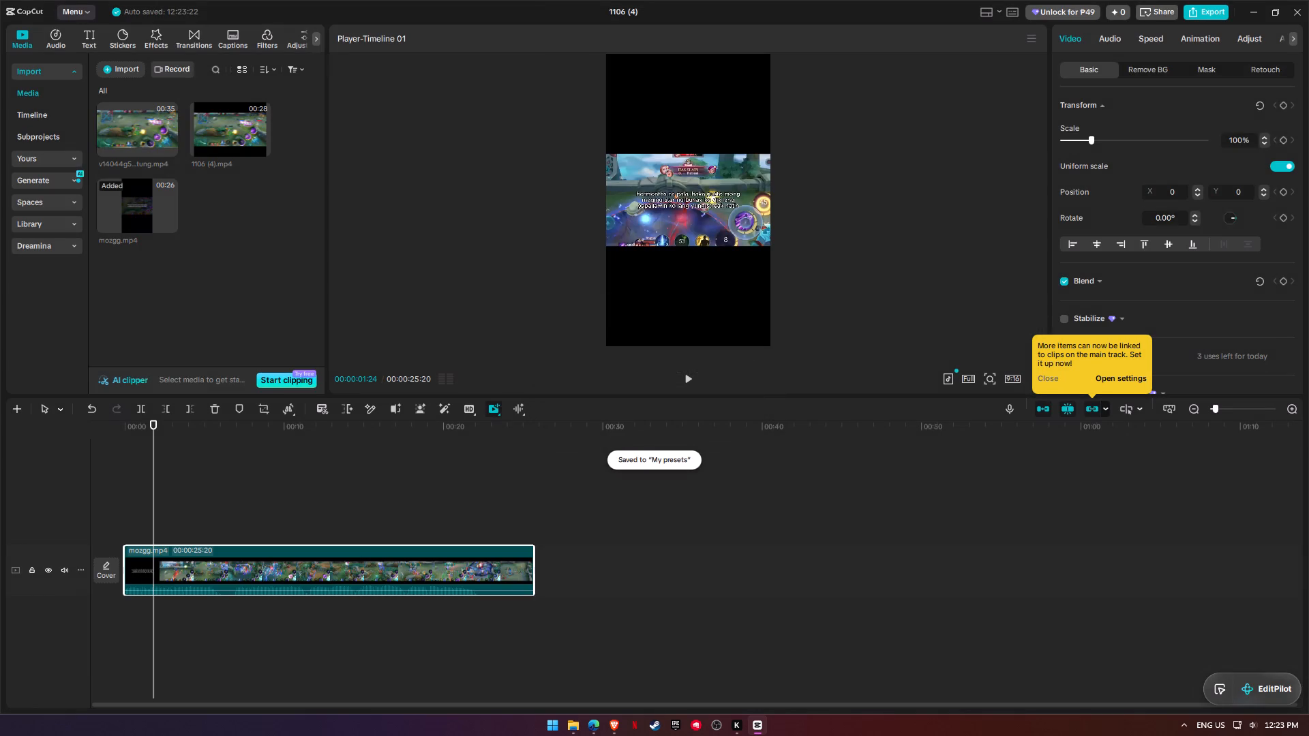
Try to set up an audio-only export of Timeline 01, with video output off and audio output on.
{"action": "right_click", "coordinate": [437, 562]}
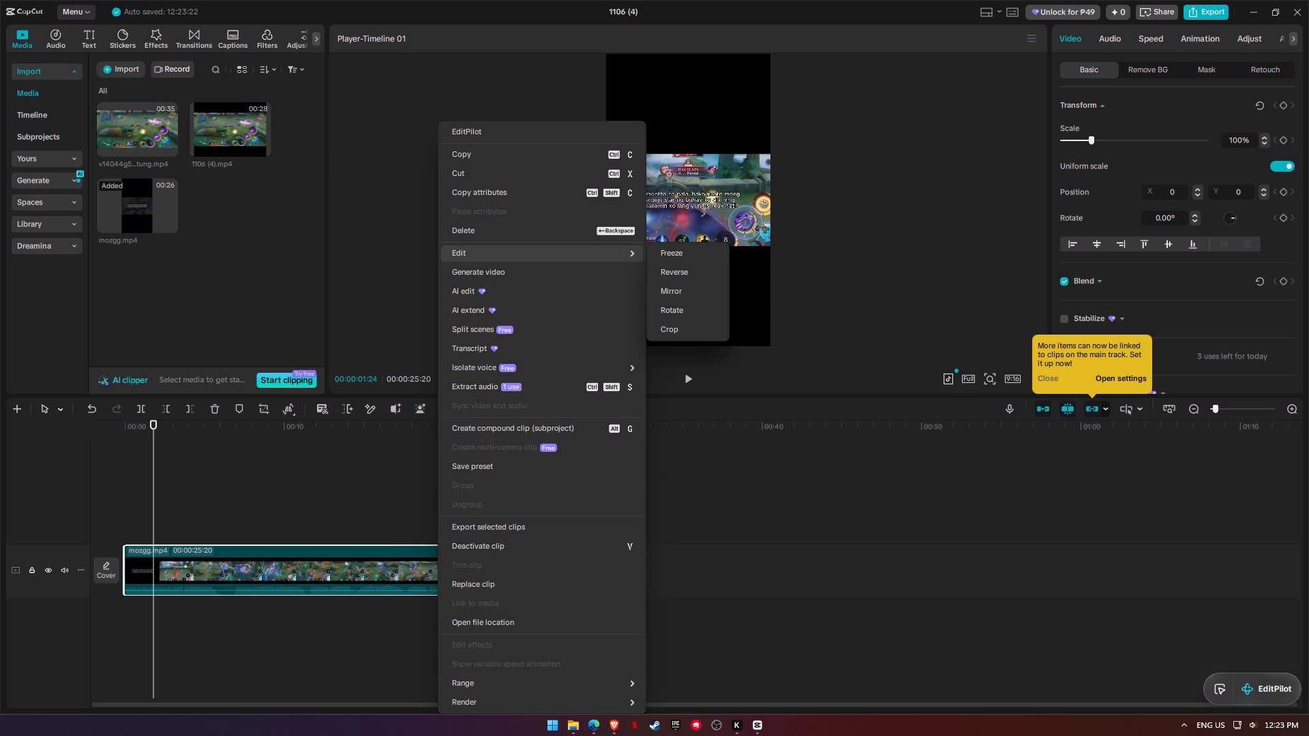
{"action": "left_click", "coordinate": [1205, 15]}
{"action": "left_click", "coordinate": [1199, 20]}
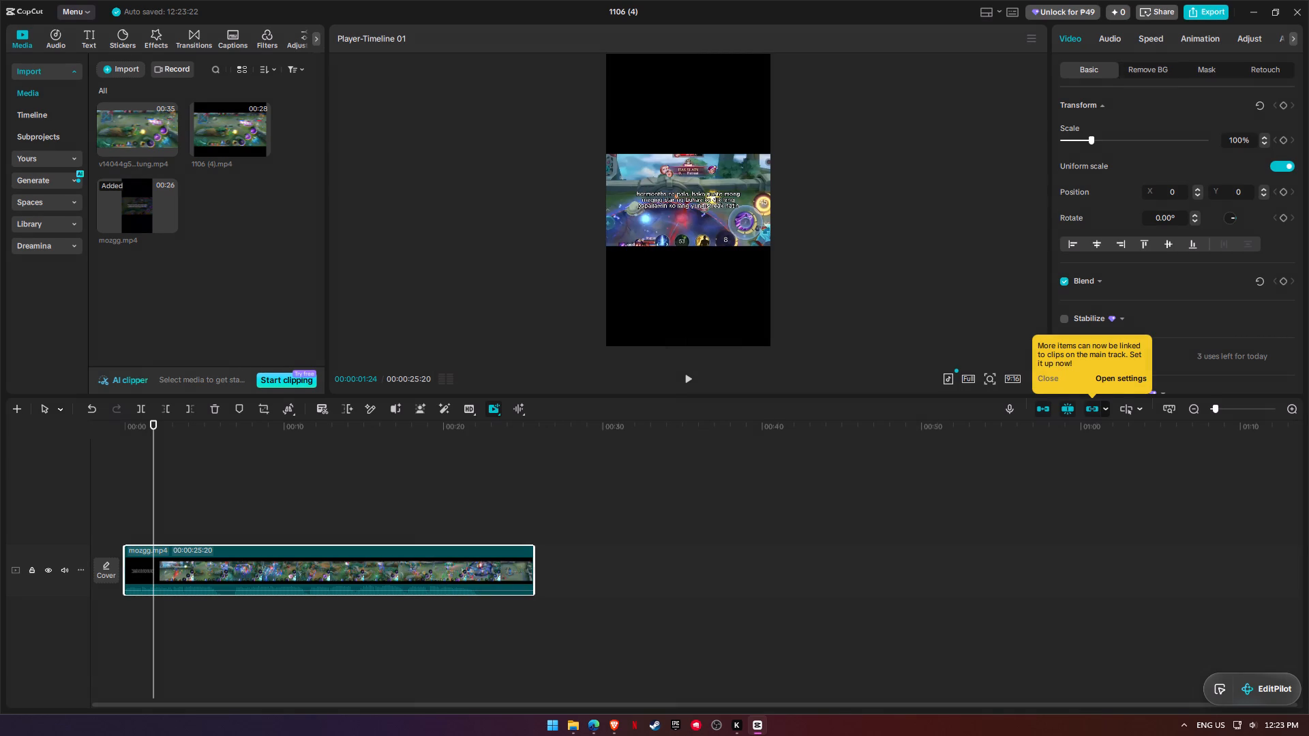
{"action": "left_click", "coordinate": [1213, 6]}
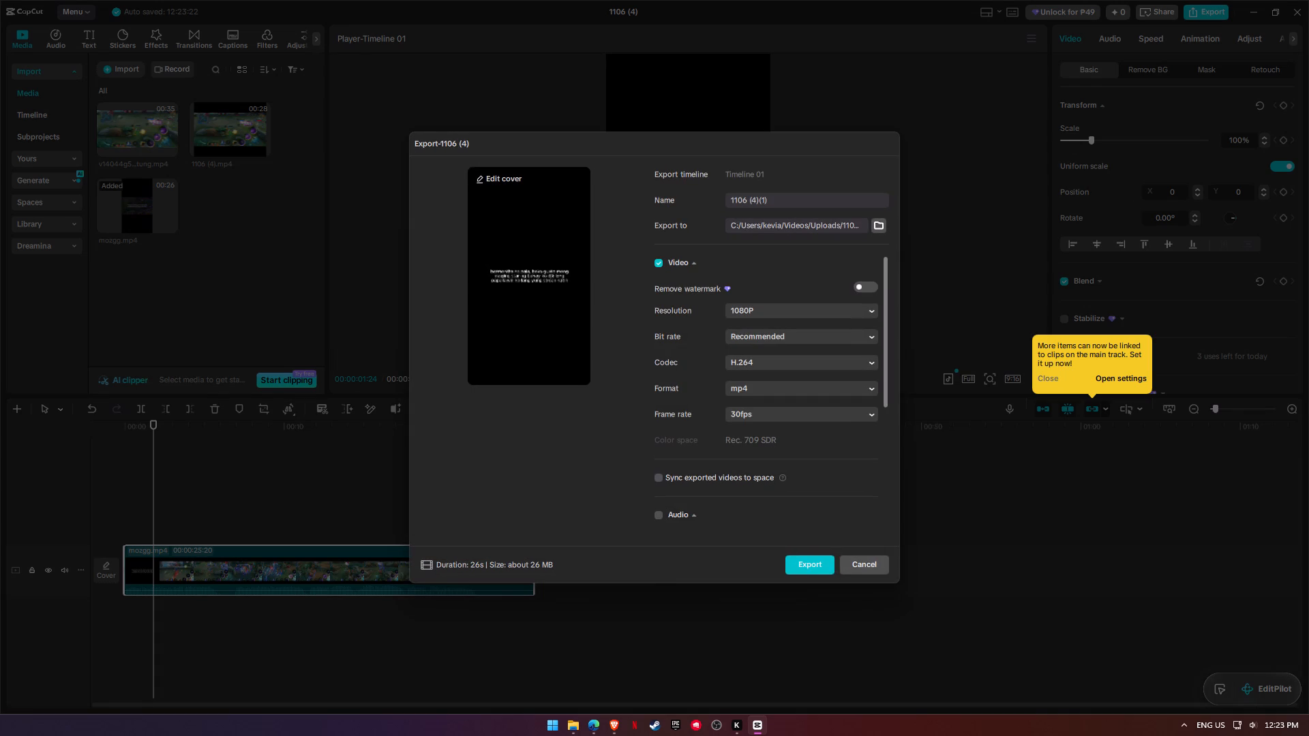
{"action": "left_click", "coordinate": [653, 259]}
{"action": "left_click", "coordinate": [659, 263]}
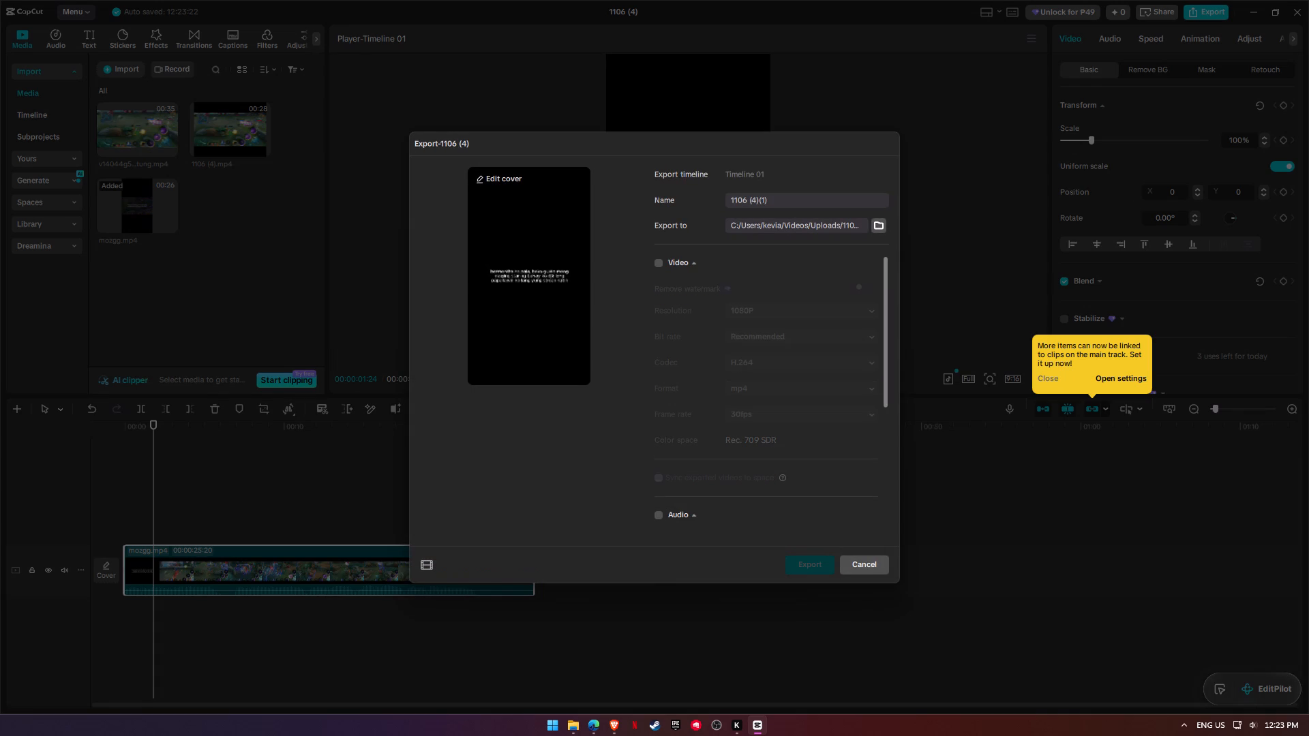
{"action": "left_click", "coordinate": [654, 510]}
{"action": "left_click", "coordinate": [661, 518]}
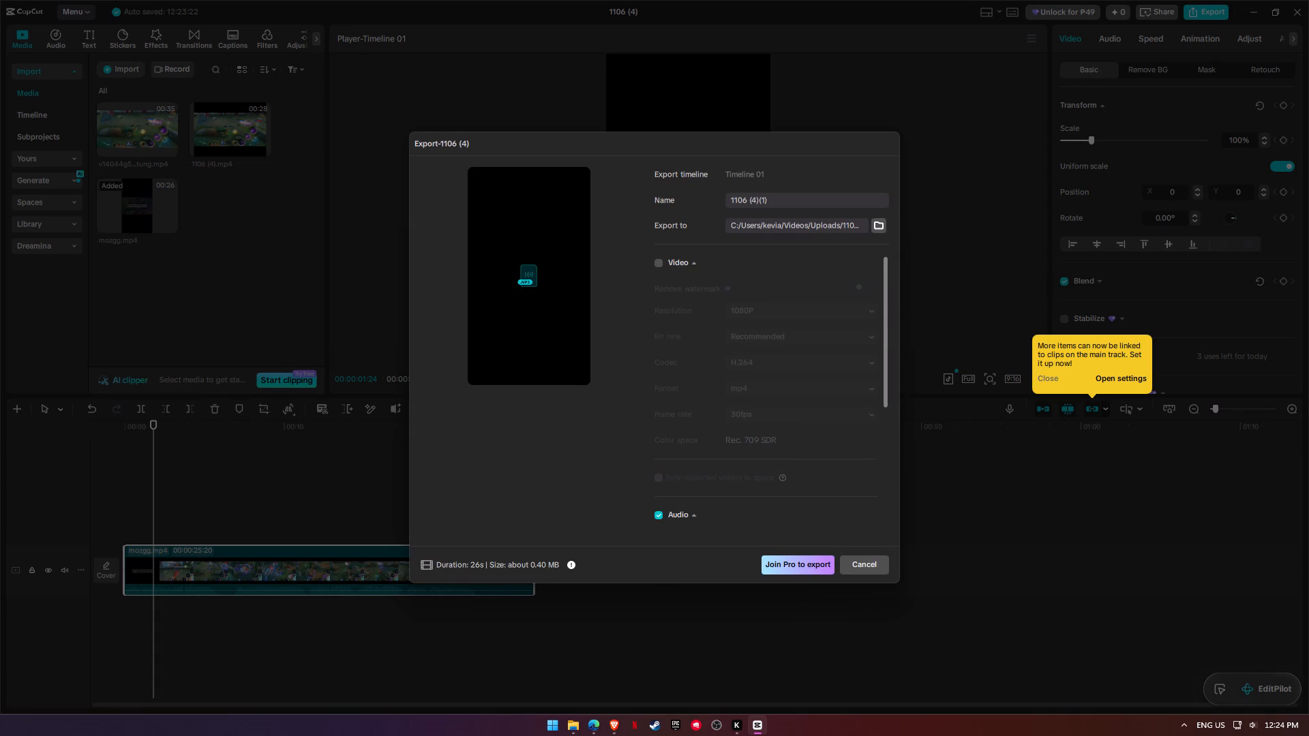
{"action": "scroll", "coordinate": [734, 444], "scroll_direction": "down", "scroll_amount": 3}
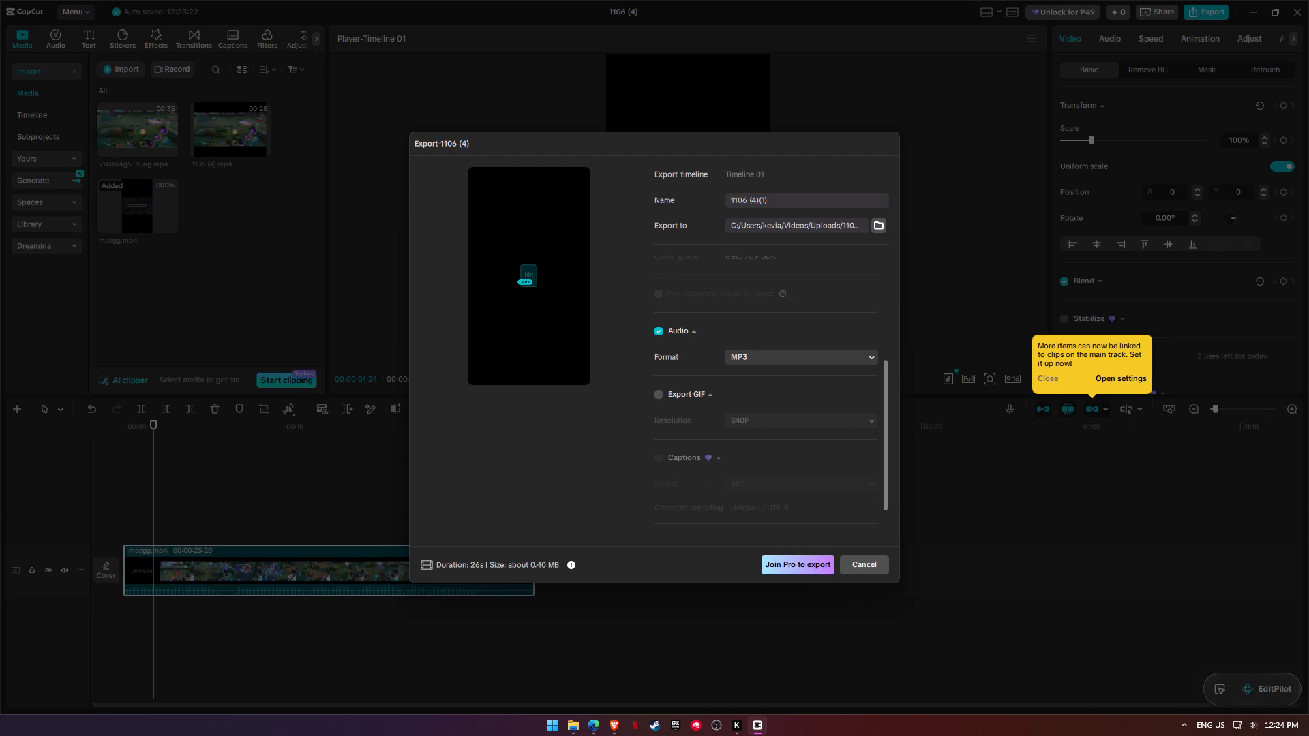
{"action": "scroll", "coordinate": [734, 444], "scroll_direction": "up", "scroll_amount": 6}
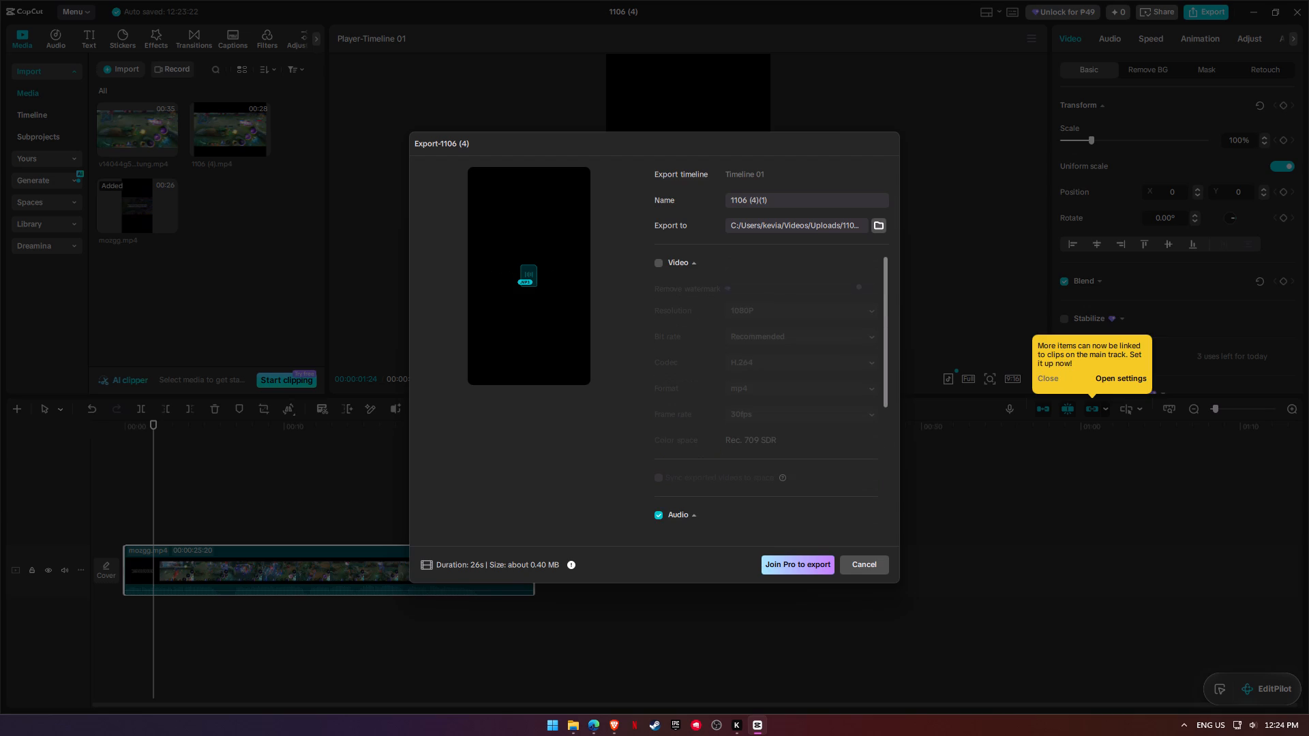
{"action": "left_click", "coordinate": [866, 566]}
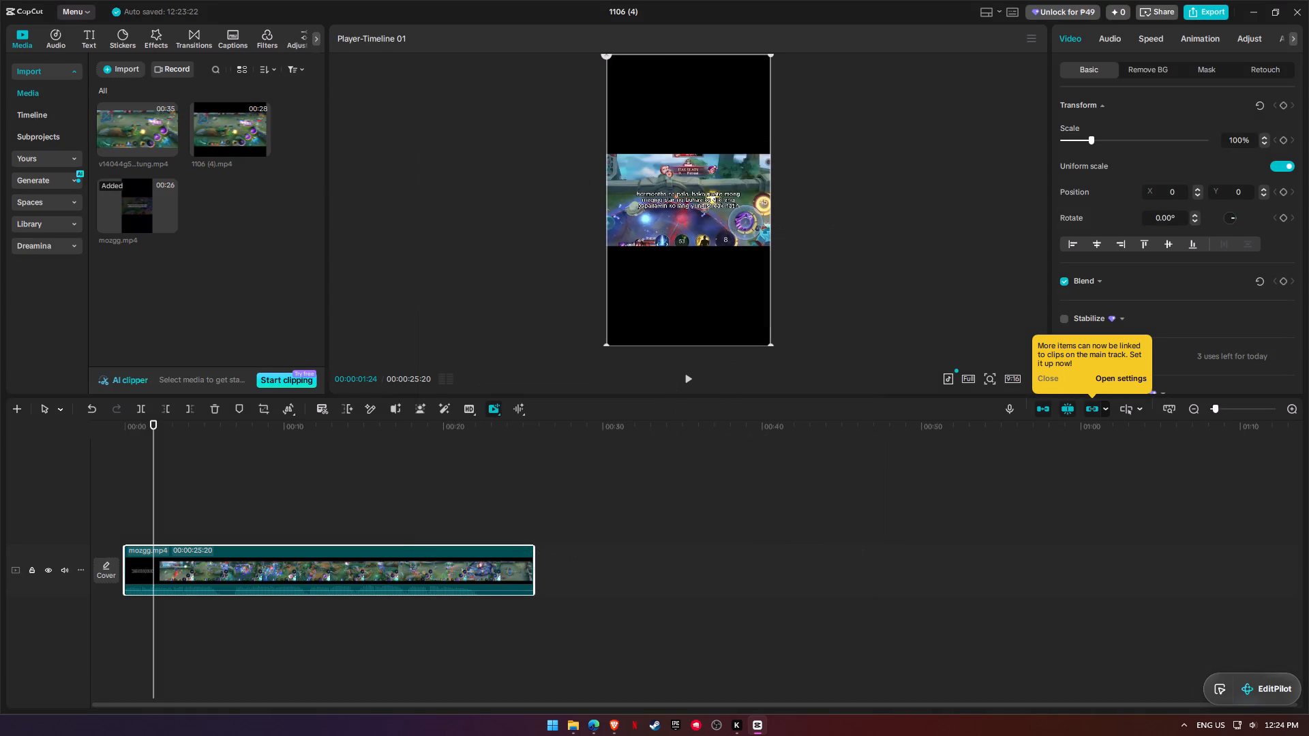
Close the 1106 (4) project and exit CapCut.
{"action": "left_click", "coordinate": [1301, 10]}
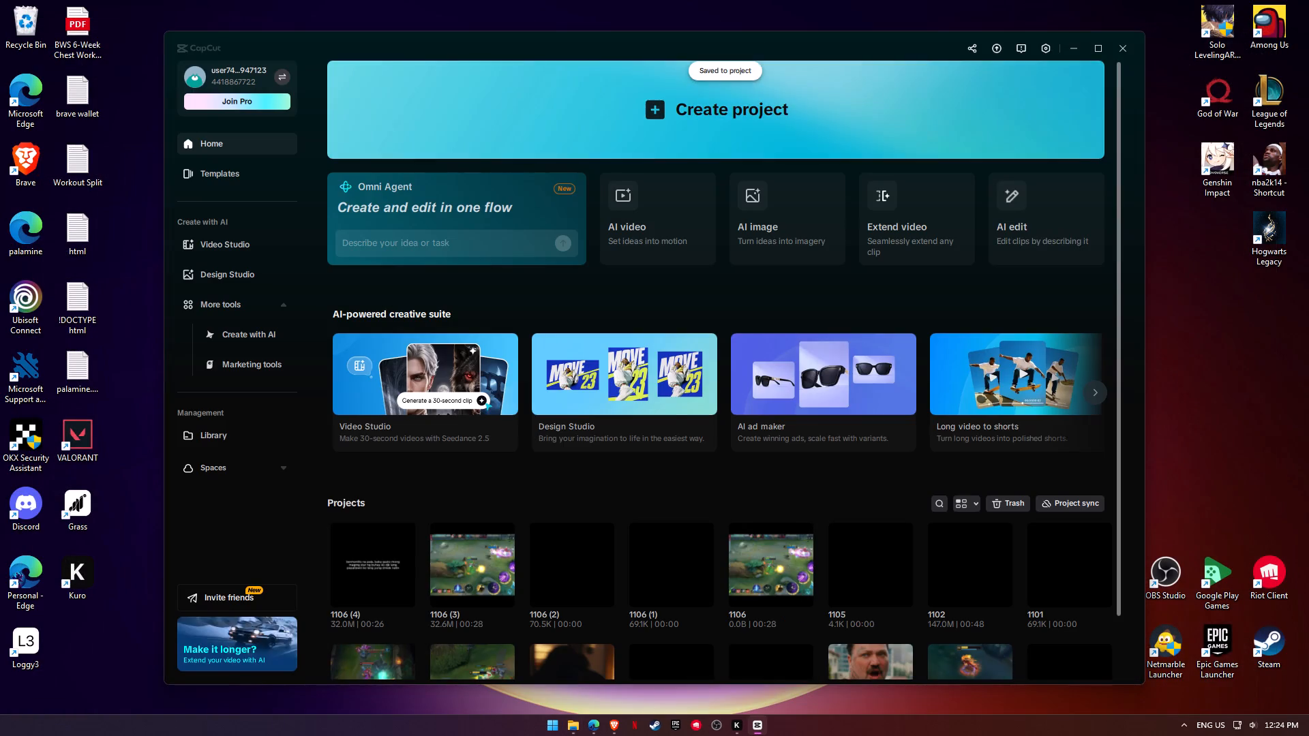
{"action": "left_click", "coordinate": [1122, 49]}
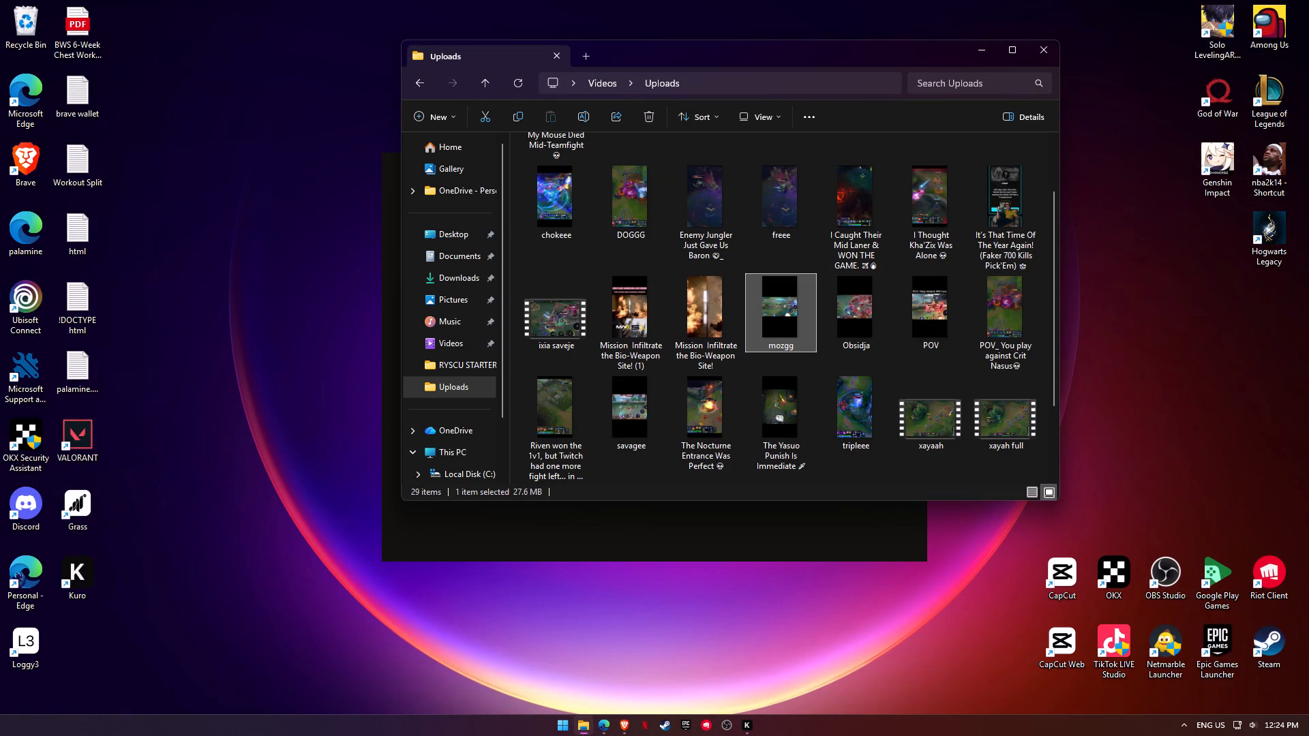
Launch Adobe Premiere Pro from the Creativity group of installed apps.
{"action": "left_click", "coordinate": [566, 731]}
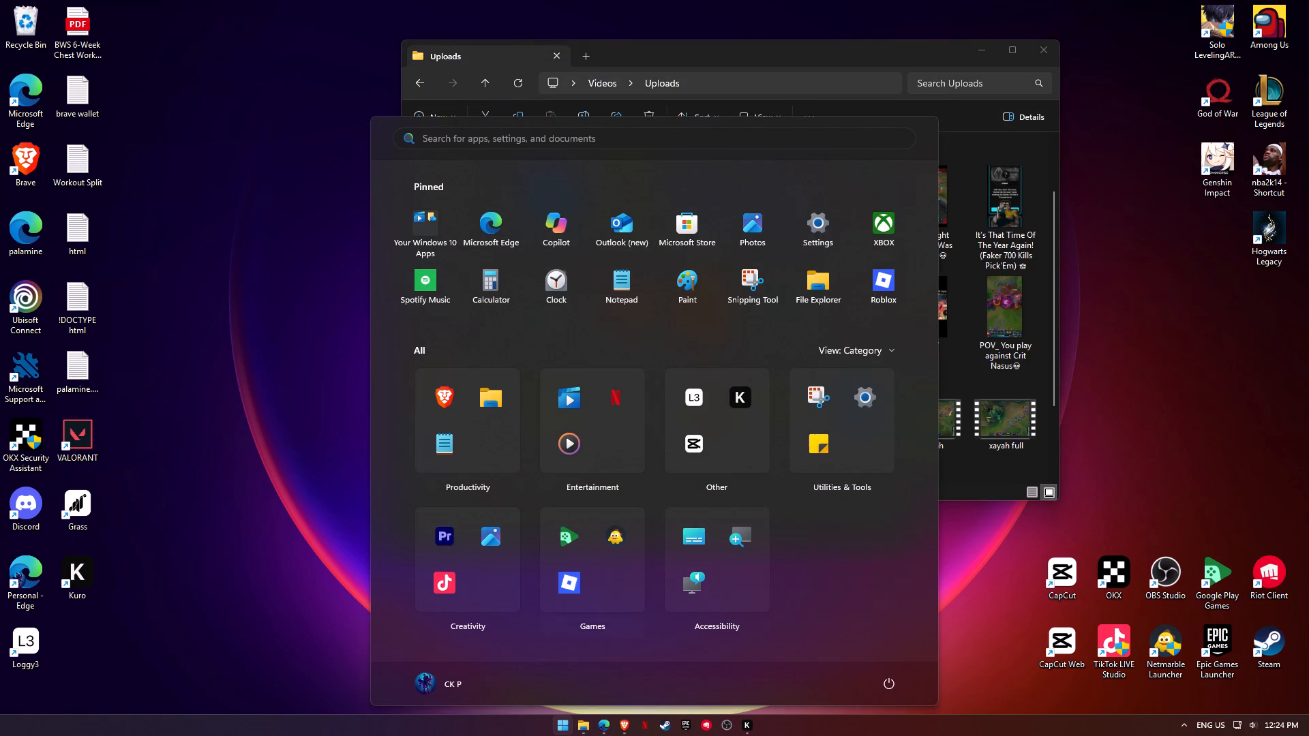
{"action": "left_click", "coordinate": [432, 544]}
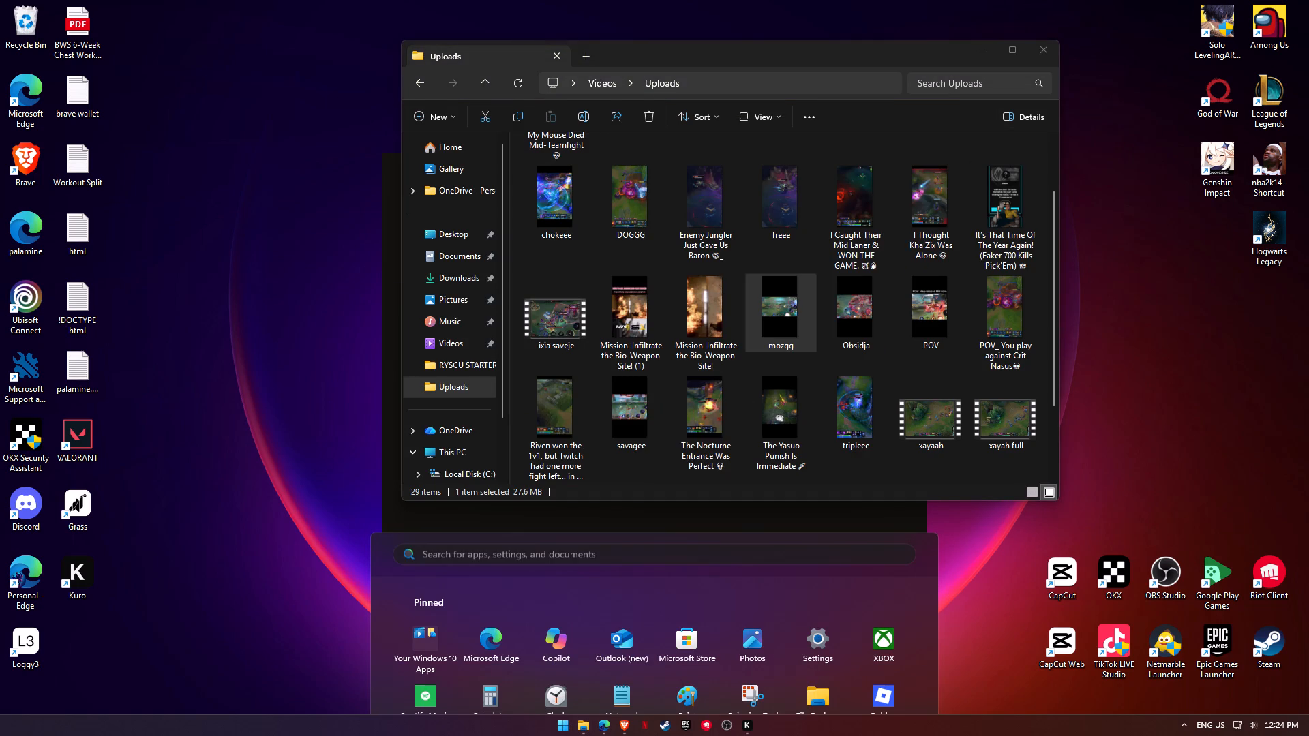
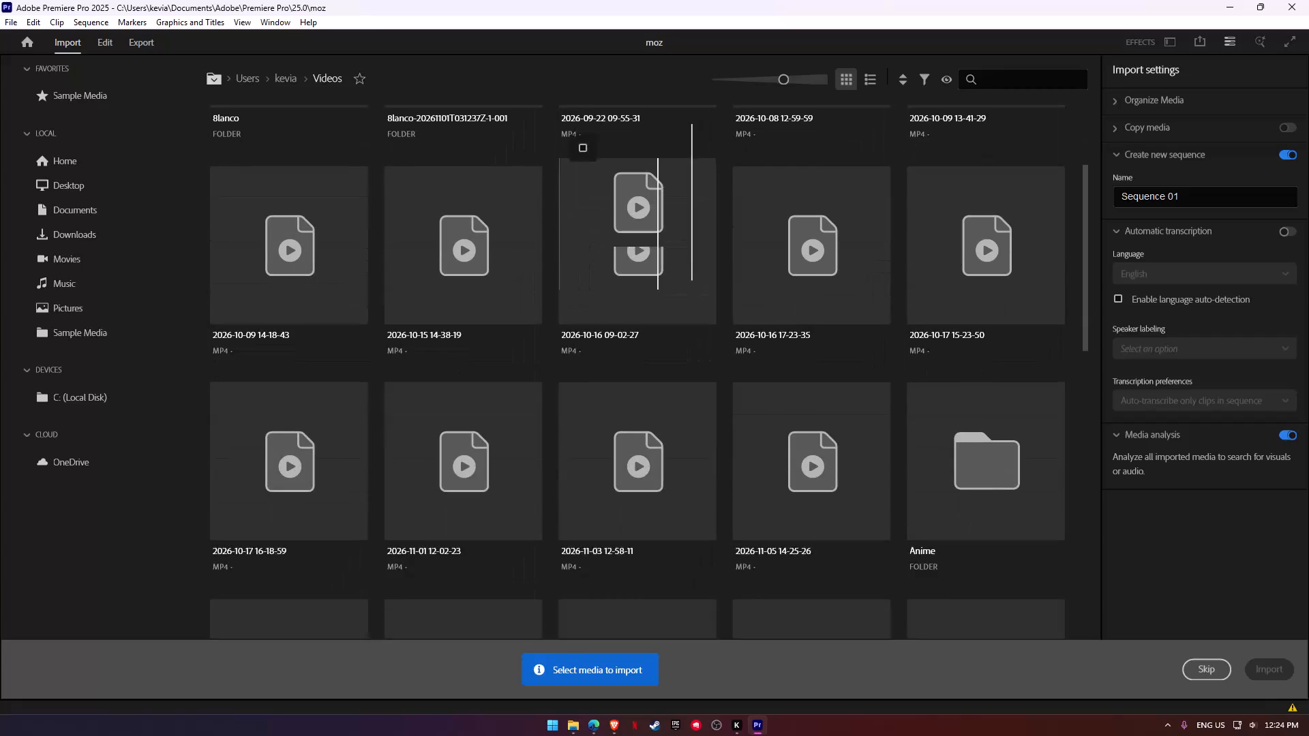
Look through the Videos folder for the media to import into the moz project.
{"action": "scroll", "coordinate": [691, 390], "scroll_direction": "up", "scroll_amount": 9}
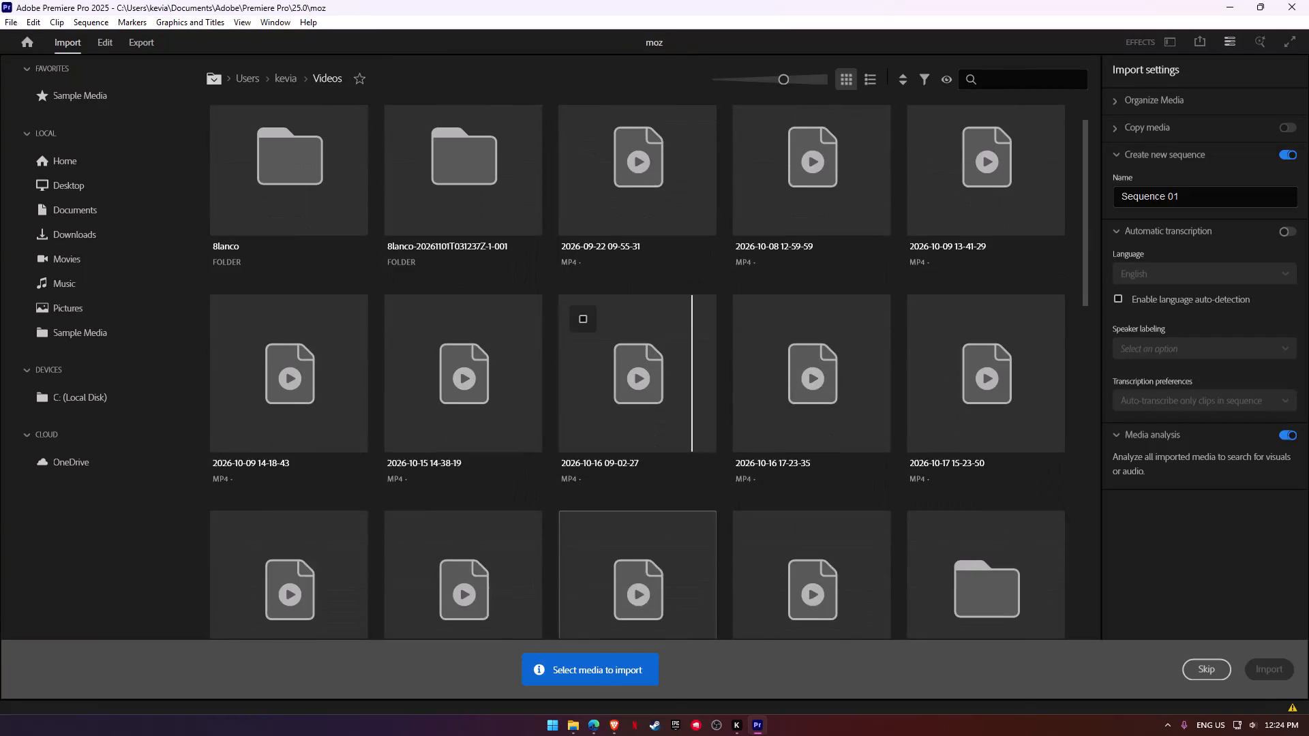
{"action": "scroll", "coordinate": [686, 394], "scroll_direction": "up", "scroll_amount": 5}
{"action": "scroll", "coordinate": [288, 270], "scroll_direction": "down", "scroll_amount": 15}
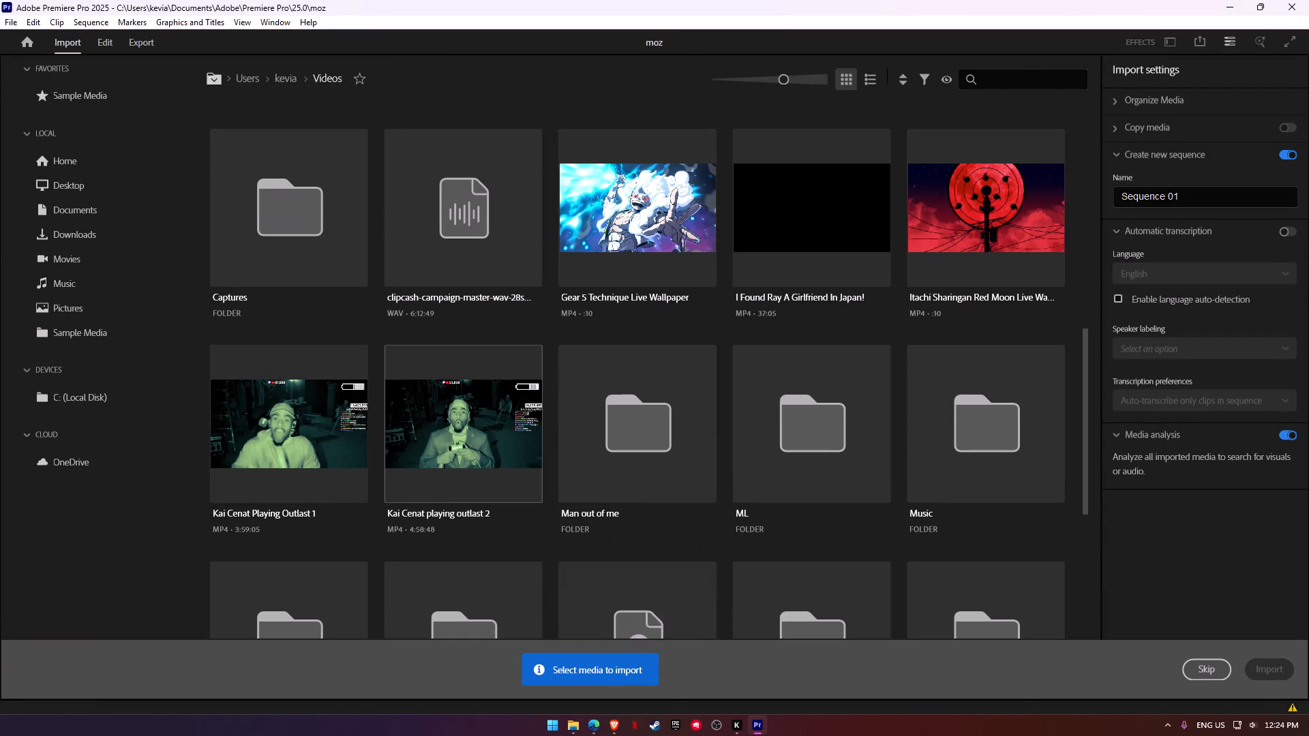
{"action": "scroll", "coordinate": [873, 461], "scroll_direction": "down", "scroll_amount": 5}
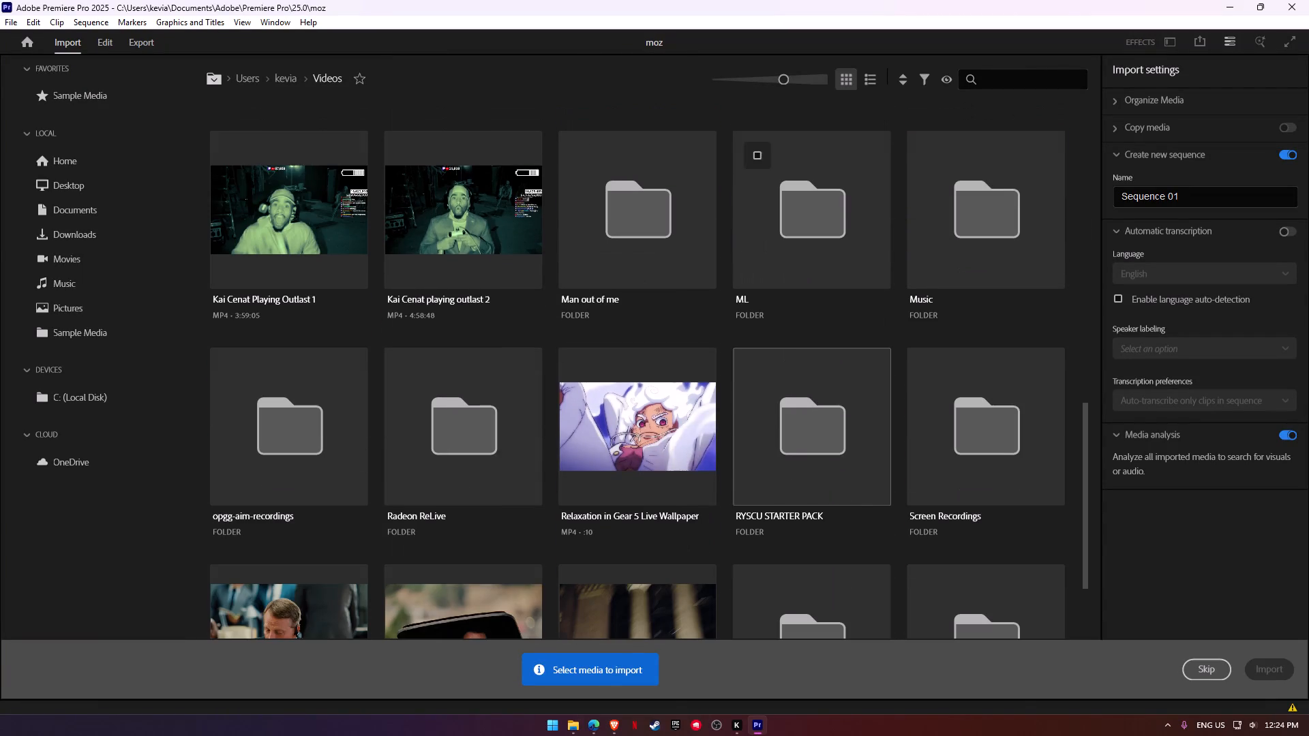
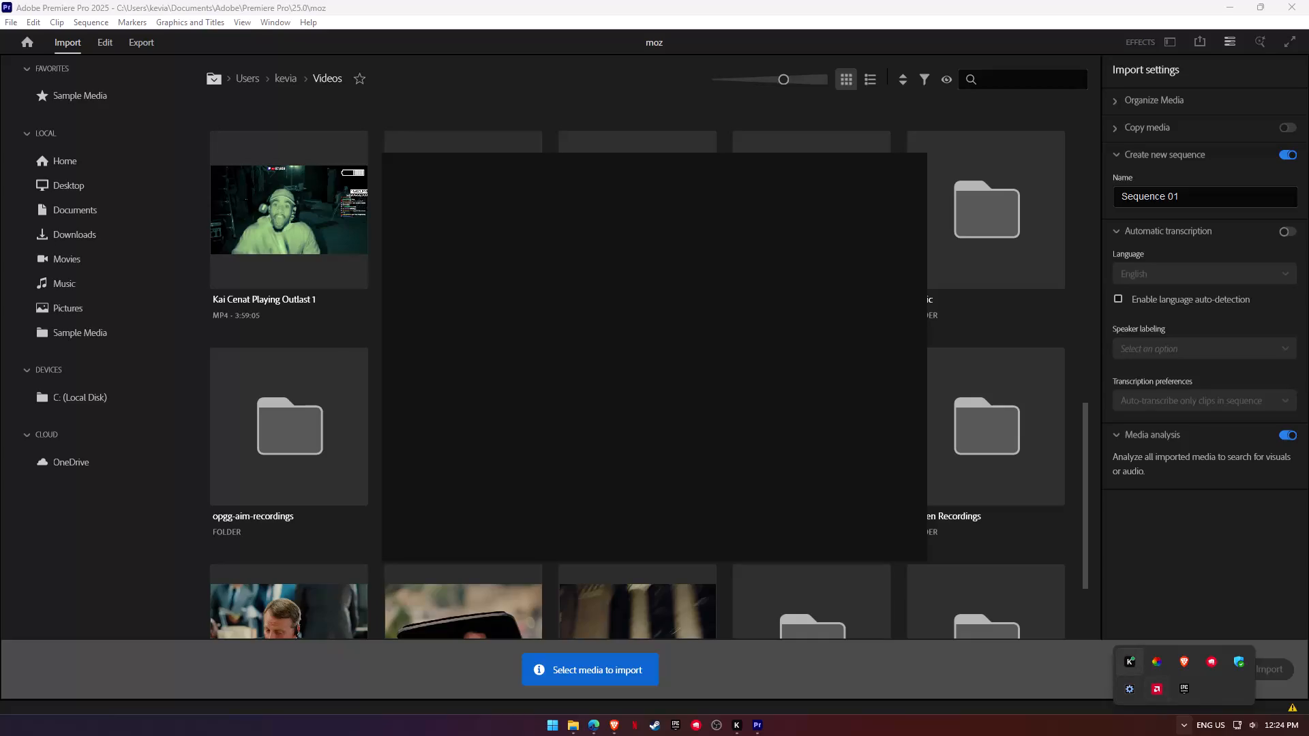
Import the mozgg video from the Uploads folder inside Videos into the moz project with a new Sequence 01.
{"action": "left_click", "coordinate": [1160, 506]}
{"action": "scroll", "coordinate": [736, 458], "scroll_direction": "down", "scroll_amount": 6}
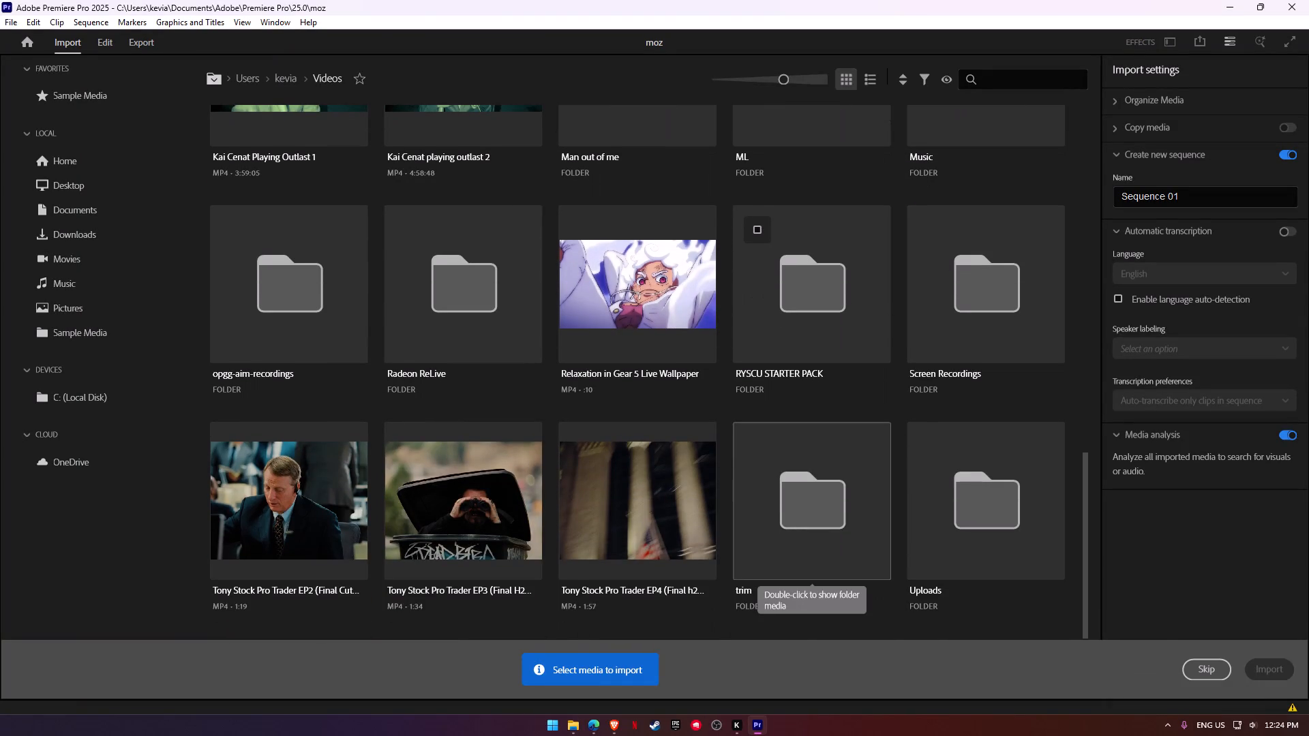
{"action": "double_click", "coordinate": [1038, 497]}
{"action": "scroll", "coordinate": [640, 472], "scroll_direction": "down", "scroll_amount": 5}
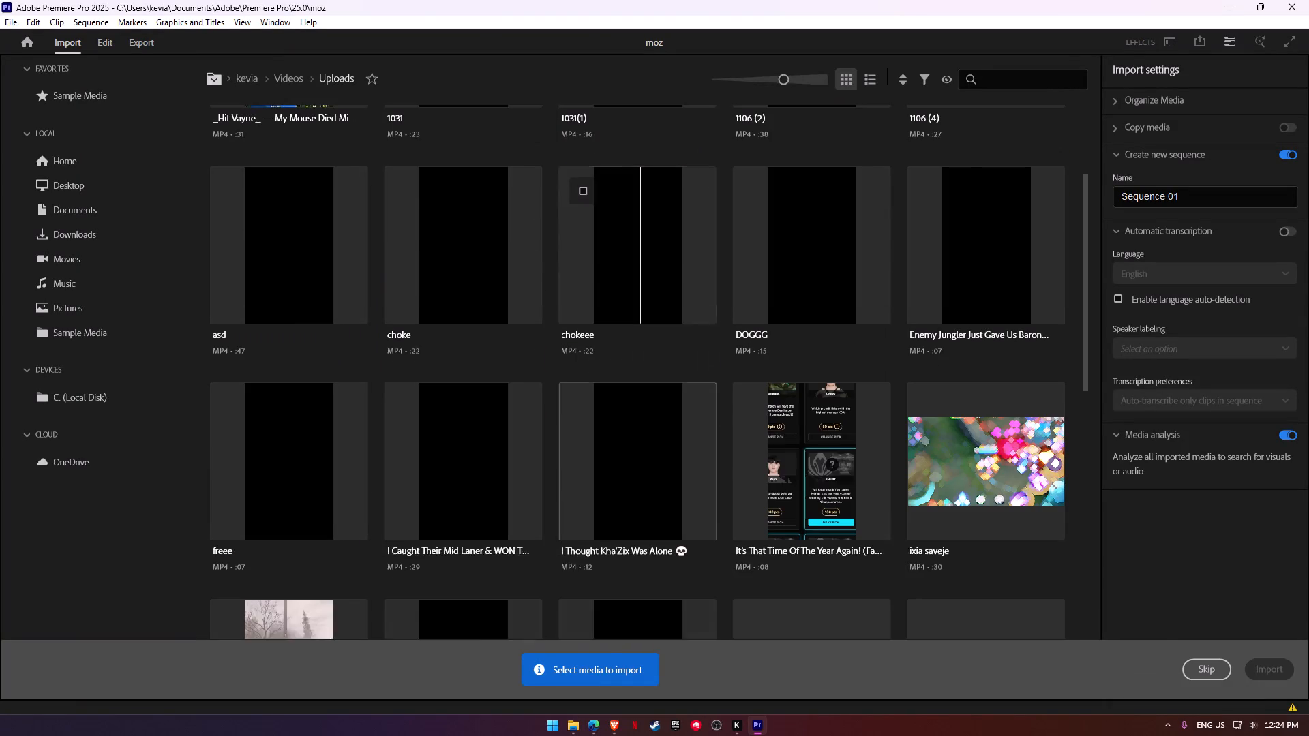
{"action": "scroll", "coordinate": [640, 472], "scroll_direction": "down", "scroll_amount": 9}
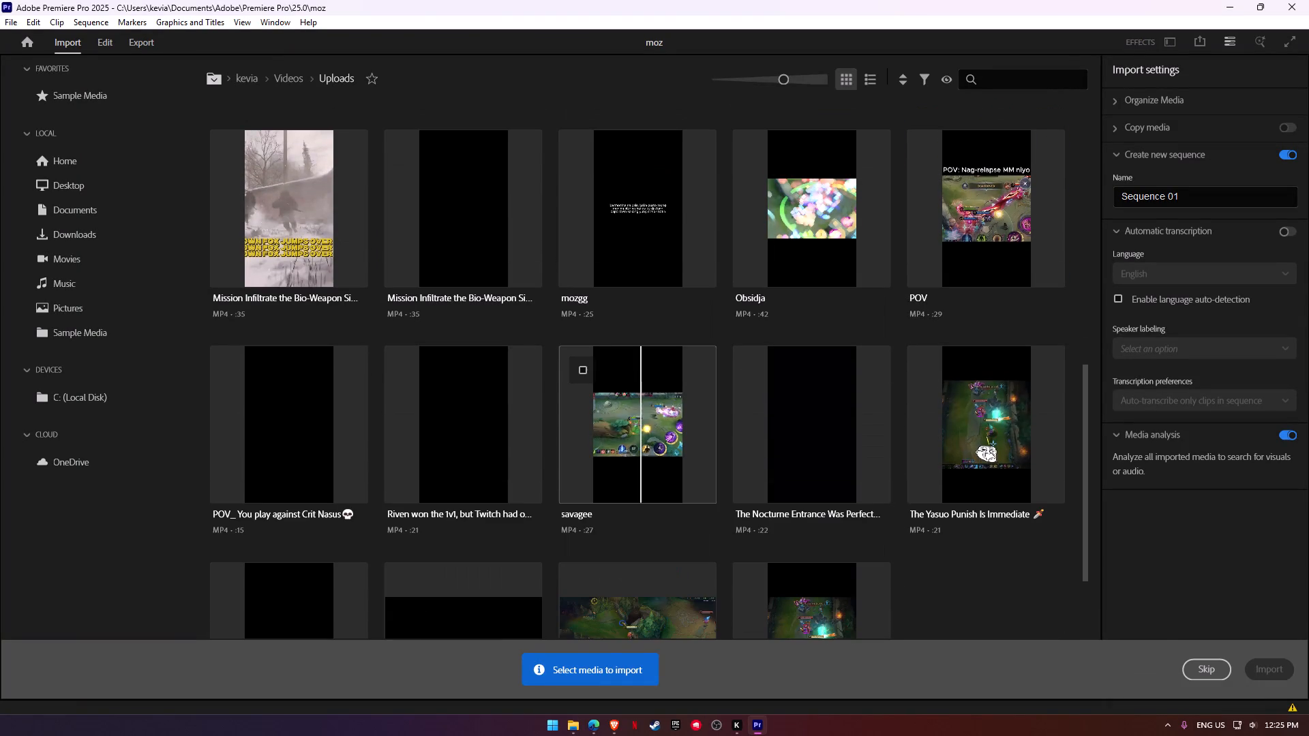
{"action": "left_click", "coordinate": [638, 241]}
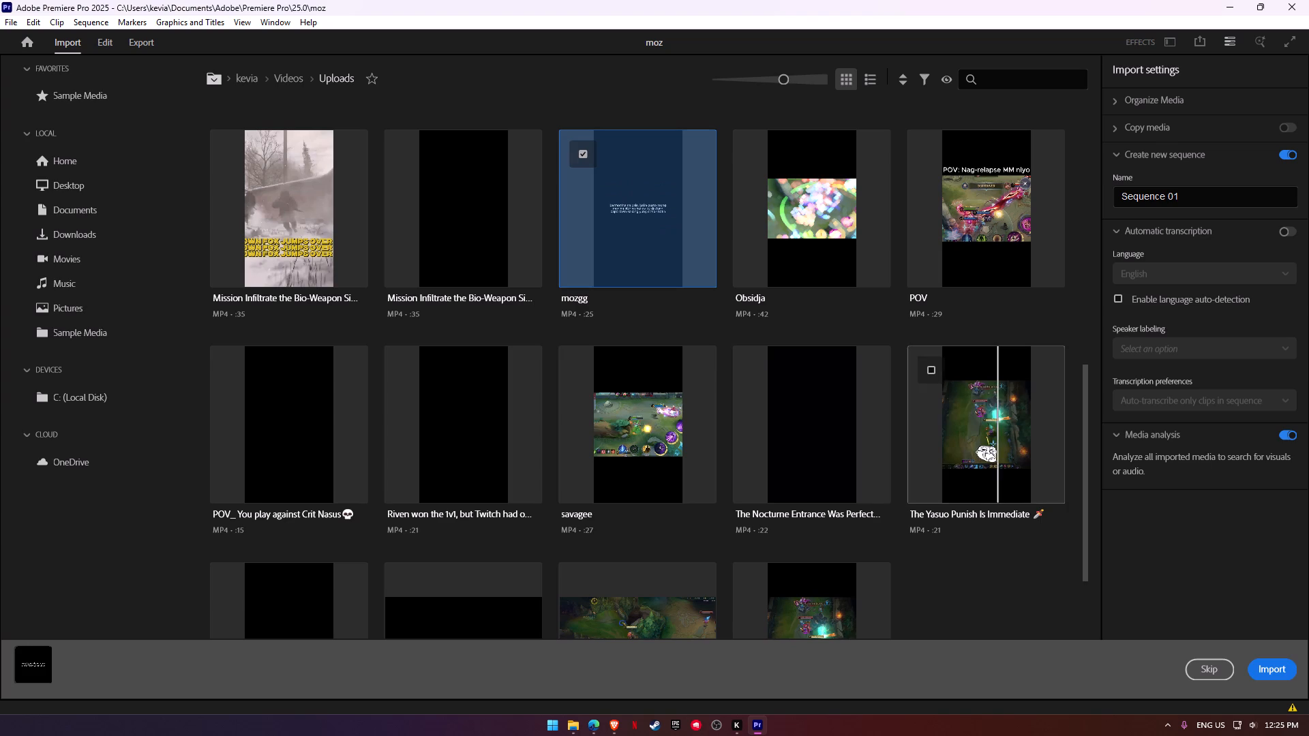
{"action": "left_click", "coordinate": [1289, 679]}
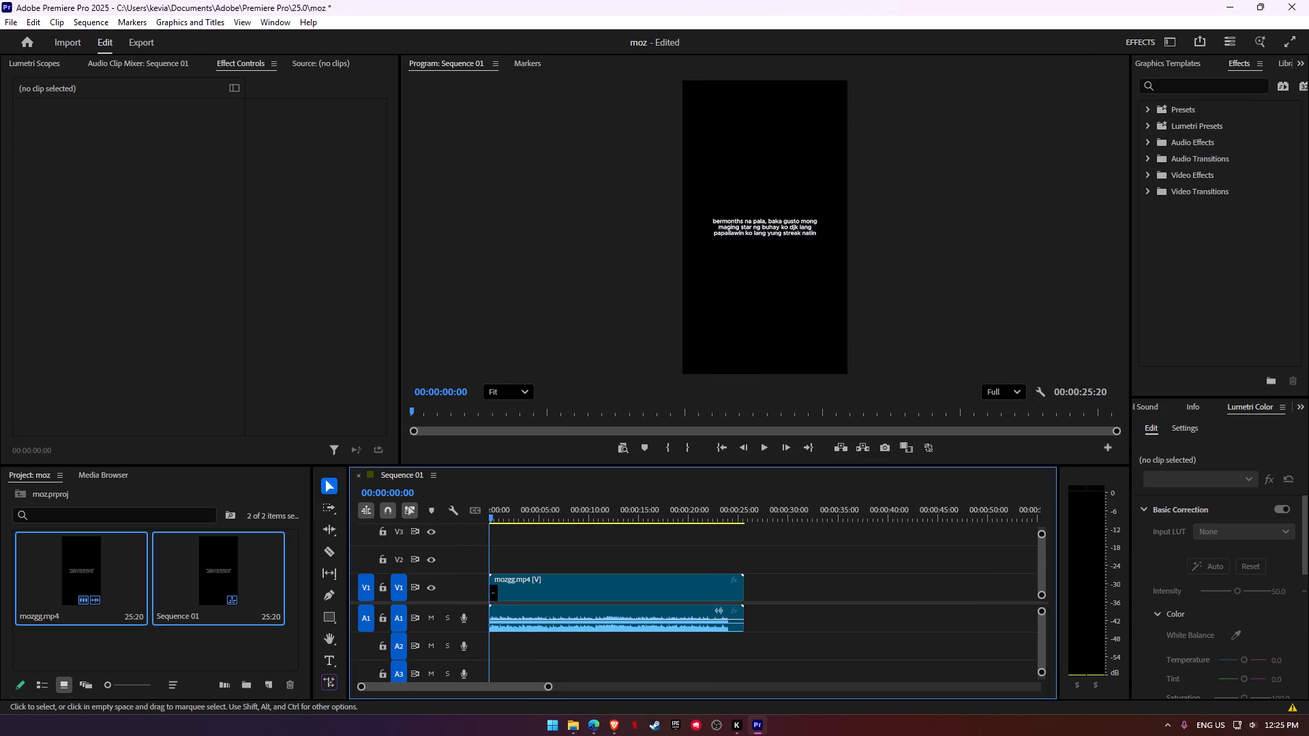
Select the mozgg.mp4 clip in Sequence 01 and bring up its available clip commands.
{"action": "left_click", "coordinate": [592, 585]}
{"action": "right_click", "coordinate": [592, 585]}
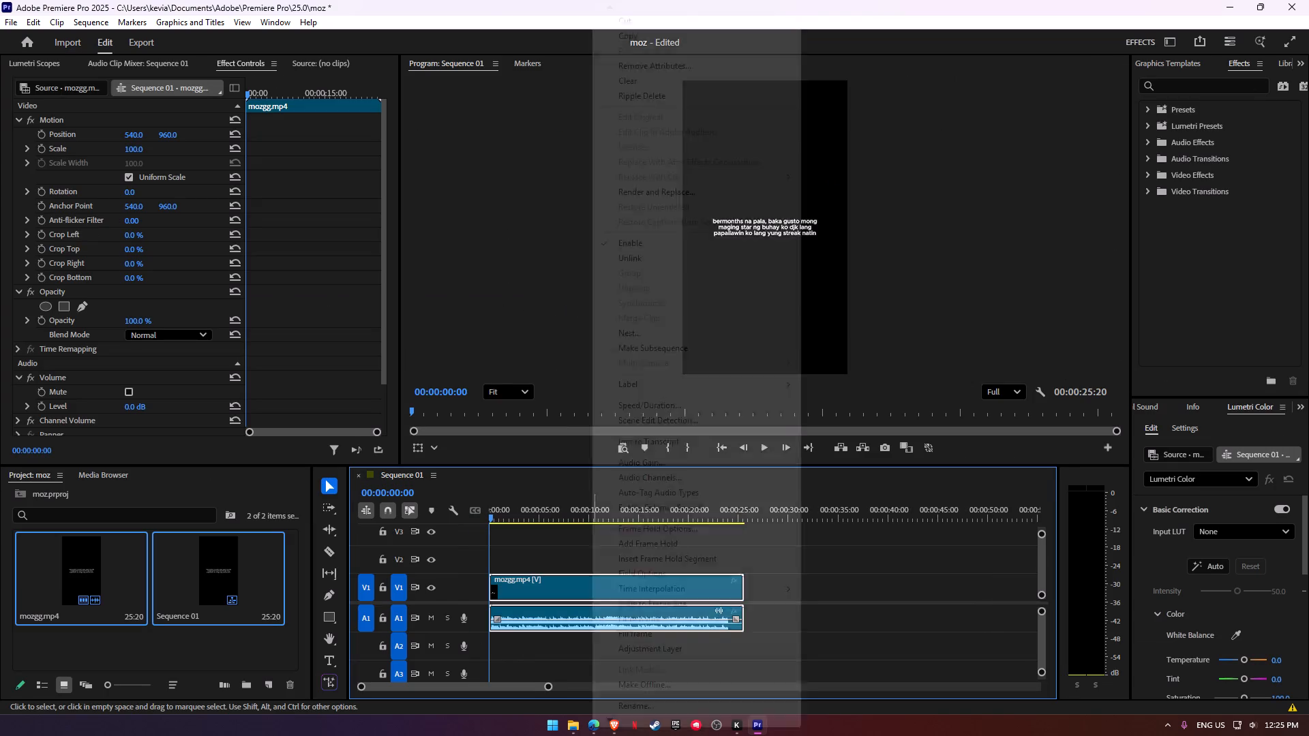
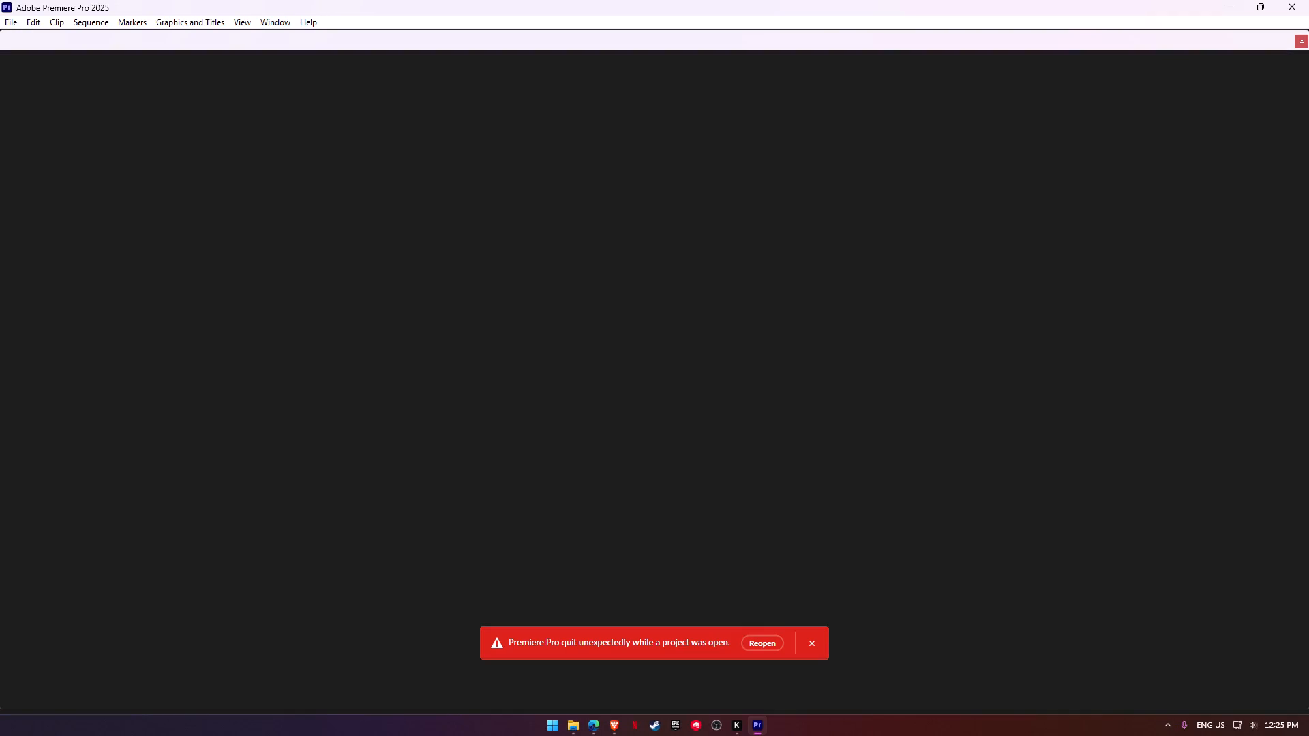
Reopen the recovered moz project in Premiere Pro, close the Settings window that covers it, and dismiss the recovery notice.
{"action": "left_click", "coordinate": [739, 640]}
{"action": "left_click_drag", "start_coordinate": [739, 640], "coordinate": [749, 643]}
{"action": "left_click", "coordinate": [750, 645]}
{"action": "left_click", "coordinate": [1178, 728]}
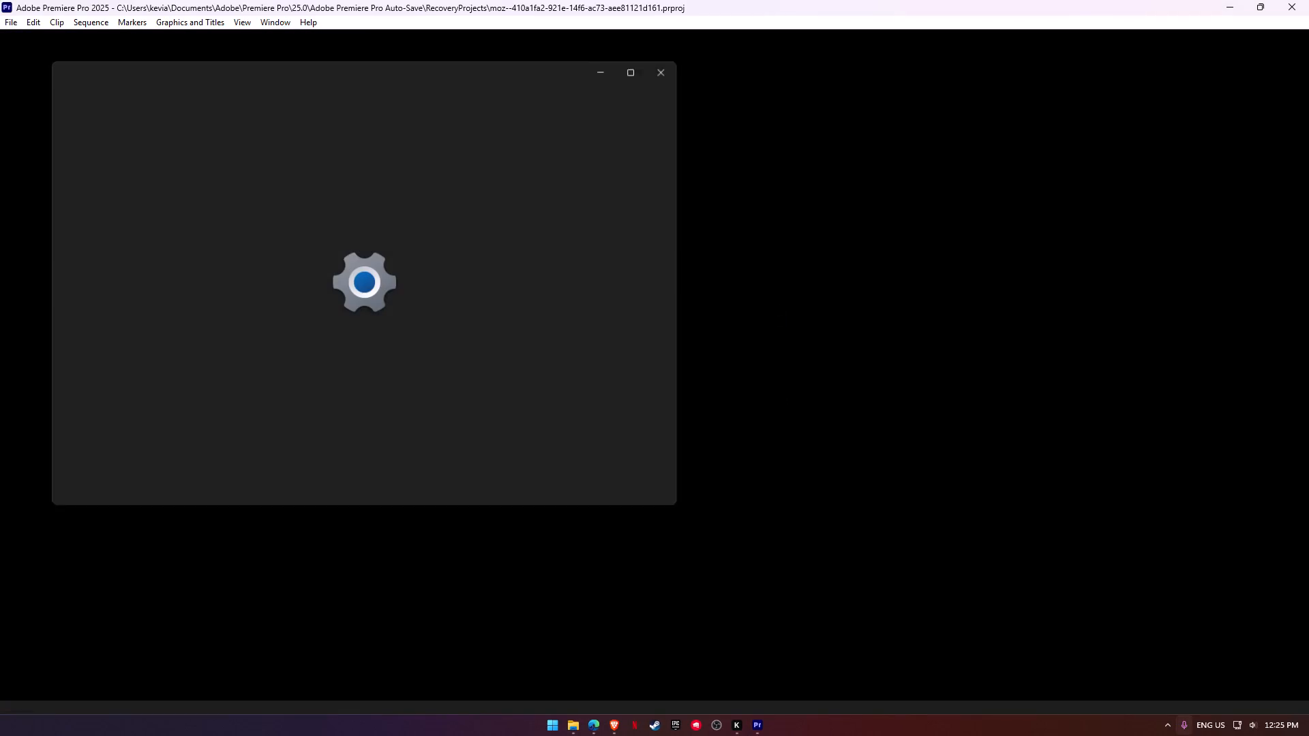
{"action": "left_click", "coordinate": [1175, 728]}
{"action": "left_click", "coordinate": [1175, 728]}
{"action": "left_click", "coordinate": [678, 69]}
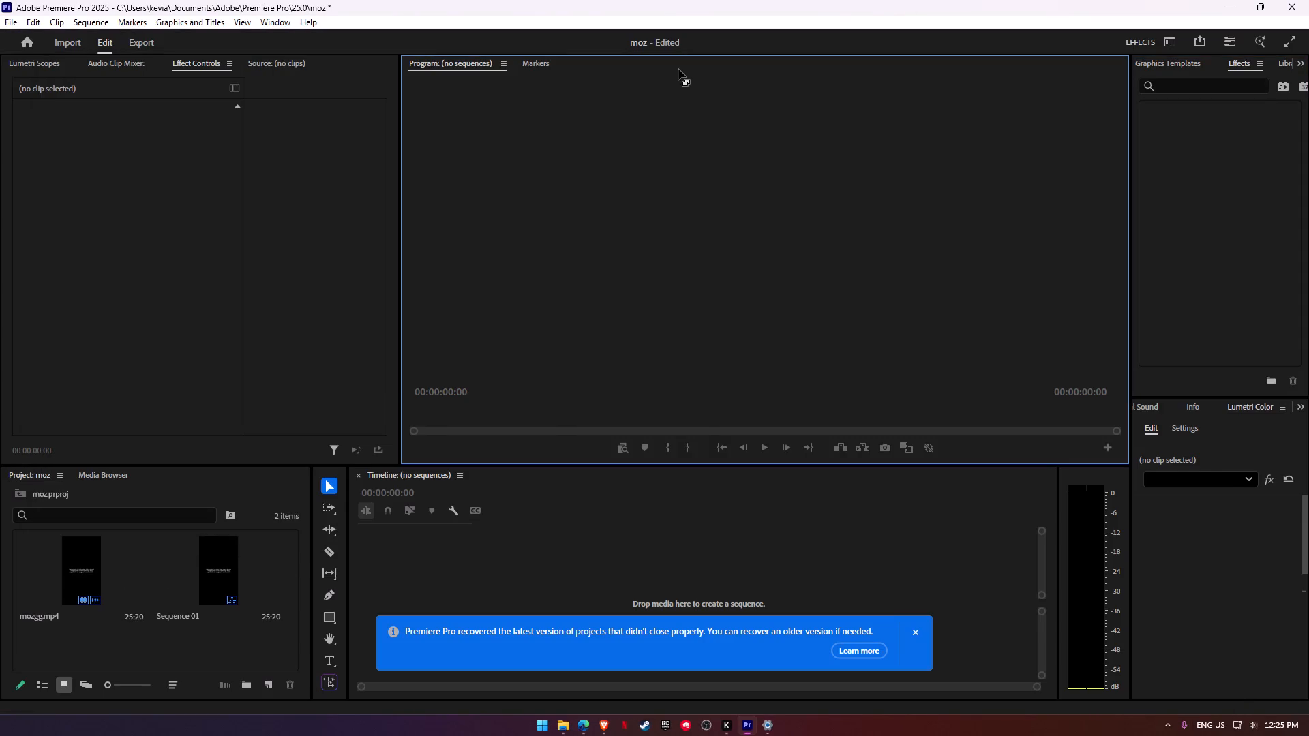
{"action": "left_click", "coordinate": [910, 634]}
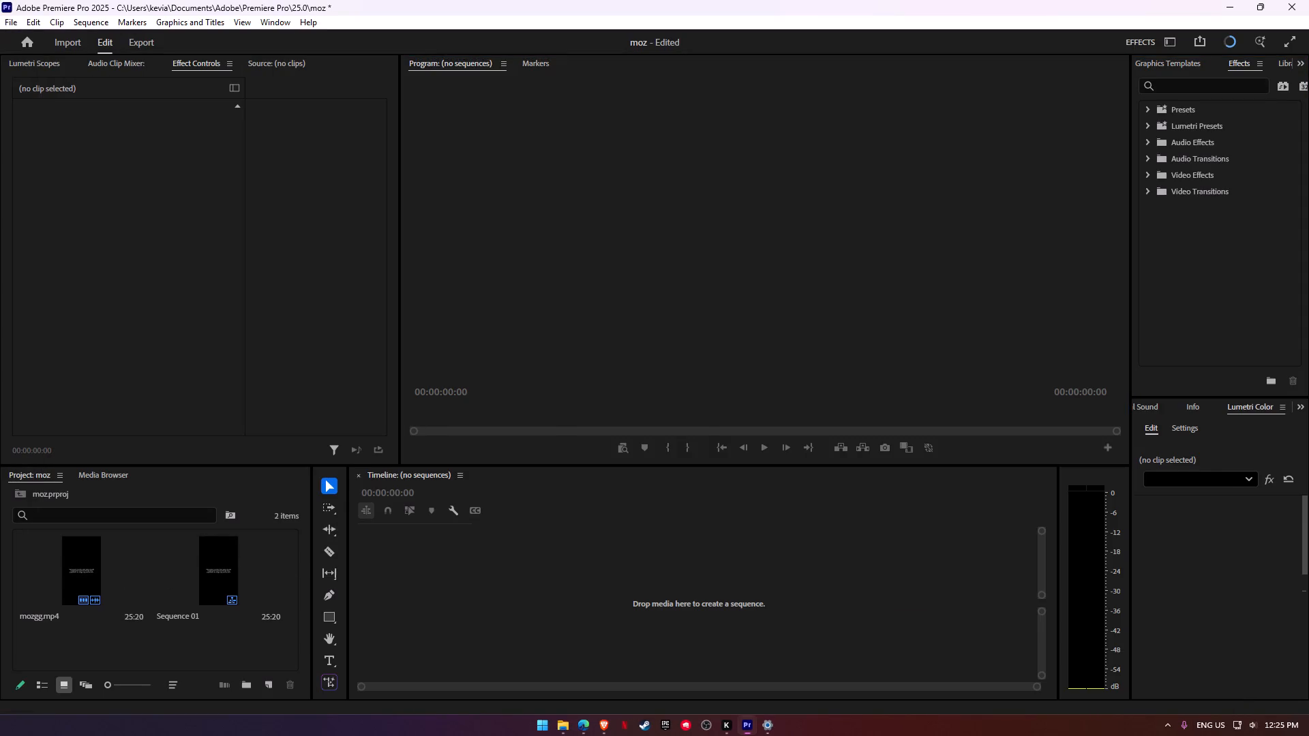
Make a timeline from Sequence 01, unlink its video and audio, delete the video portion, and play back the remaining audio briefly.
{"action": "left_click_drag", "start_coordinate": [229, 574], "coordinate": [495, 576]}
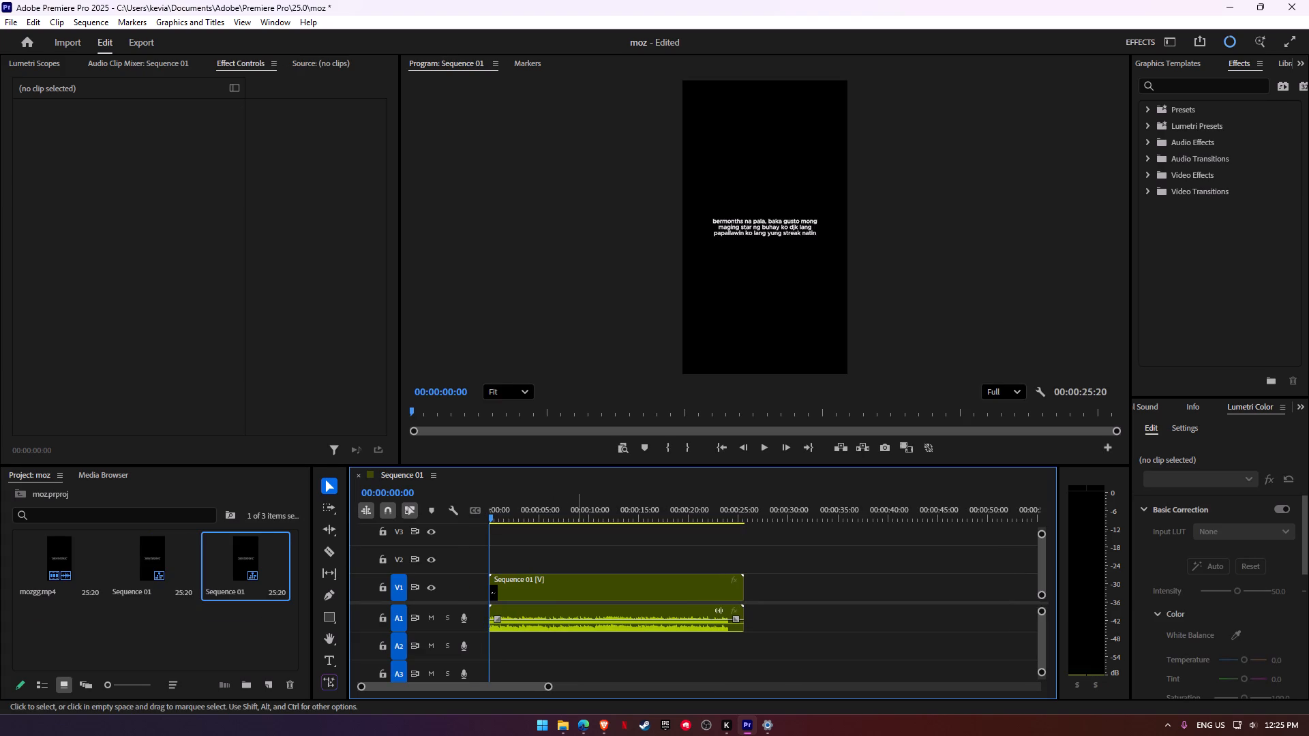
{"action": "left_click", "coordinate": [577, 589]}
{"action": "right_click", "coordinate": [577, 589]}
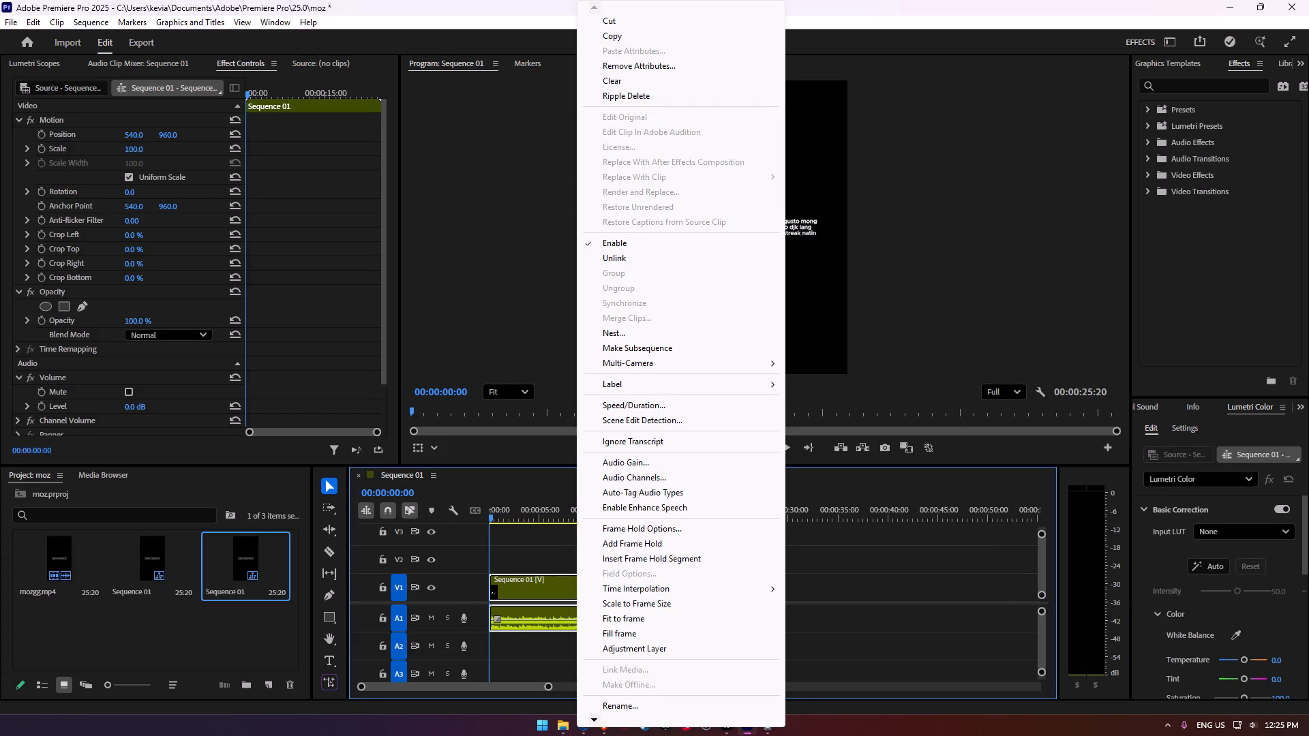
{"action": "left_click", "coordinate": [629, 264]}
{"action": "left_click", "coordinate": [586, 577]}
{"action": "key", "text": "BackSpace"}
{"action": "key", "text": "space"}
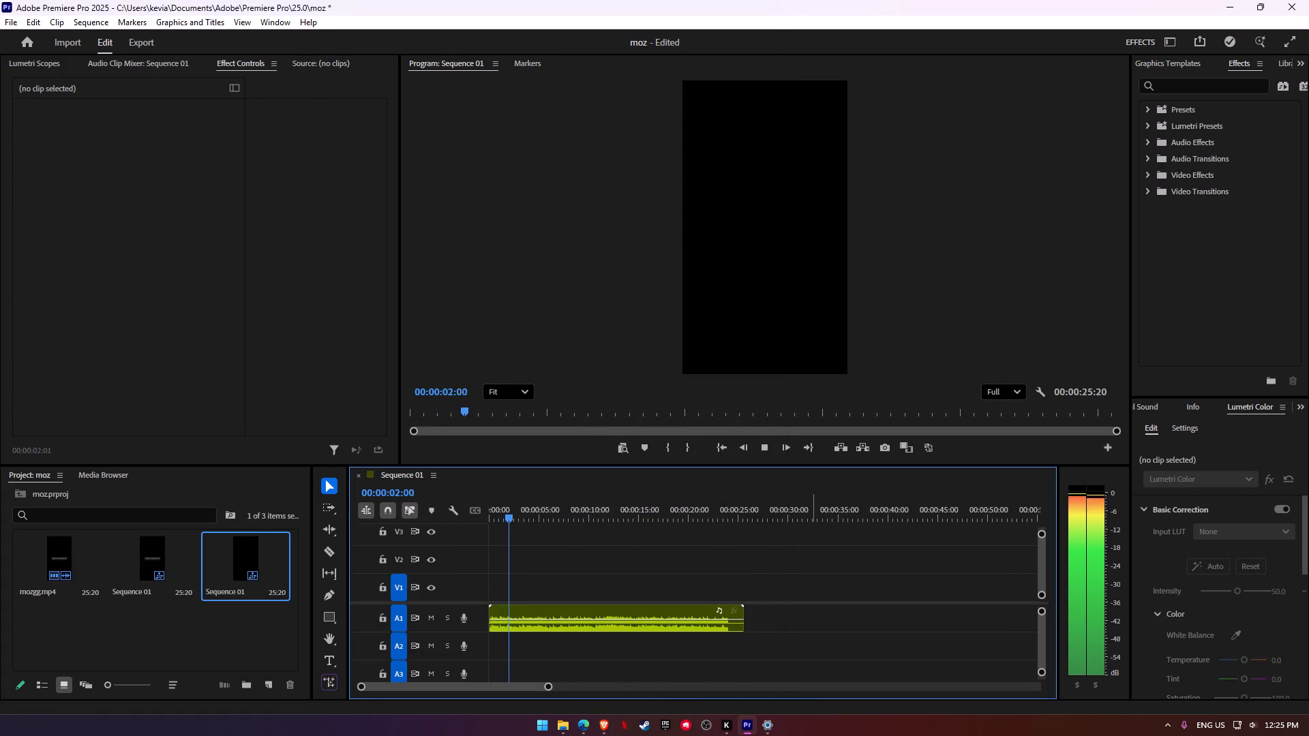
{"action": "key", "text": "space"}
Export the audio-only timeline as Sequence 01.mp4 to the Uploads folder in H.264 with the Match Source - Adaptive High Bitrate preset.
{"action": "key", "text": "ctrl+m"}
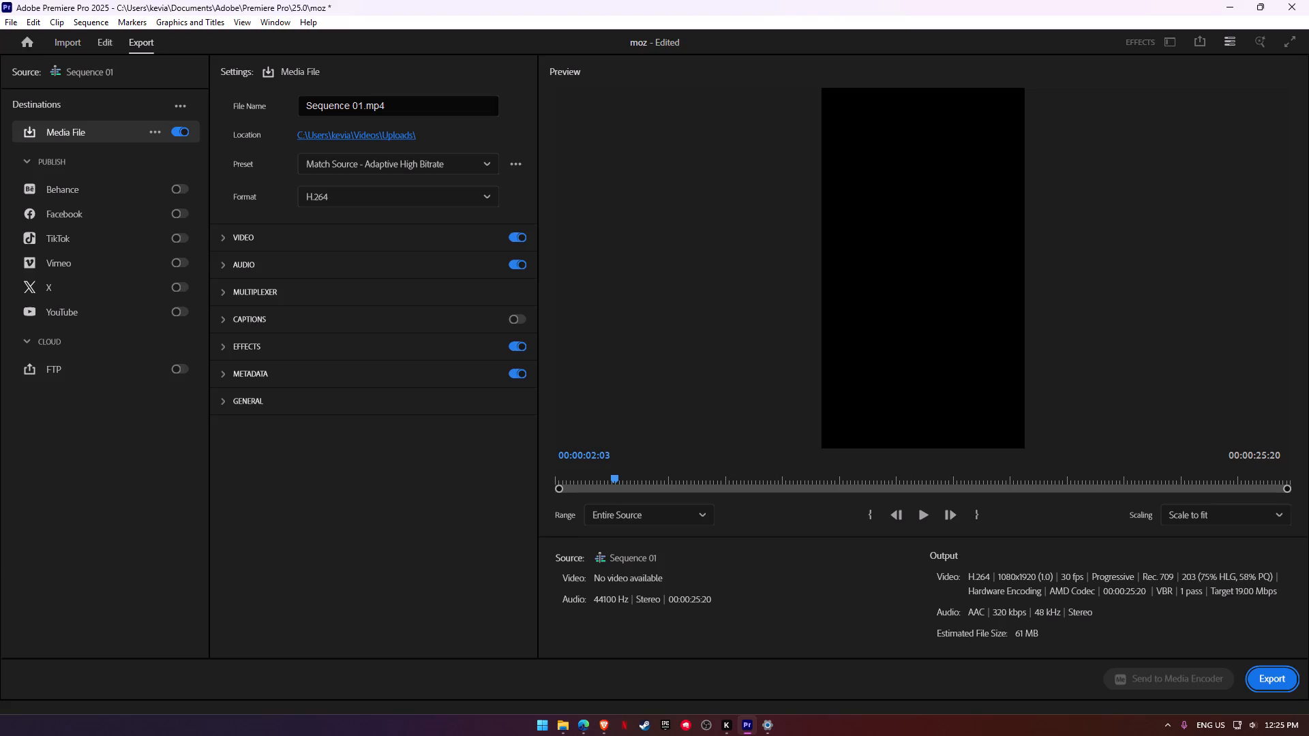
{"action": "left_click", "coordinate": [1278, 671]}
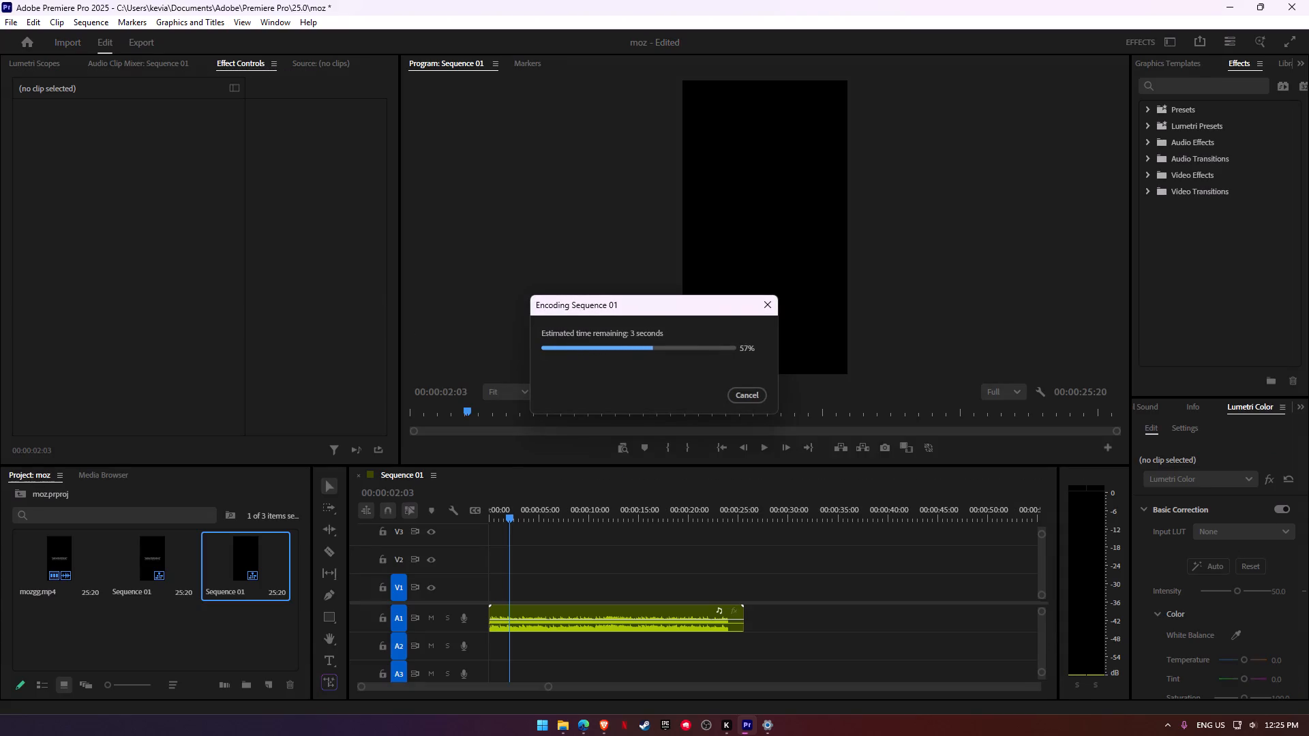
Close the Settings window and quit Premiere Pro without saving the recovered moz project.
{"action": "left_click", "coordinate": [763, 724]}
{"action": "left_click", "coordinate": [675, 65]}
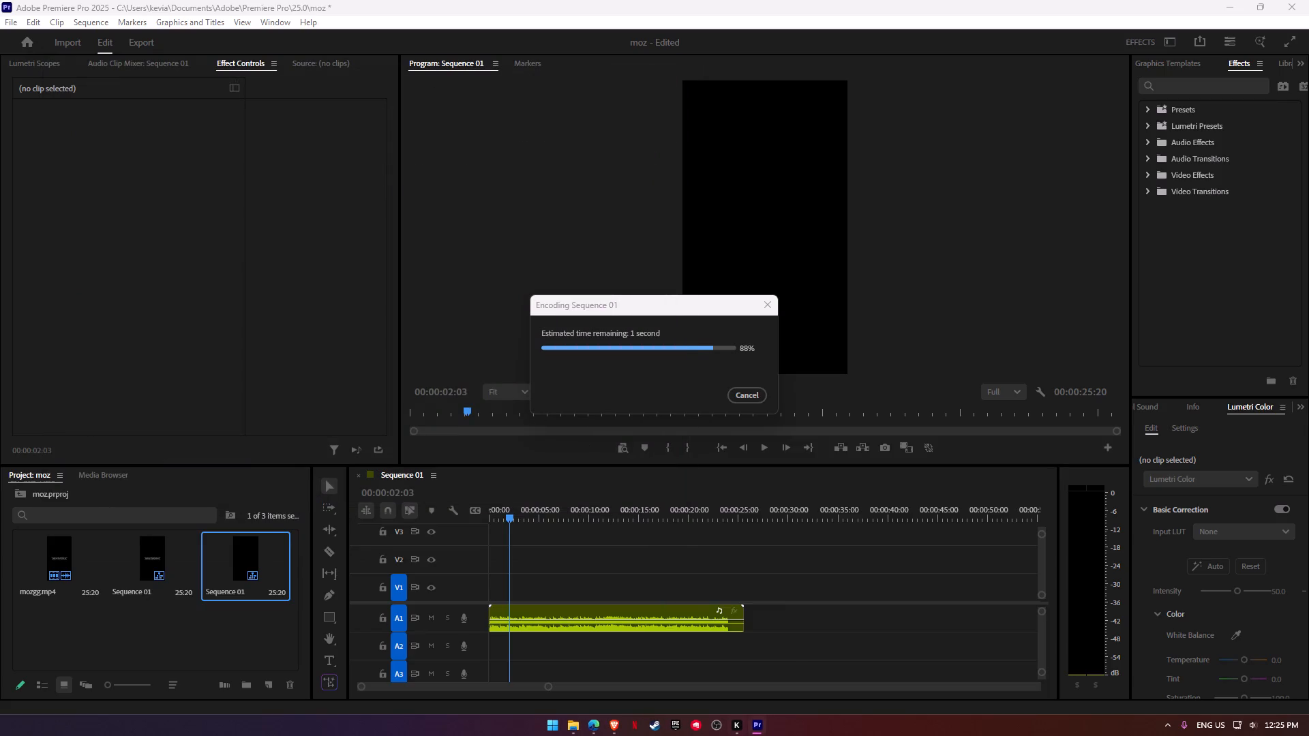
{"action": "left_click", "coordinate": [777, 616]}
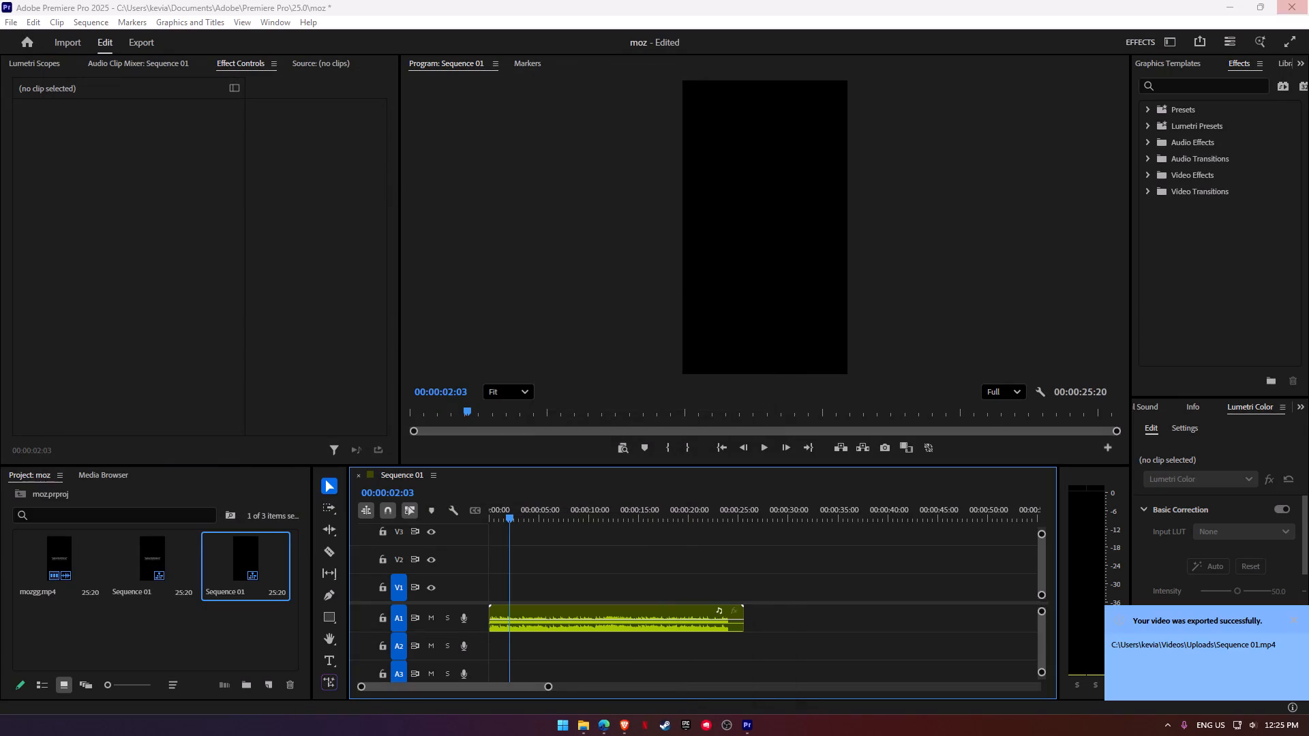
{"action": "left_click", "coordinate": [1299, 0]}
{"action": "left_click", "coordinate": [676, 400]}
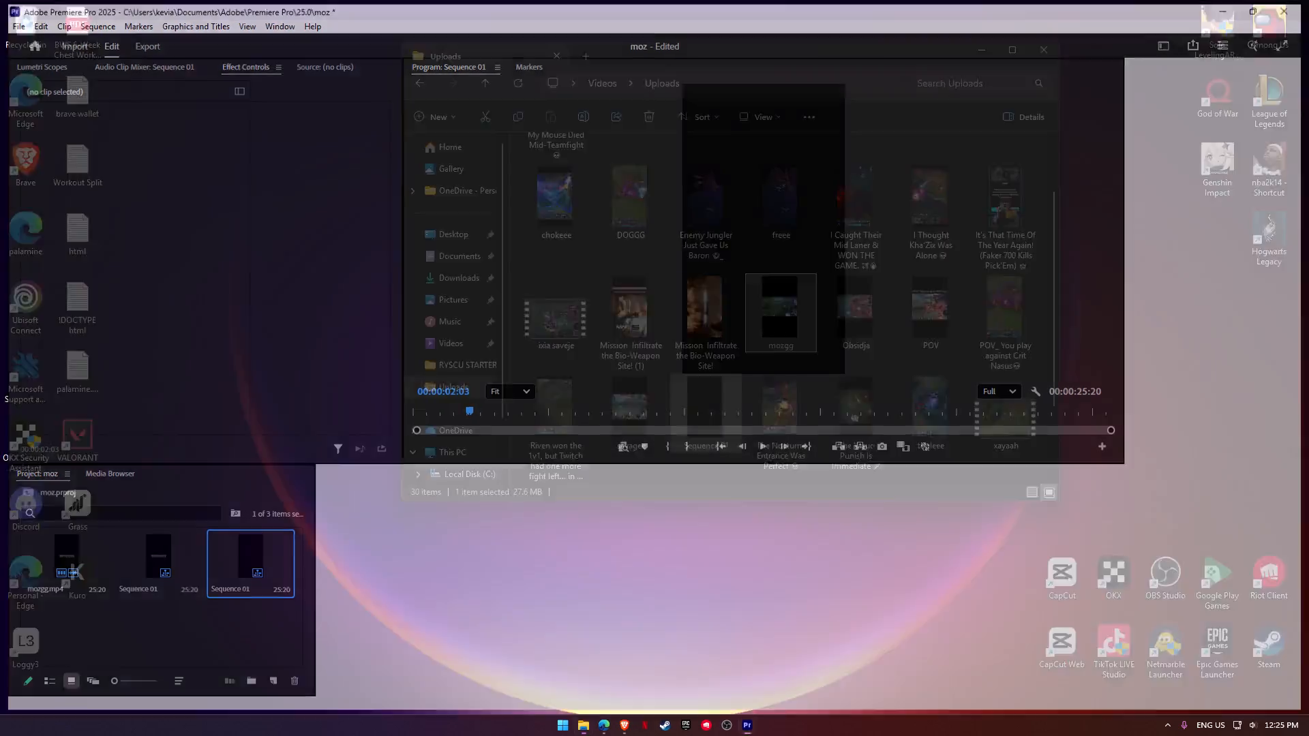
{"action": "left_click", "coordinate": [612, 716]}
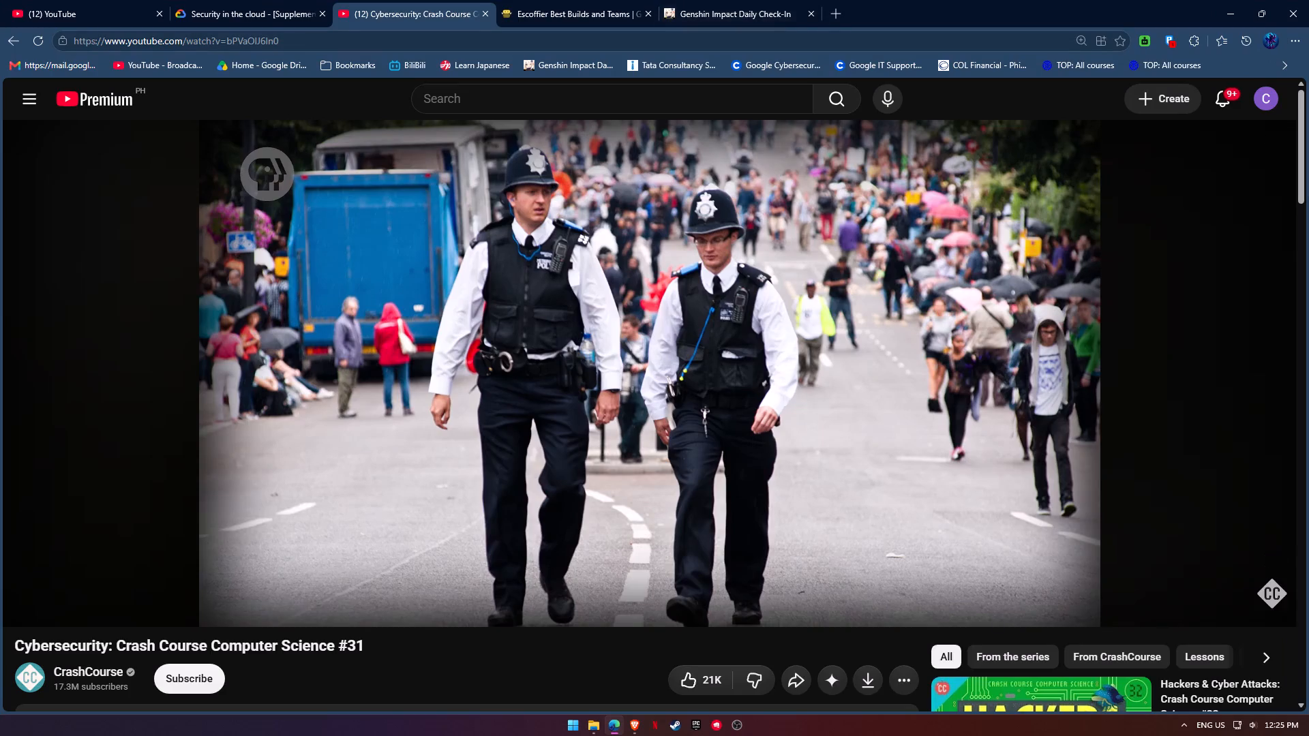
{"action": "left_click", "coordinate": [627, 725]}
{"action": "left_click", "coordinate": [691, 14]}
{"action": "key", "text": "g"}
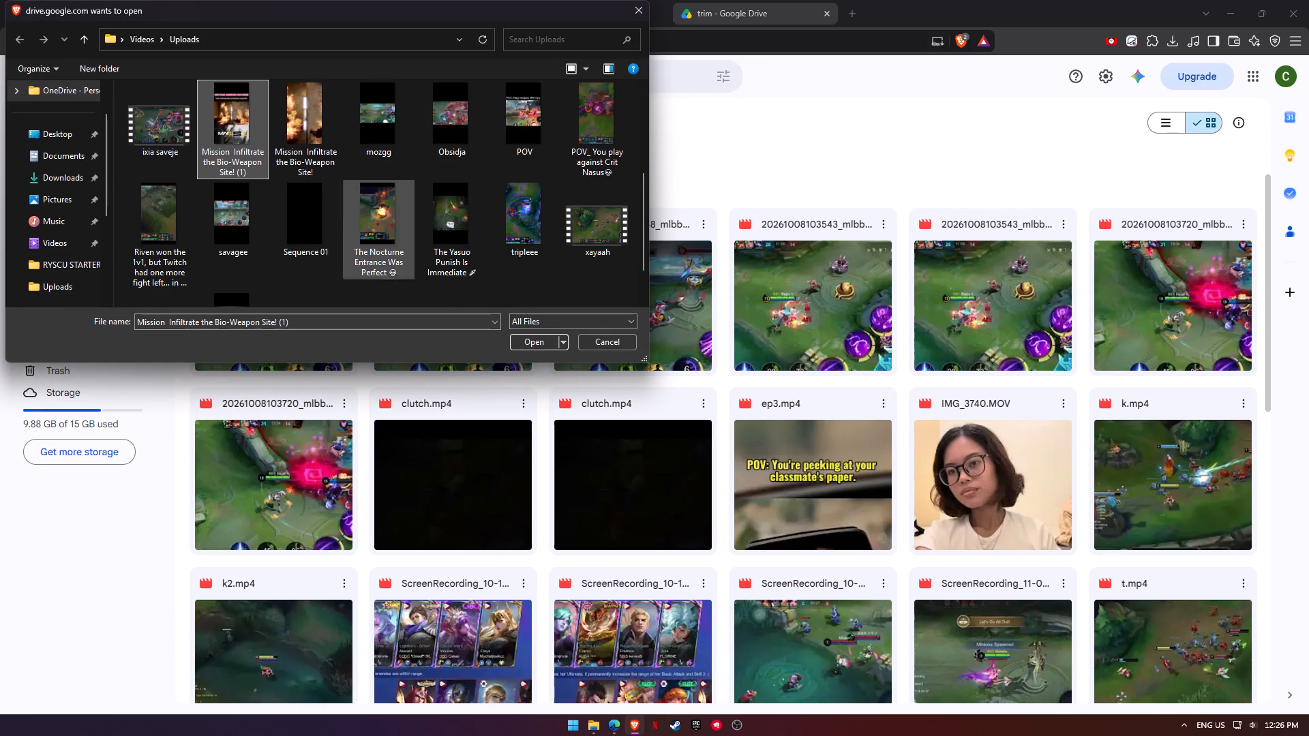
{"action": "left_click", "coordinate": [313, 224]}
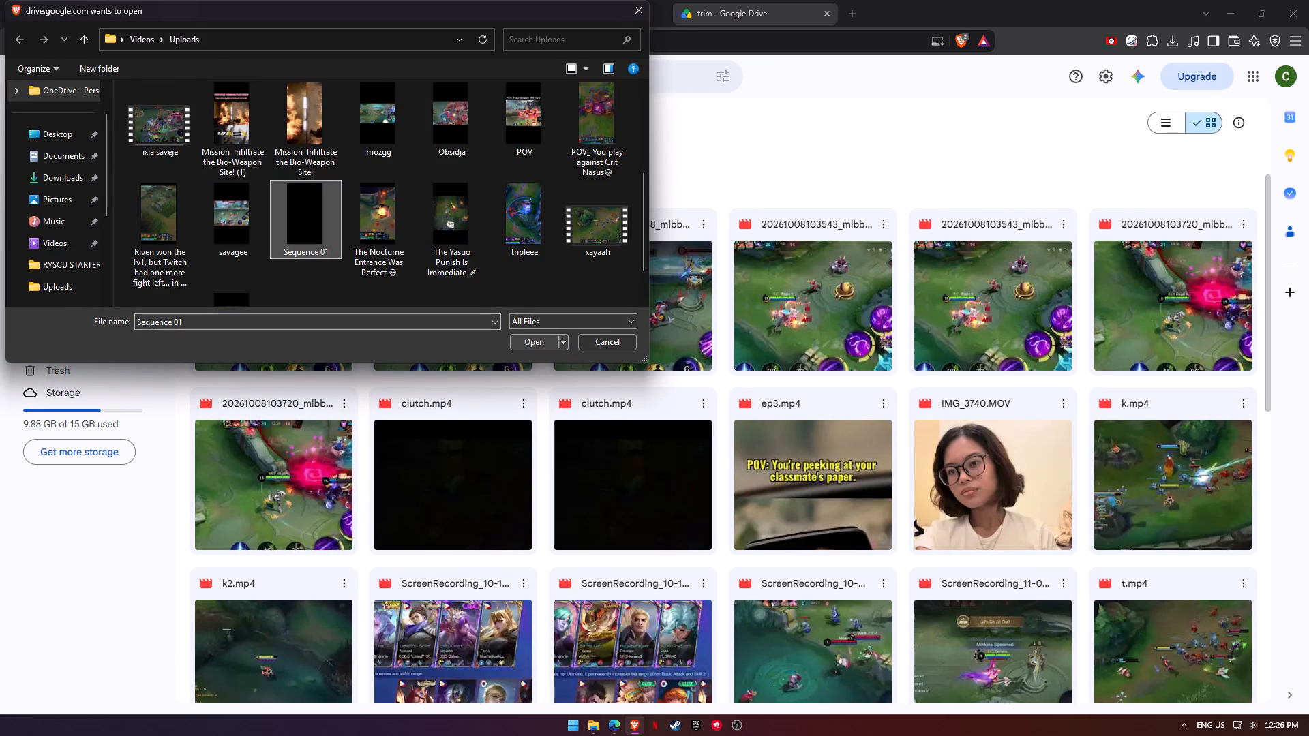
{"action": "left_click", "coordinate": [529, 346]}
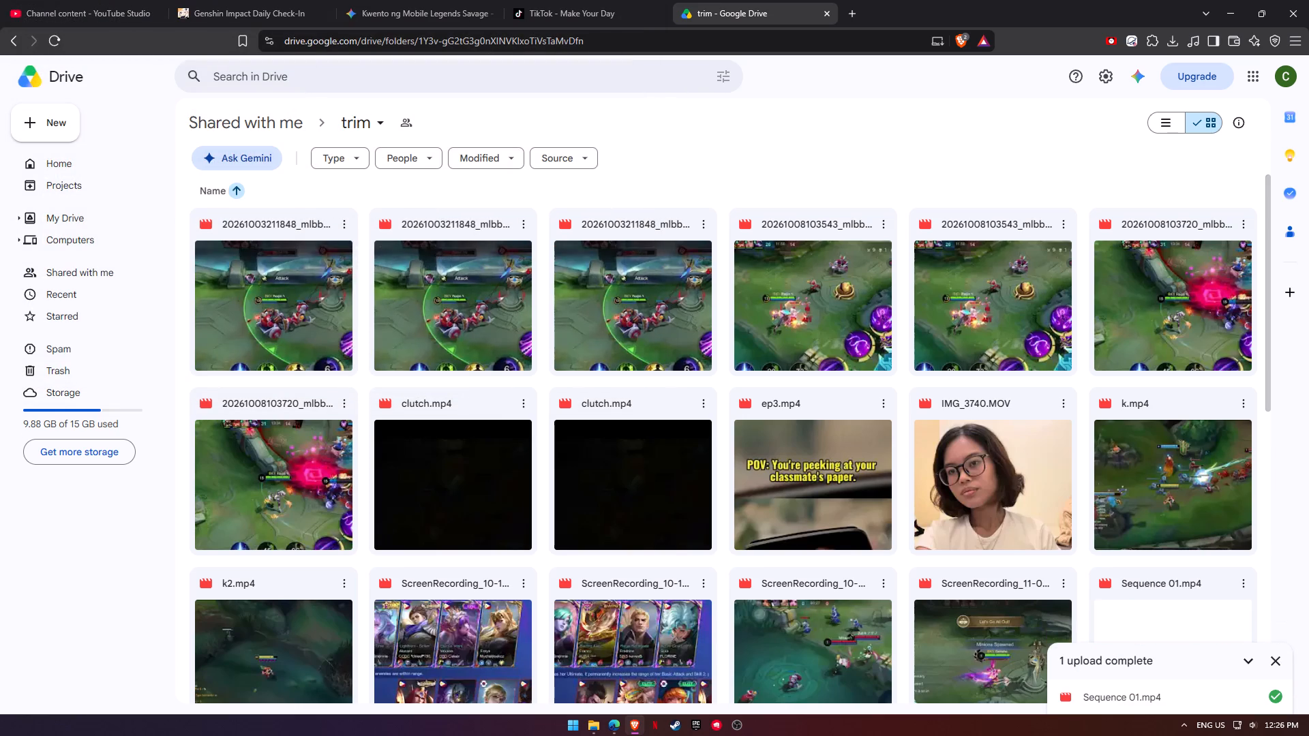
Find the uploaded Sequence 01.mp4 in the trim folder, preview its playback, and close the preview.
{"action": "scroll", "coordinate": [643, 448], "scroll_direction": "down", "scroll_amount": 5}
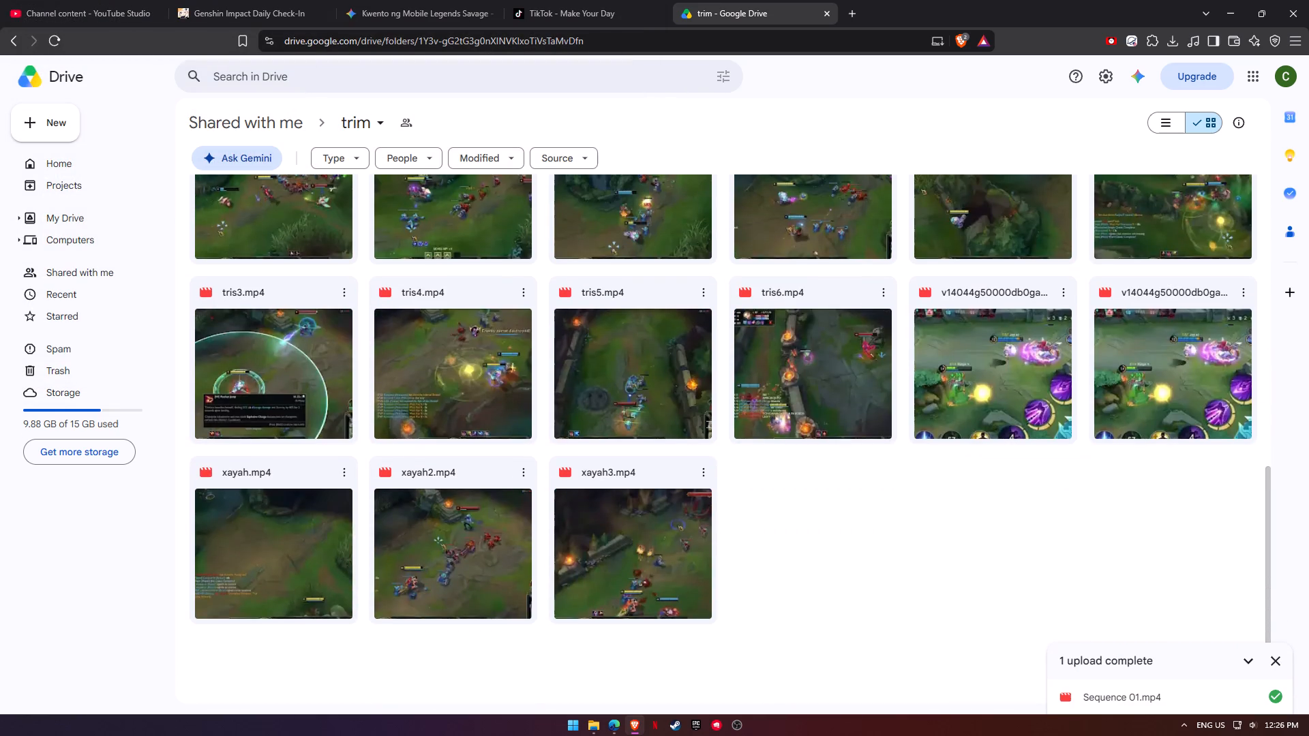
{"action": "scroll", "coordinate": [814, 553], "scroll_direction": "up", "scroll_amount": 1}
{"action": "scroll", "coordinate": [1012, 414], "scroll_direction": "up", "scroll_amount": 1}
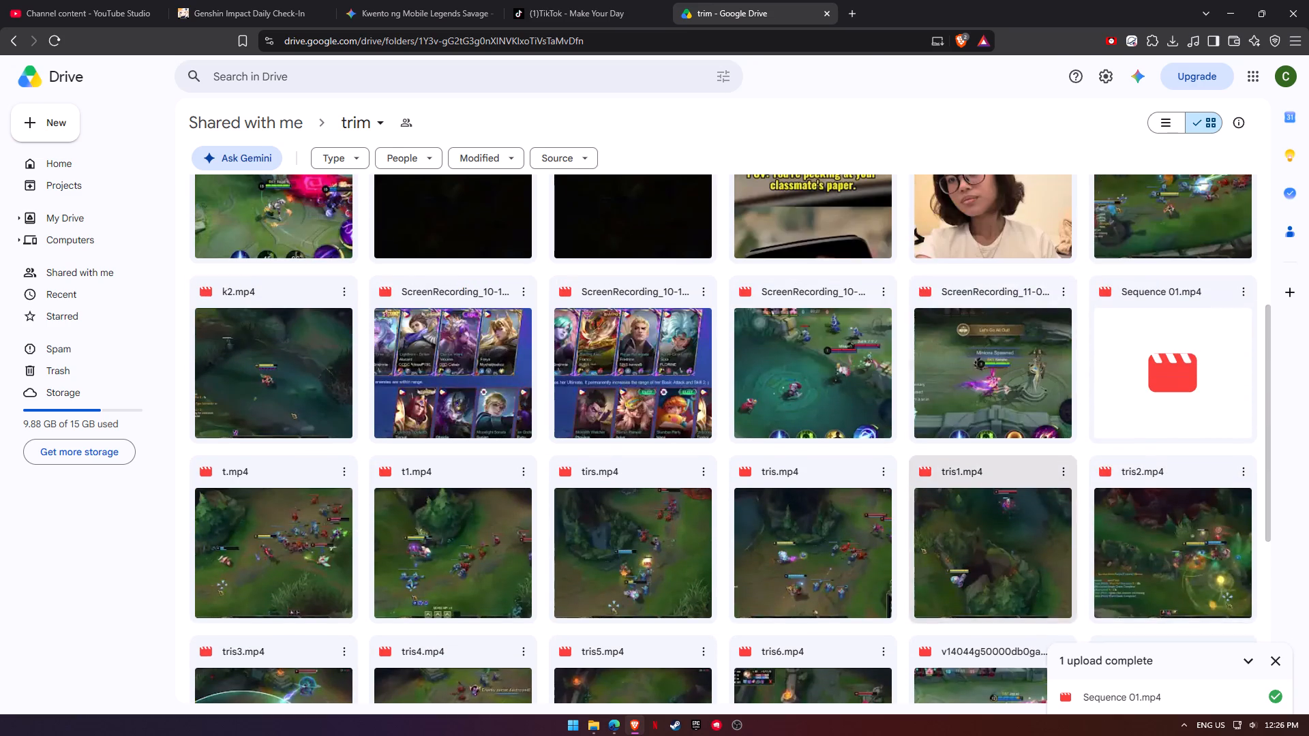
{"action": "double_click", "coordinate": [1158, 376]}
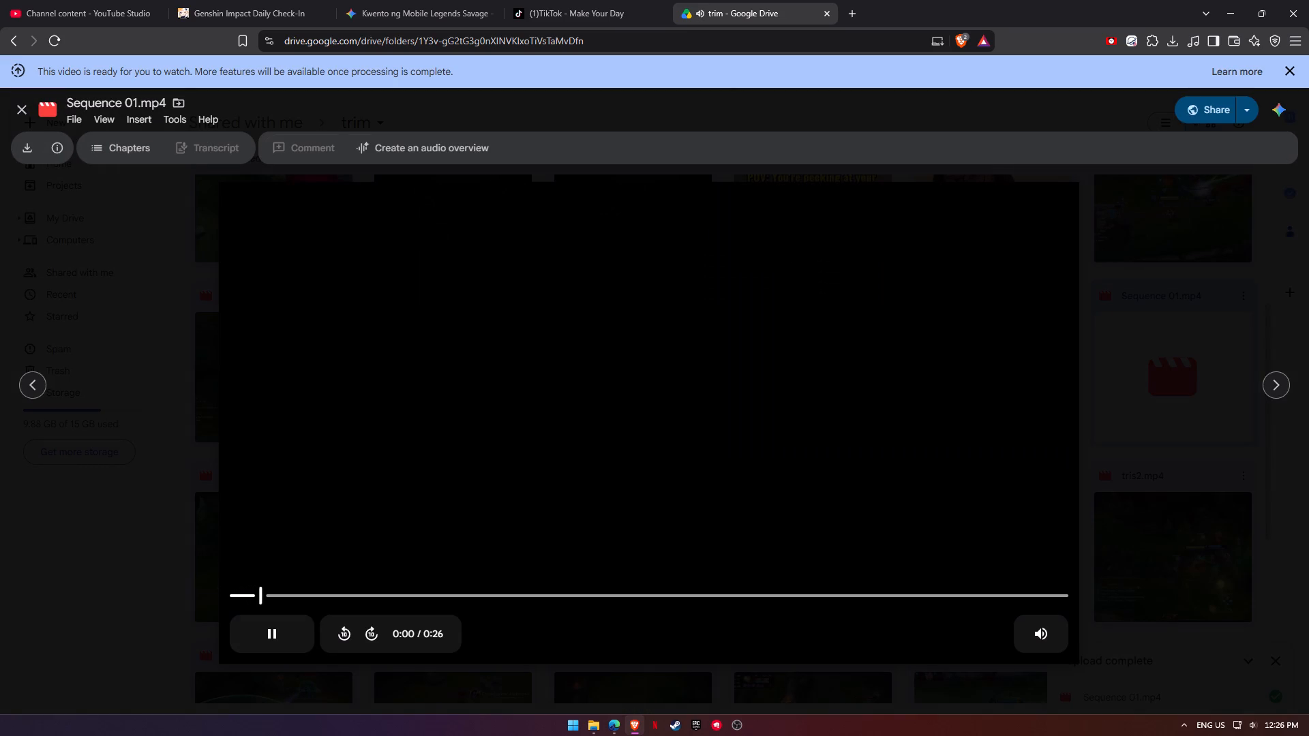
{"action": "left_click", "coordinate": [1158, 376]}
Relaunch Premiere Pro and open the moz project.
{"action": "left_click", "coordinate": [582, 722]}
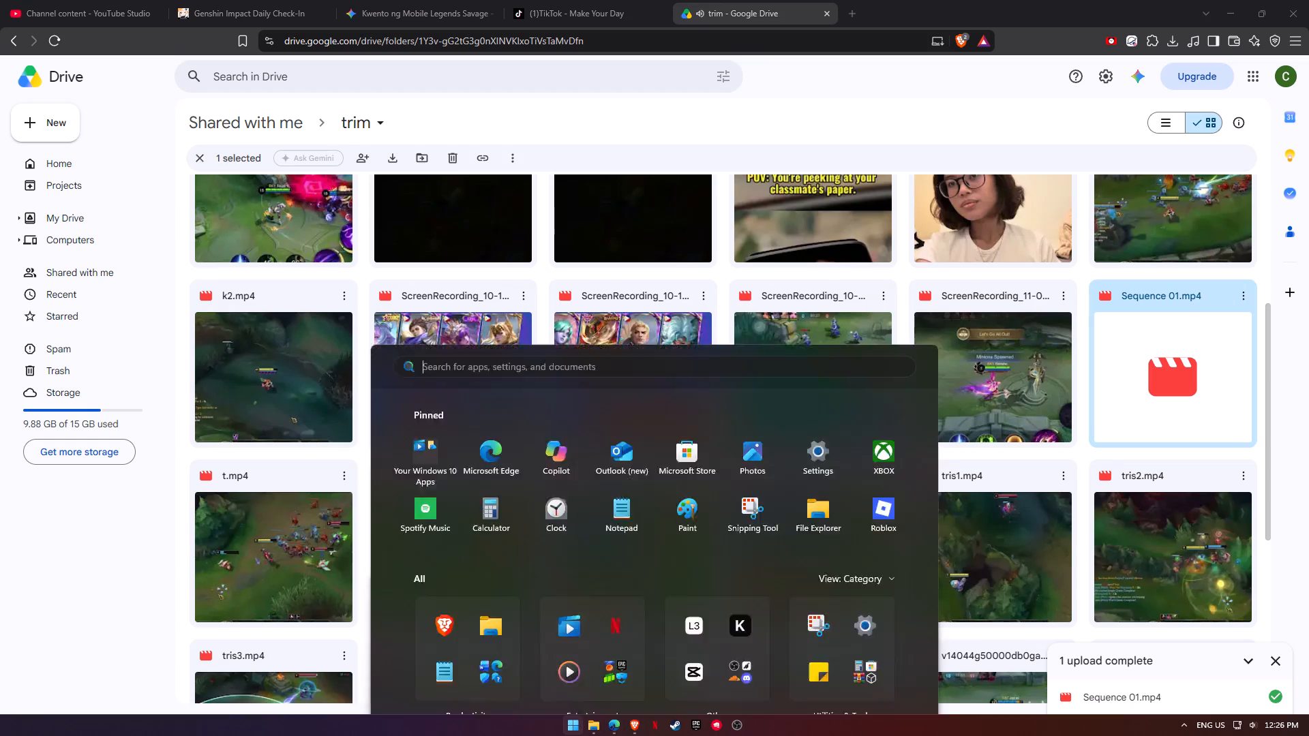
{"action": "left_click", "coordinate": [428, 544]}
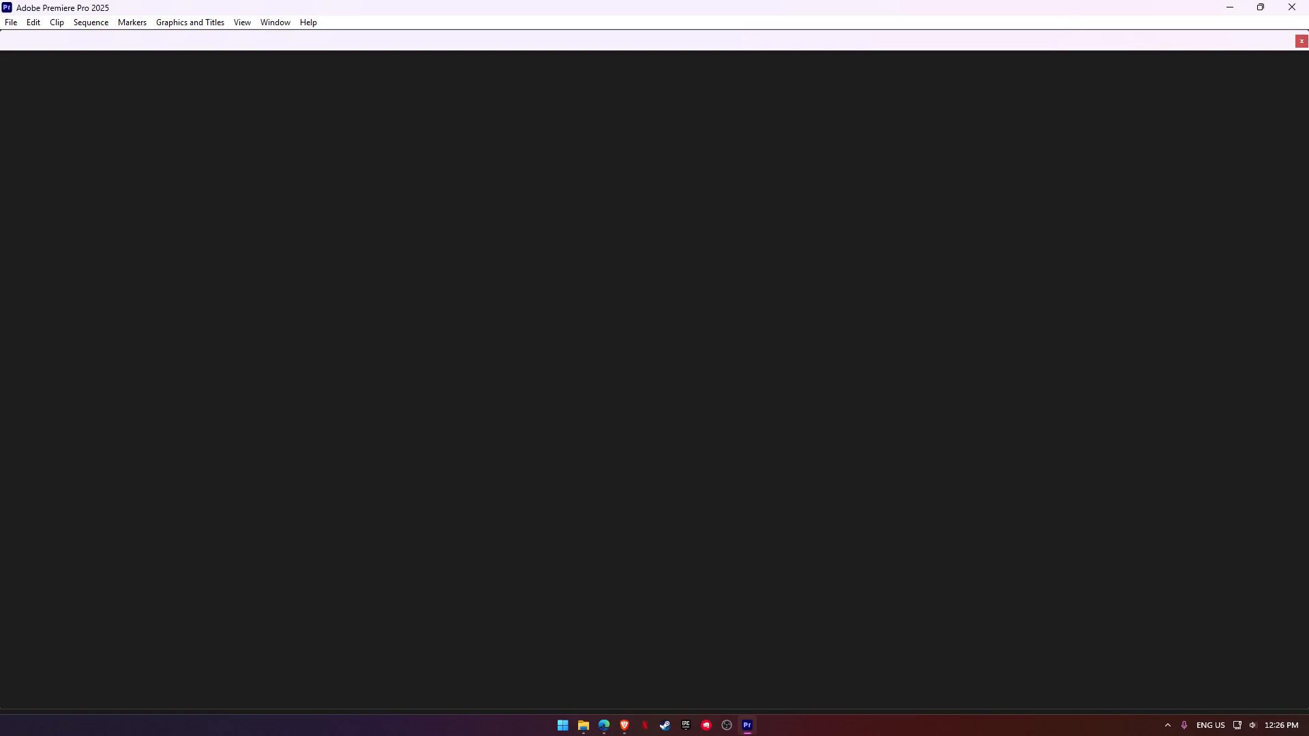
{"action": "left_click", "coordinate": [399, 284]}
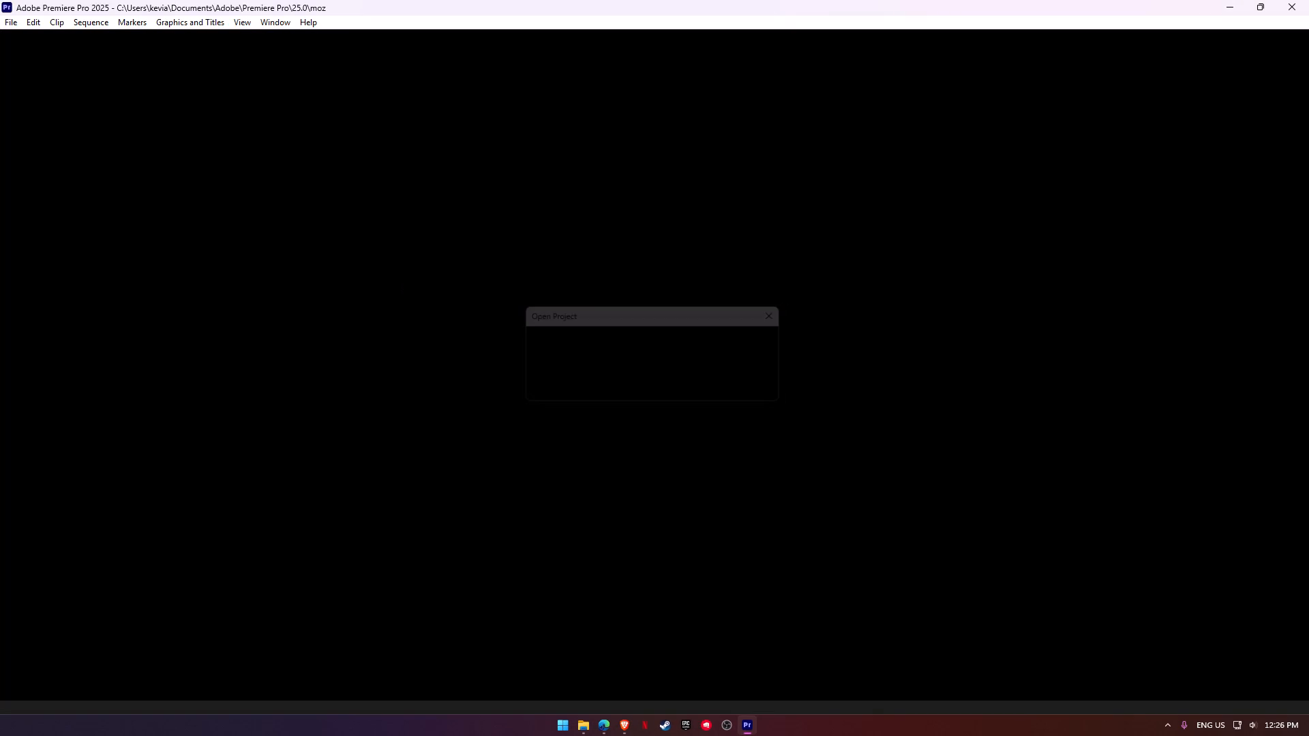
Import the mozgg video from the Uploads folder and create a new sequence from it in the timeline.
{"action": "double_click", "coordinate": [183, 596]}
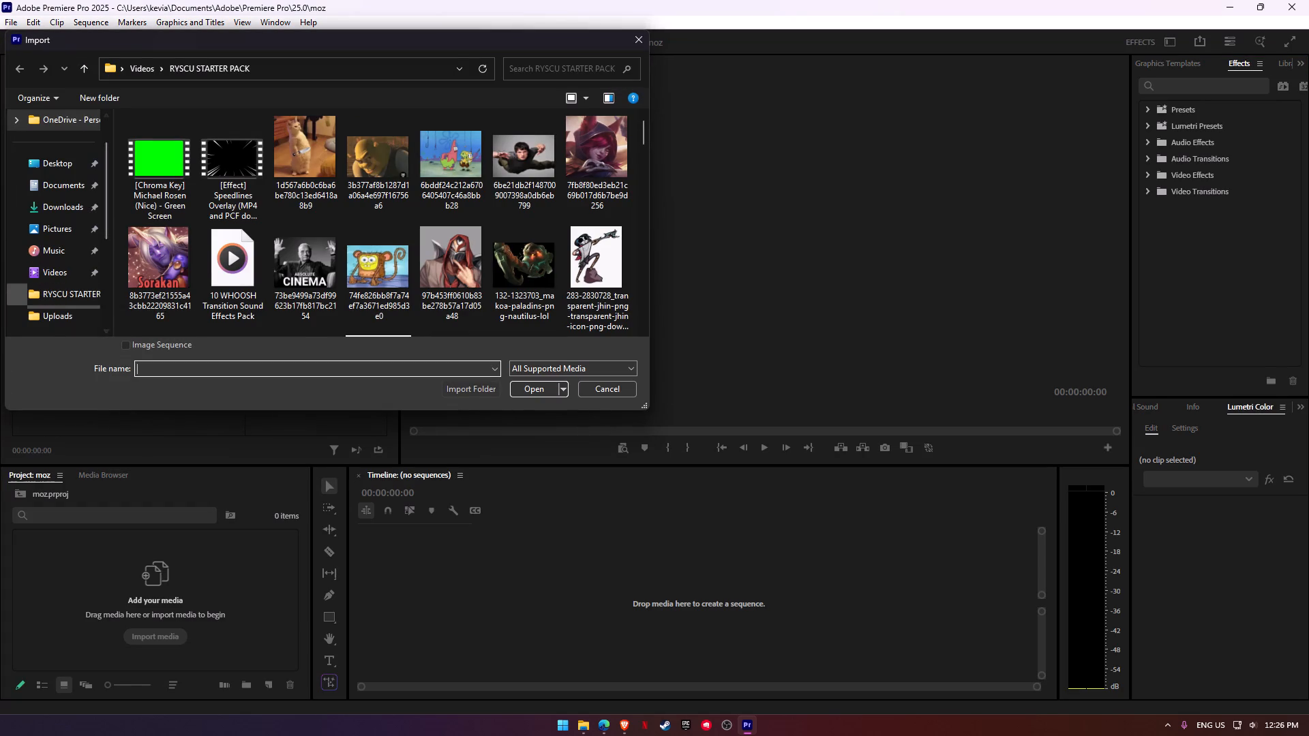
{"action": "left_click", "coordinate": [50, 321]}
{"action": "scroll", "coordinate": [433, 283], "scroll_direction": "down", "scroll_amount": 1}
{"action": "left_click", "coordinate": [359, 288]}
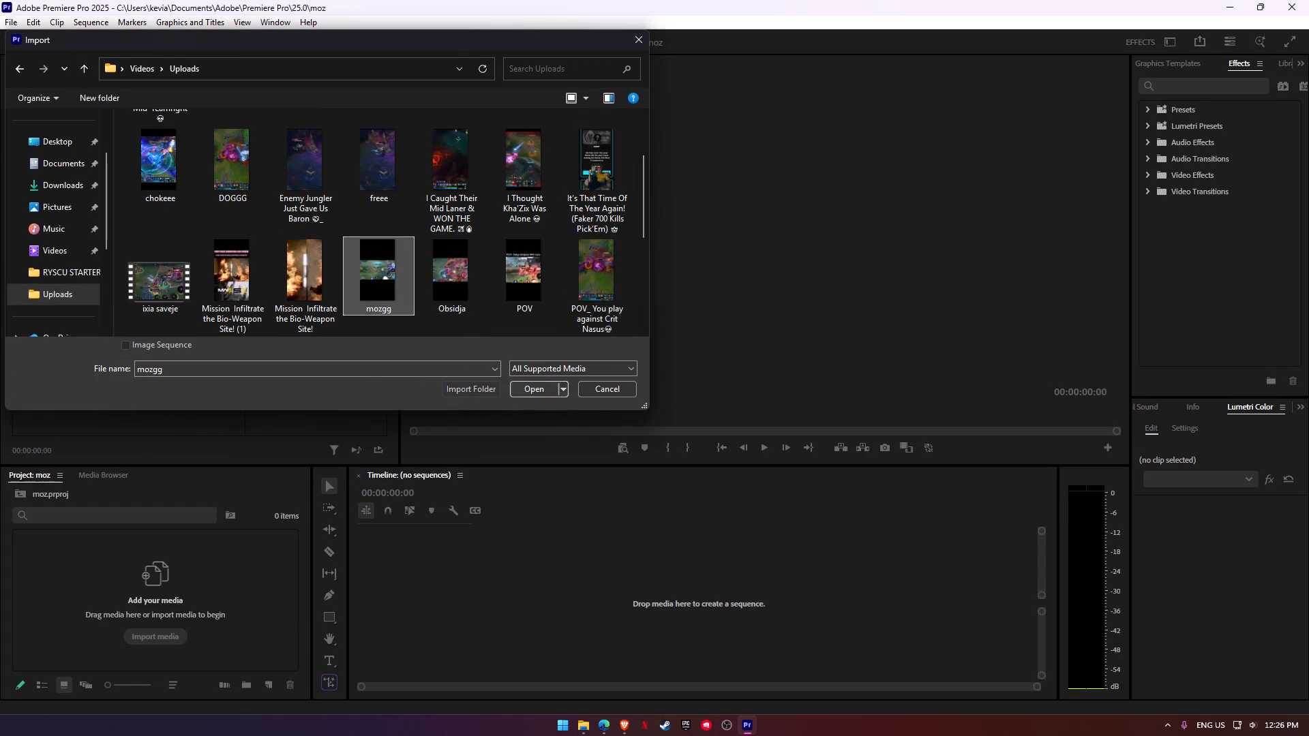
{"action": "left_click", "coordinate": [529, 388]}
{"action": "left_click_drag", "start_coordinate": [109, 565], "coordinate": [421, 582]}
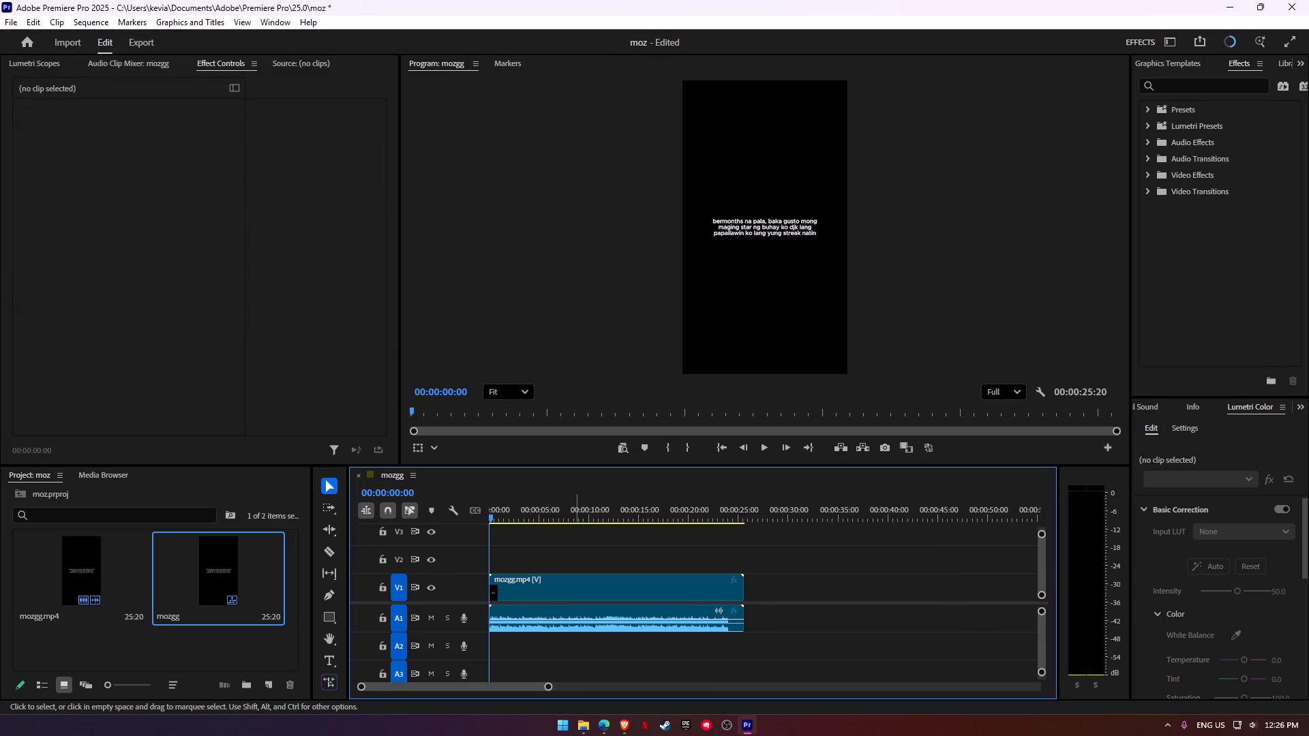
Unlink the mozgg.mp4 clip's video and audio and delete the video portion from V1.
{"action": "left_click", "coordinate": [575, 582]}
{"action": "right_click", "coordinate": [575, 582]}
{"action": "left_click", "coordinate": [644, 260]}
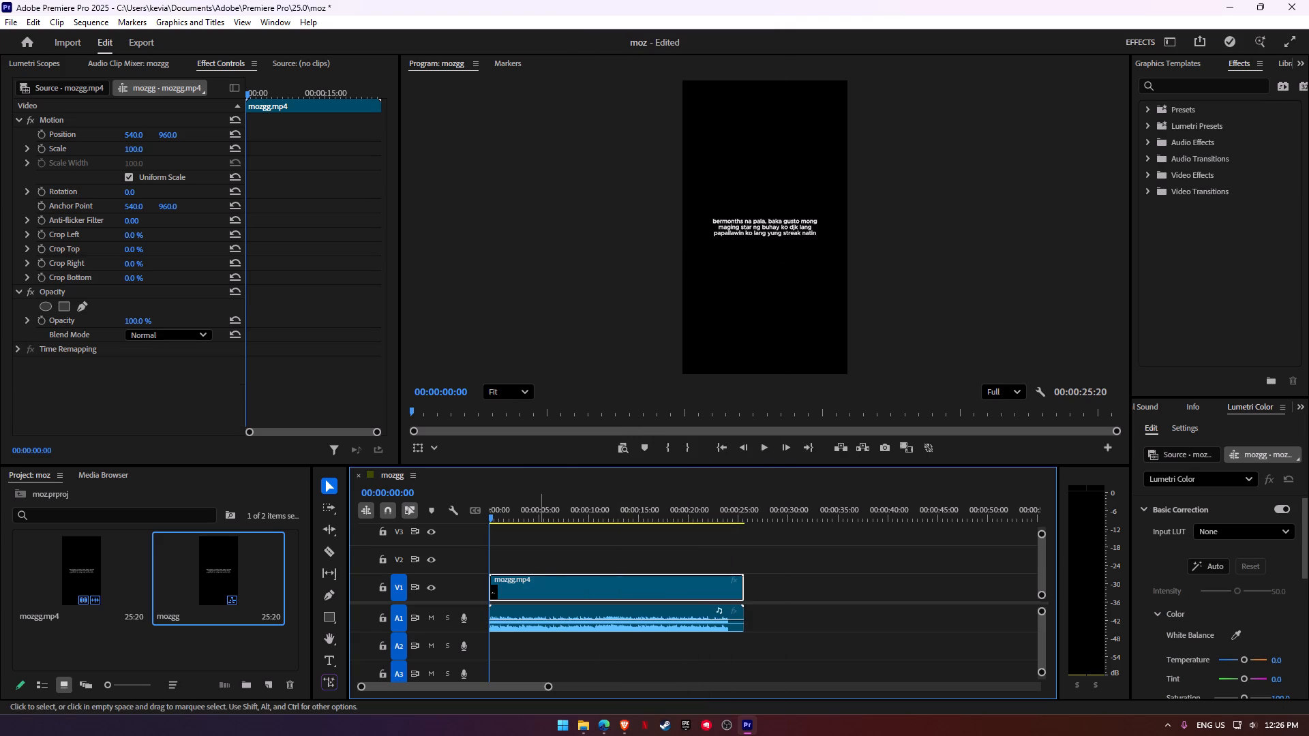
{"action": "left_click", "coordinate": [547, 579]}
{"action": "key", "text": "BackSpace"}
Export the mozgg sequence as mozgg_1.mp4 to the Uploads folder in H.264 with video output turned off.
{"action": "key", "text": "ctrl+m"}
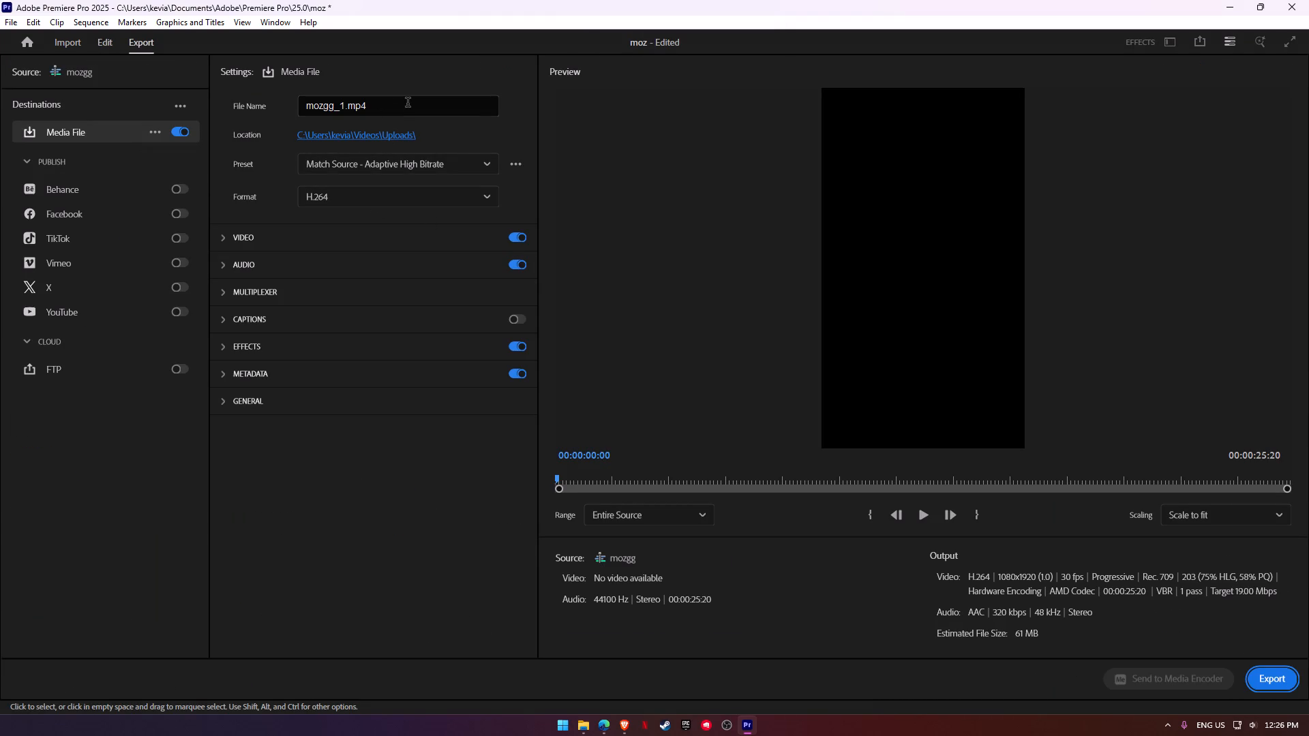
{"action": "left_click", "coordinate": [408, 104]}
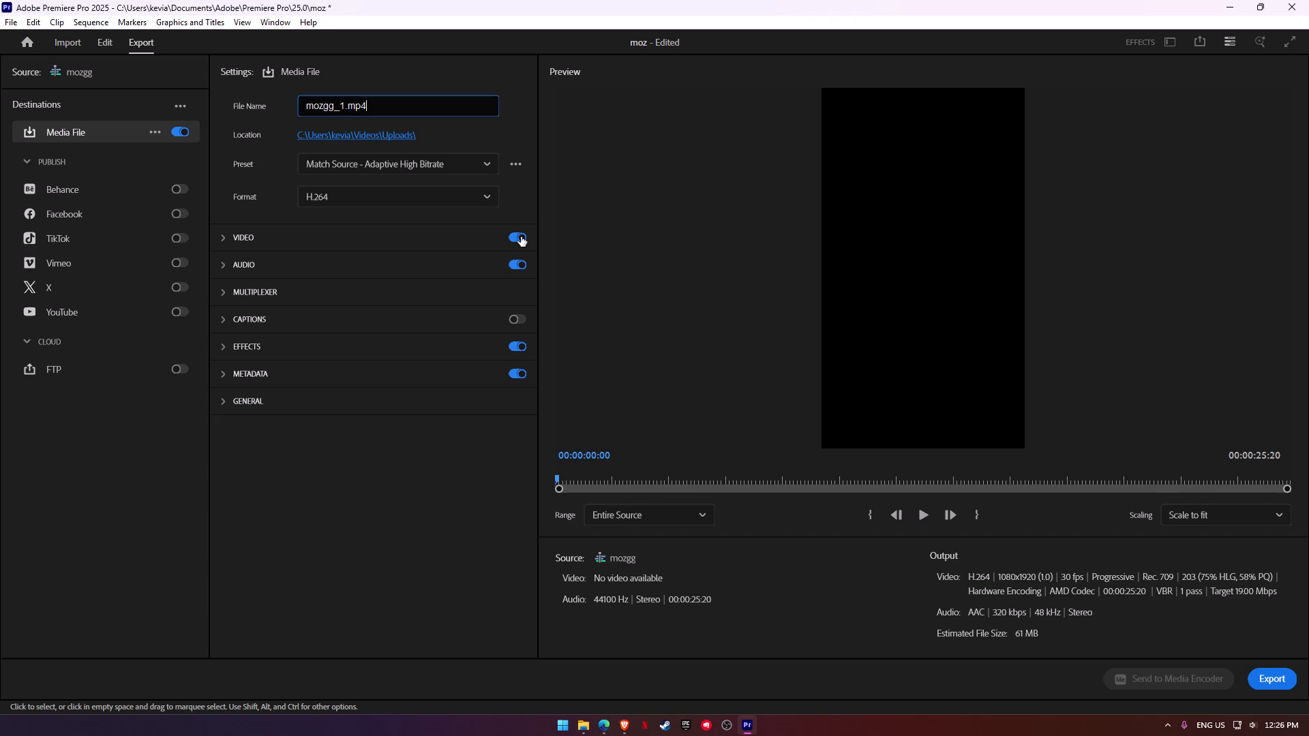
{"action": "left_click", "coordinate": [521, 236]}
{"action": "key", "text": "space"}
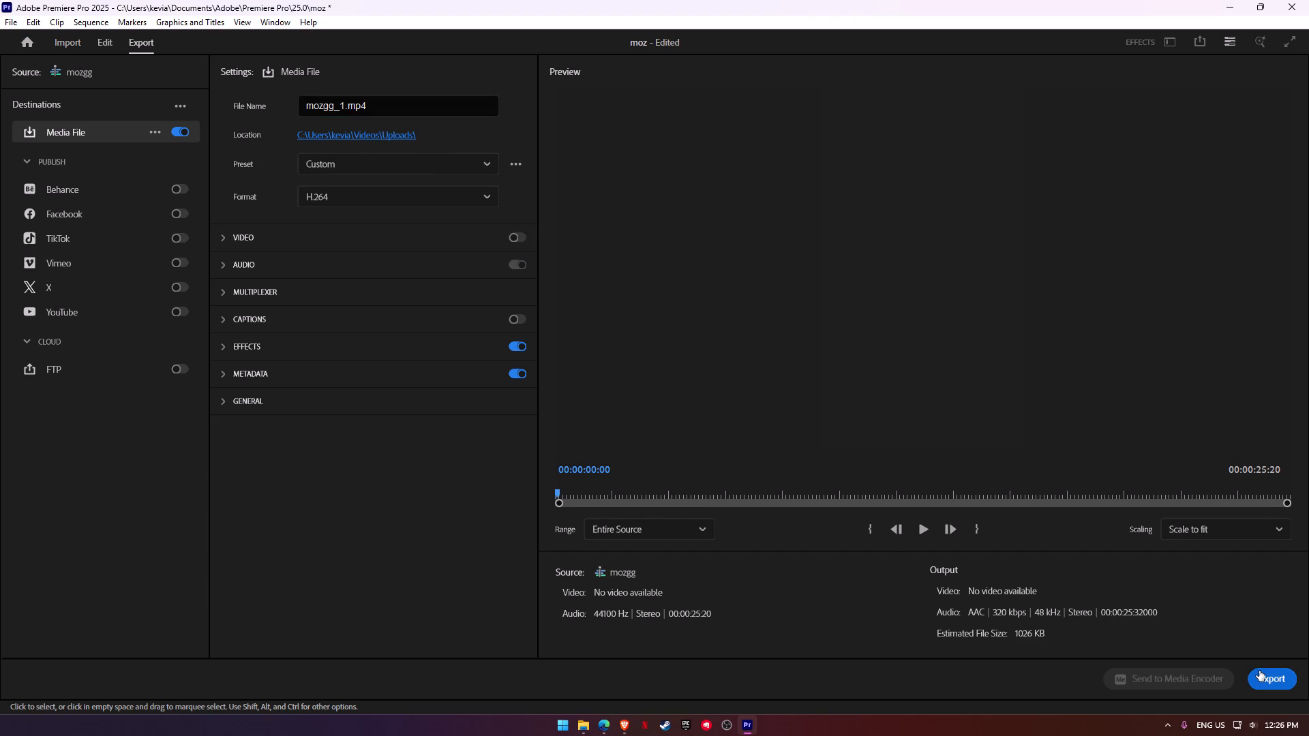
{"action": "key", "text": "space"}
{"action": "left_click", "coordinate": [1268, 675]}
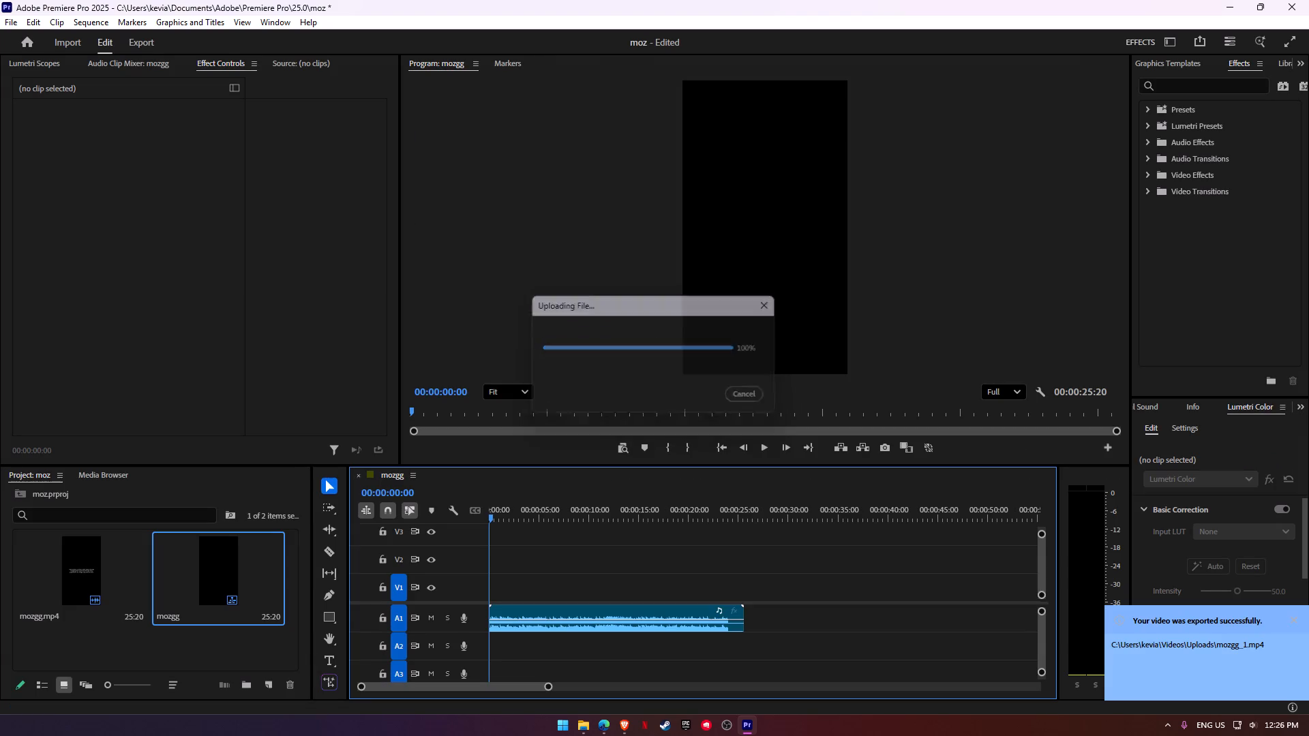
Close Premiere Pro, saving the changes to moz.prproj.
{"action": "left_click", "coordinate": [1293, 0]}
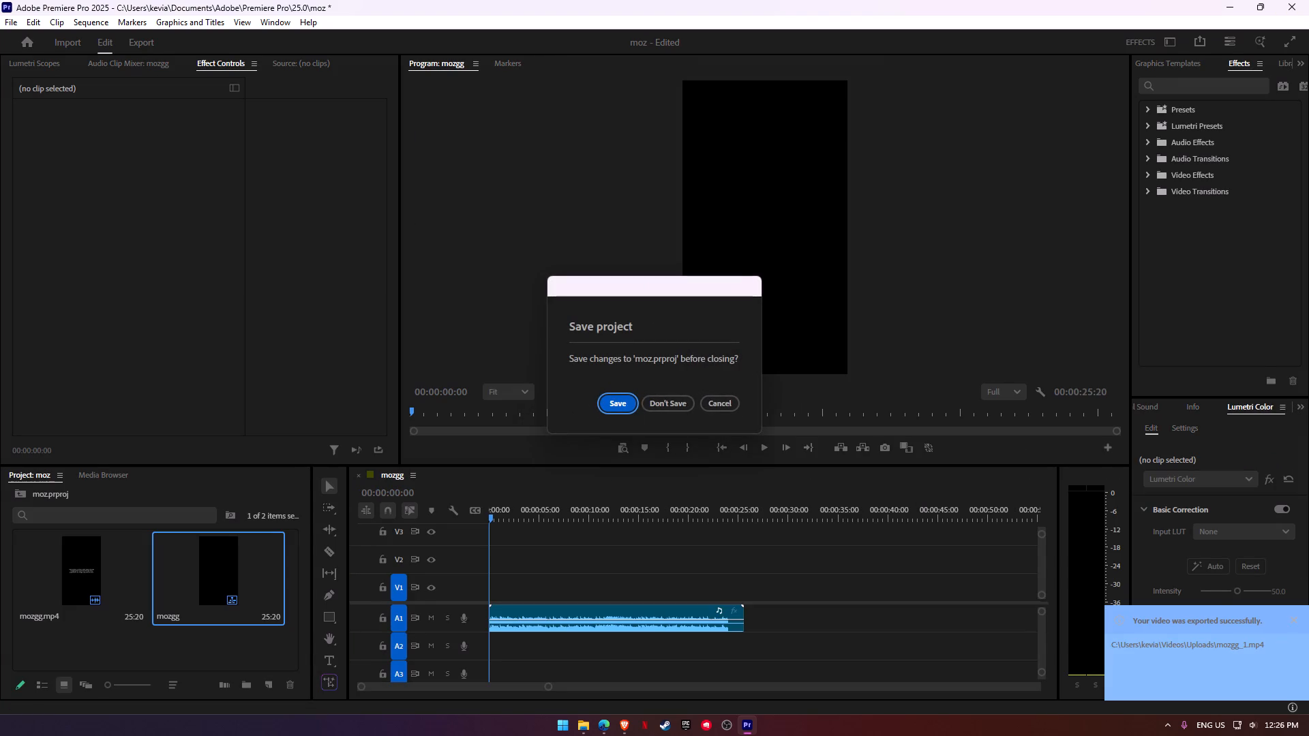
{"action": "left_click", "coordinate": [631, 395]}
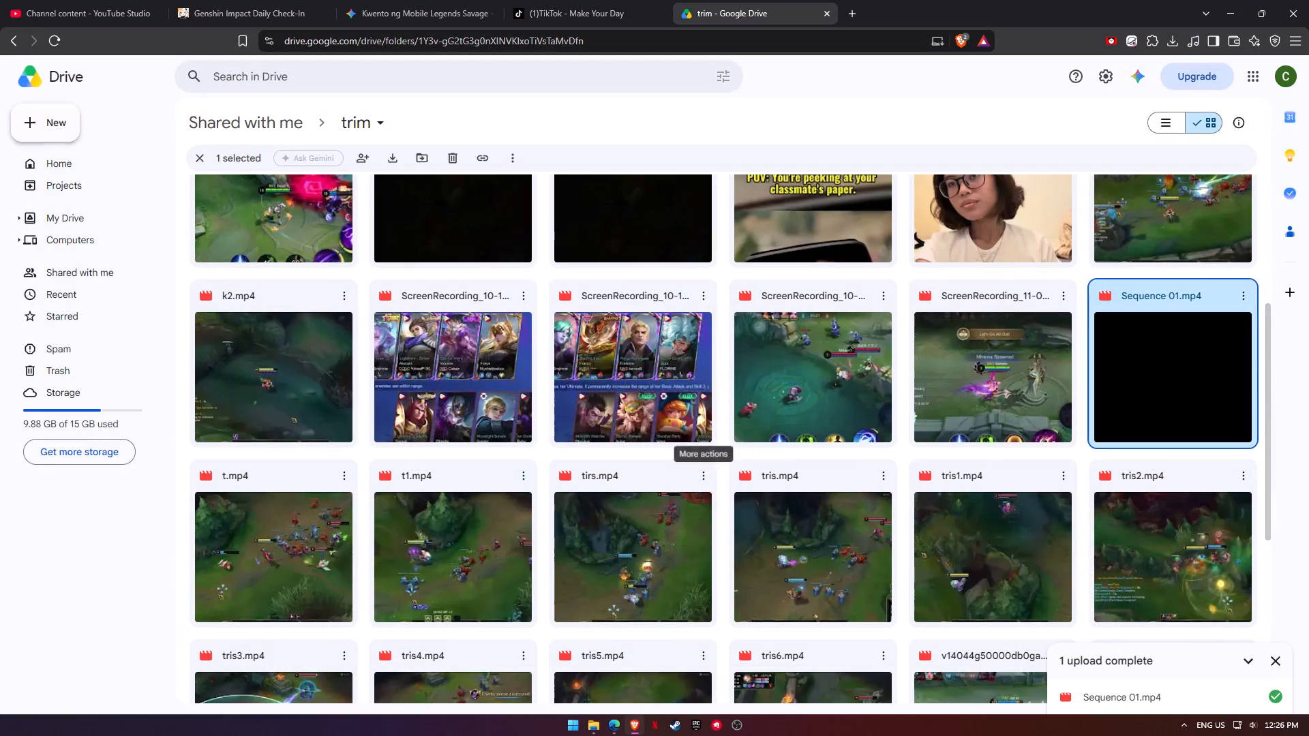
Upload the mozgg_1 file from the Videos > Uploads folder to the shared trim folder in Google Drive.
{"action": "left_click", "coordinate": [31, 113]}
{"action": "left_click", "coordinate": [63, 149]}
{"action": "left_click", "coordinate": [463, 232]}
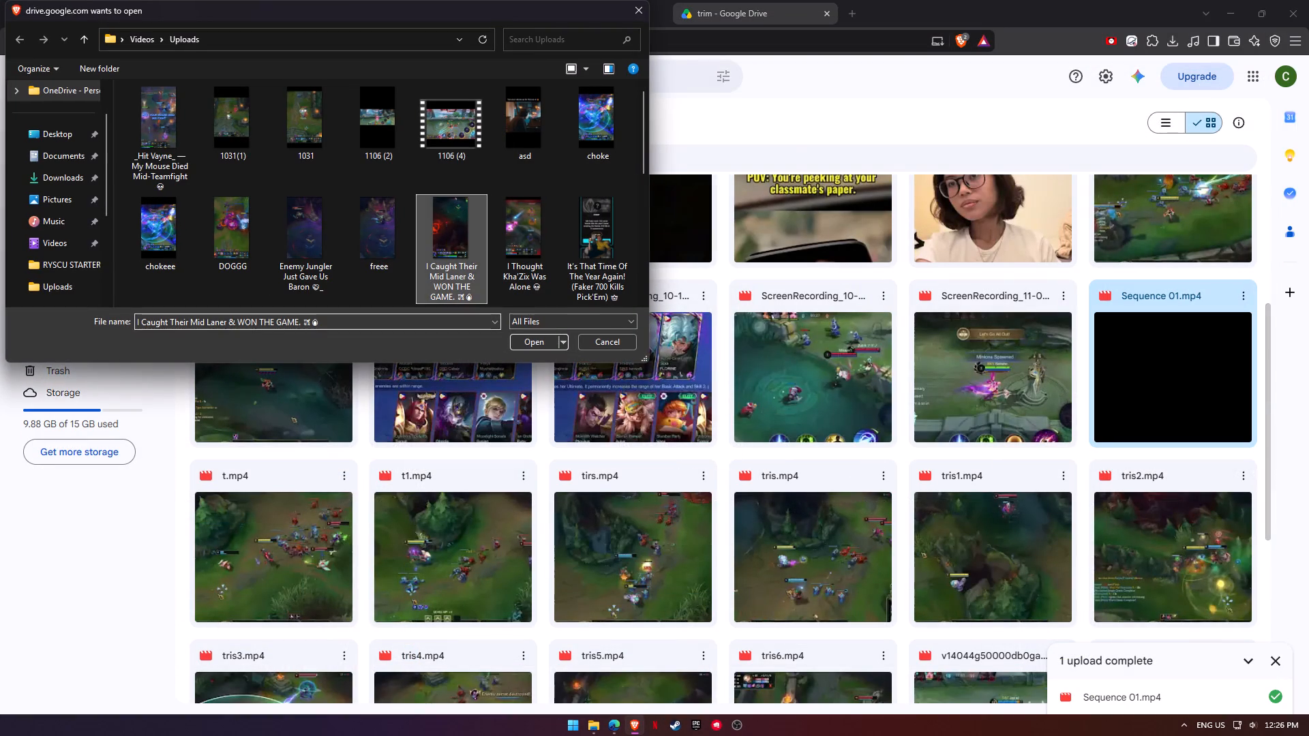
{"action": "type", "text": "nm"}
{"action": "key", "text": "m"}
{"action": "scroll", "coordinate": [421, 199], "scroll_direction": "down", "scroll_amount": 2}
{"action": "scroll", "coordinate": [421, 199], "scroll_direction": "up", "scroll_amount": 1}
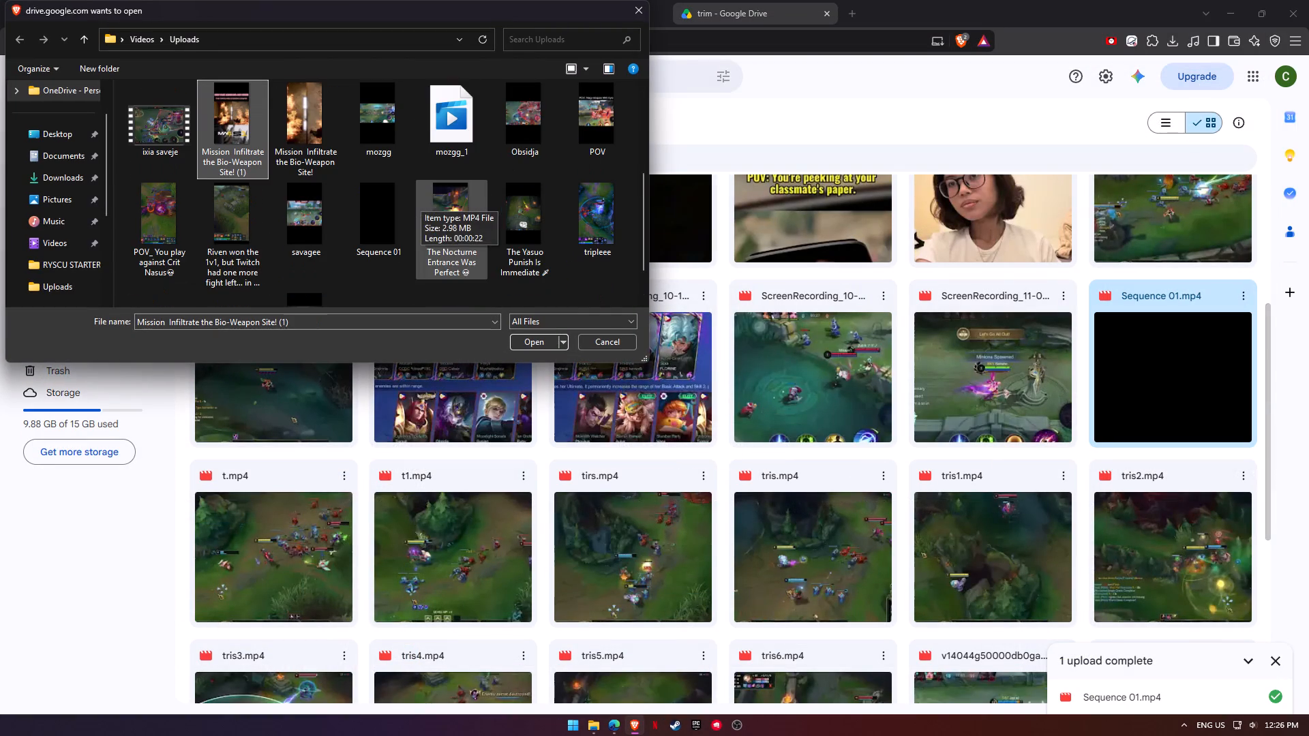
{"action": "left_click", "coordinate": [449, 107]}
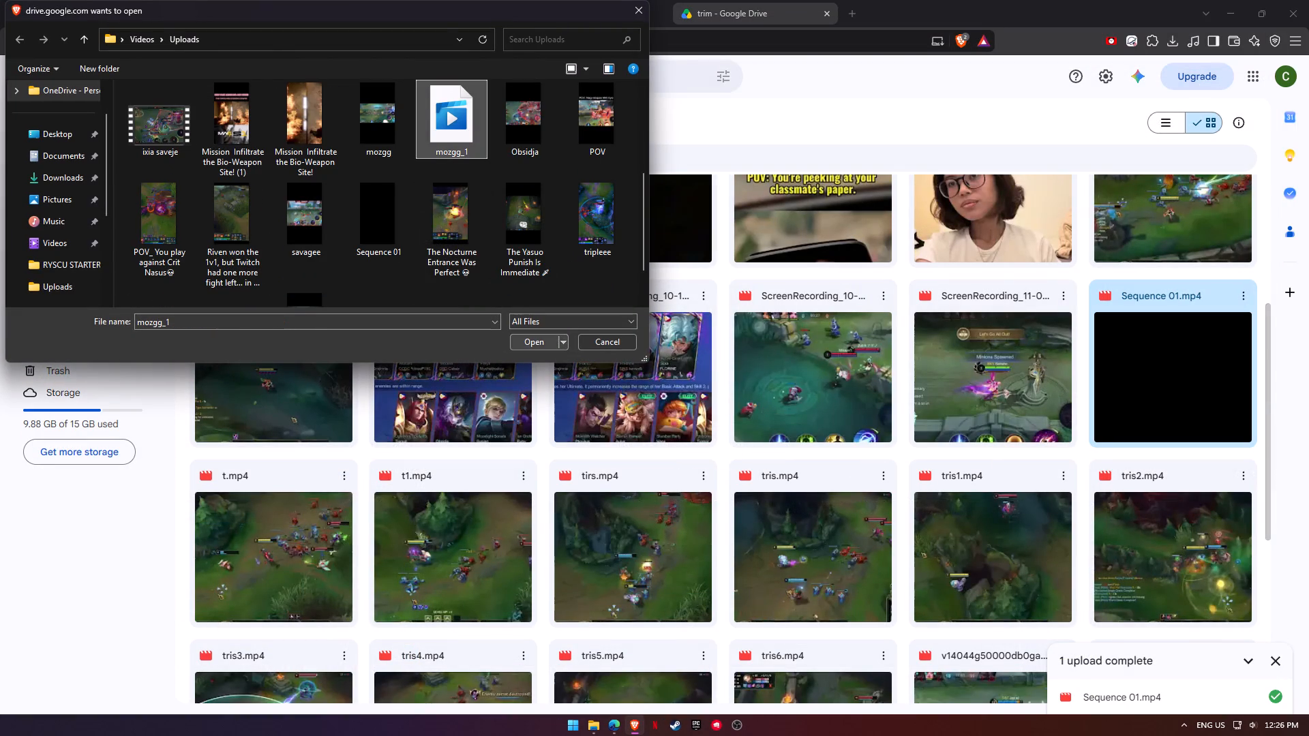
{"action": "left_click", "coordinate": [537, 340]}
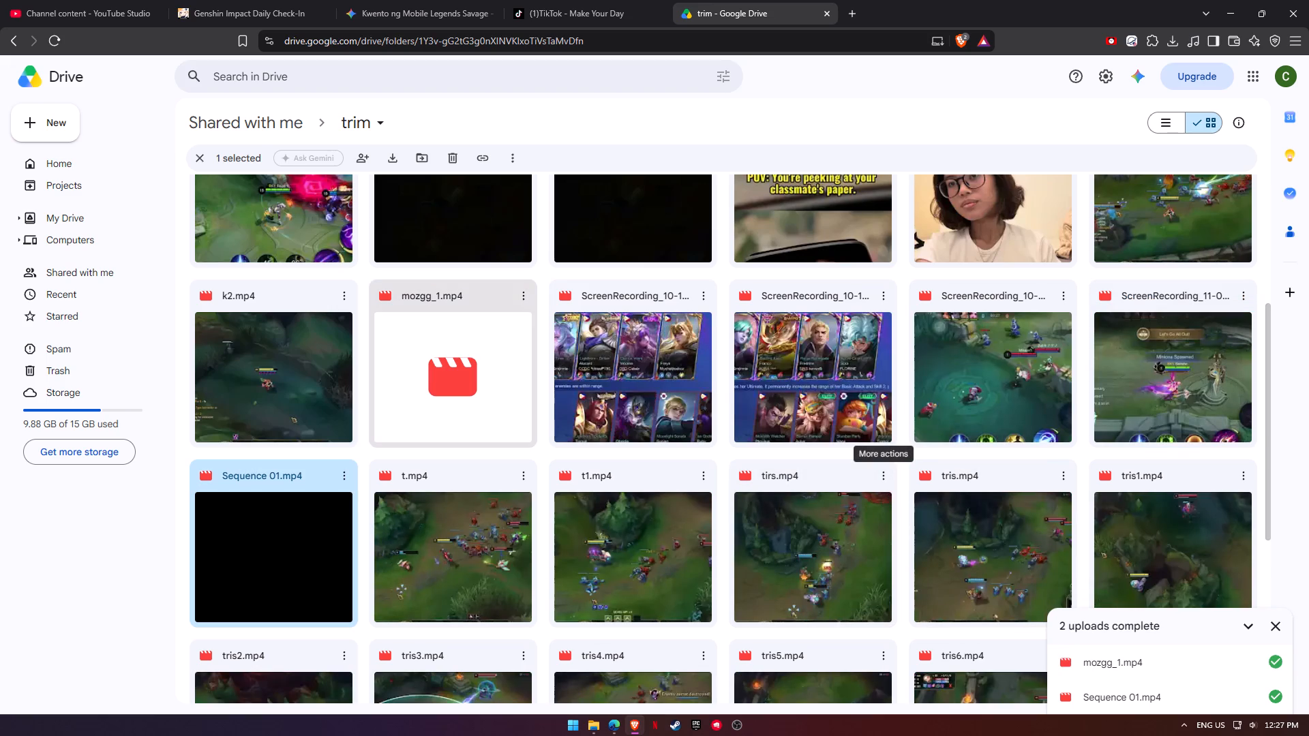
Preview the uploaded mozgg_1.mp4 in Google Drive and close the preview.
{"action": "double_click", "coordinate": [488, 367]}
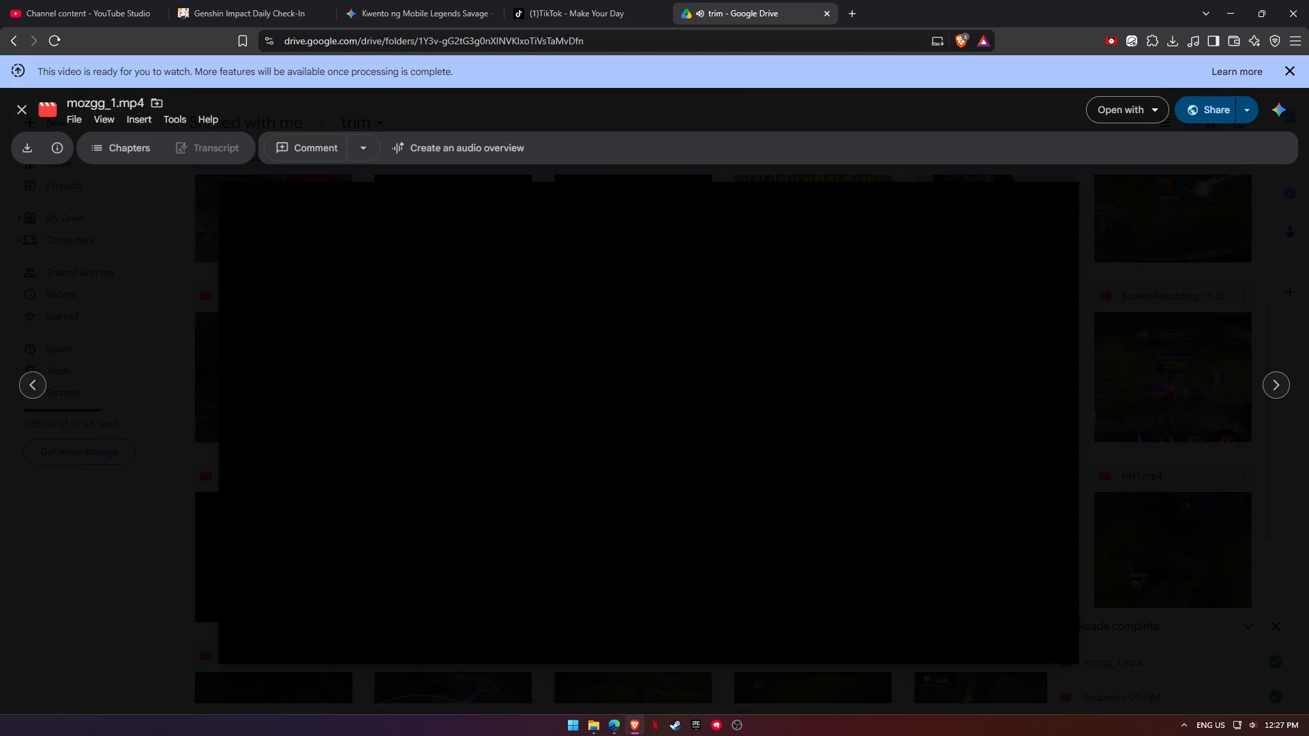
{"action": "left_click", "coordinate": [1155, 524]}
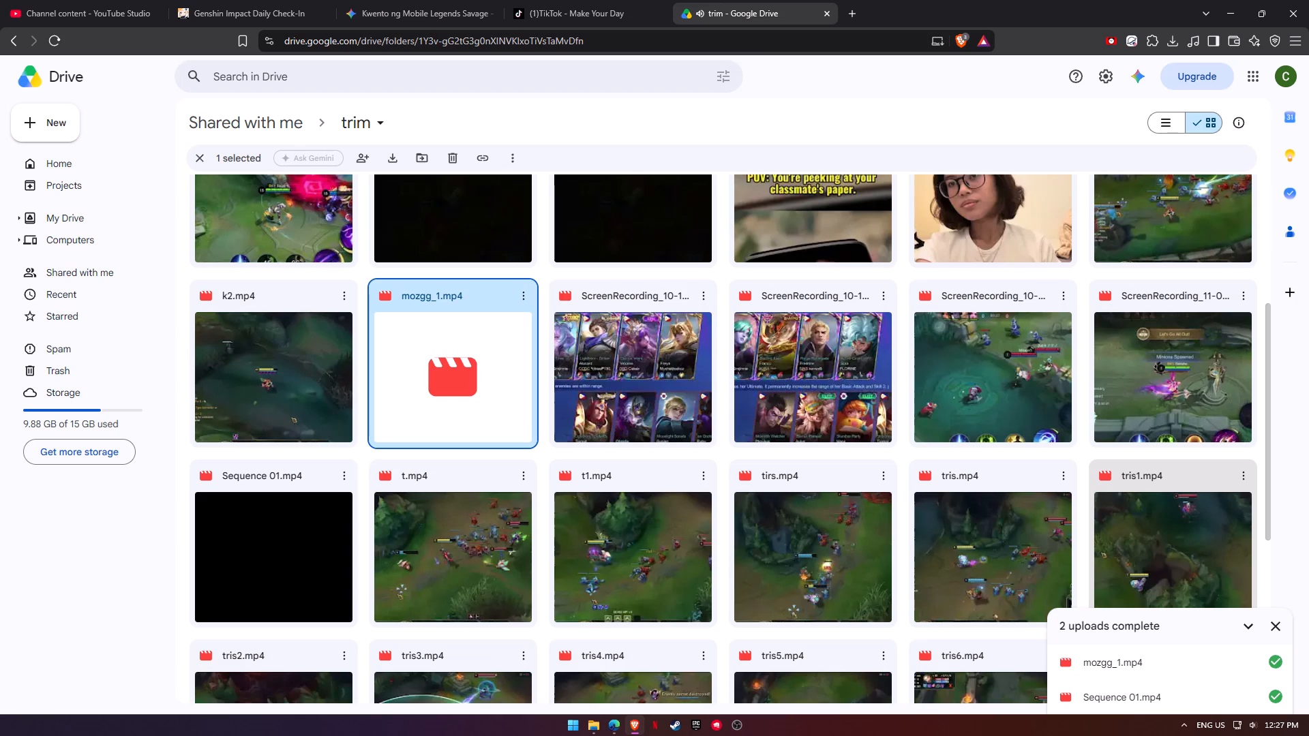
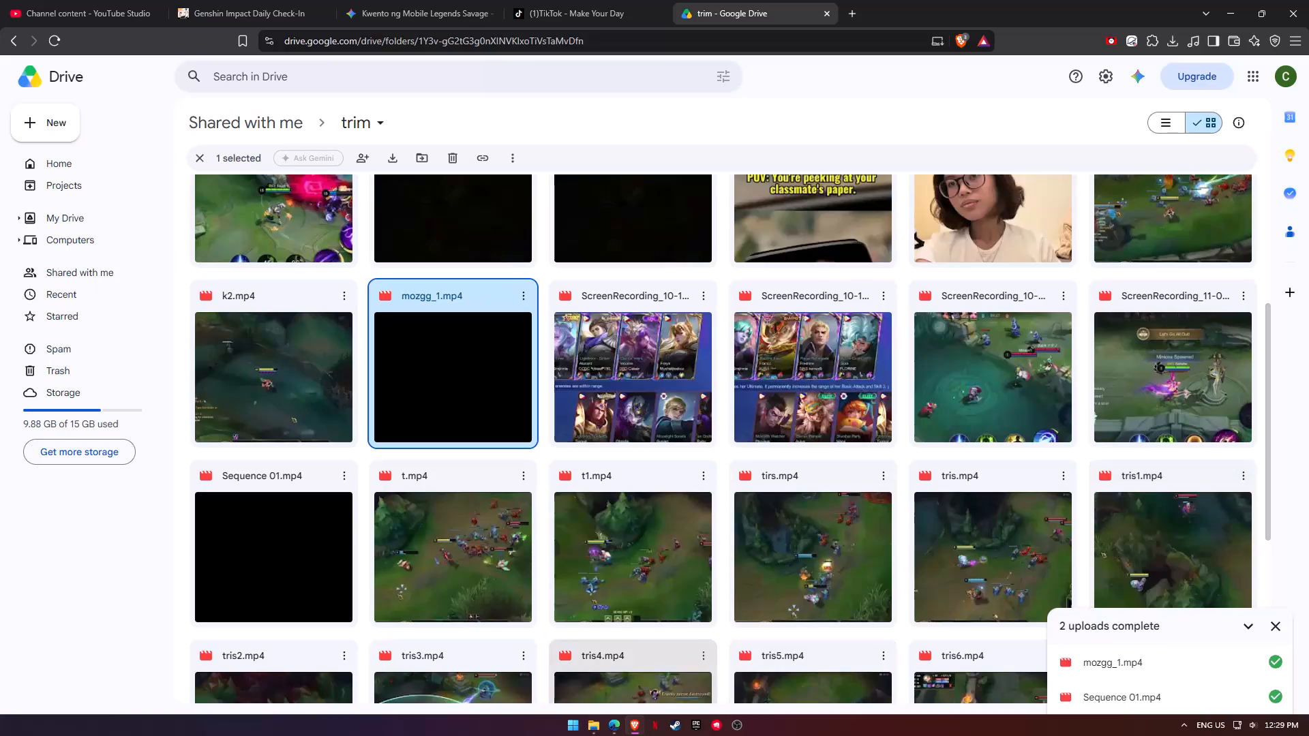
Switch from Google Drive to CapCut and create a new project.
{"action": "left_click", "coordinate": [562, 723]}
{"action": "left_click", "coordinate": [566, 723]}
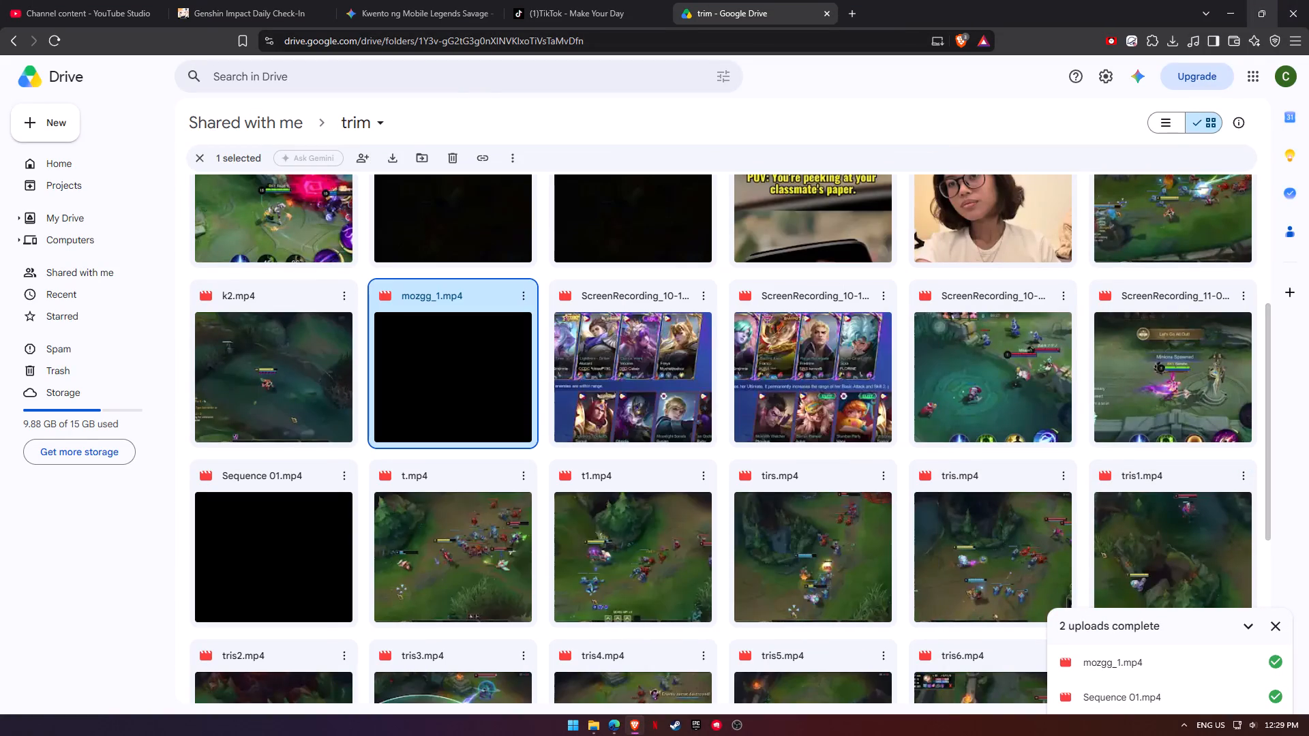
{"action": "left_click", "coordinate": [1222, 0]}
{"action": "left_click", "coordinate": [1237, 0]}
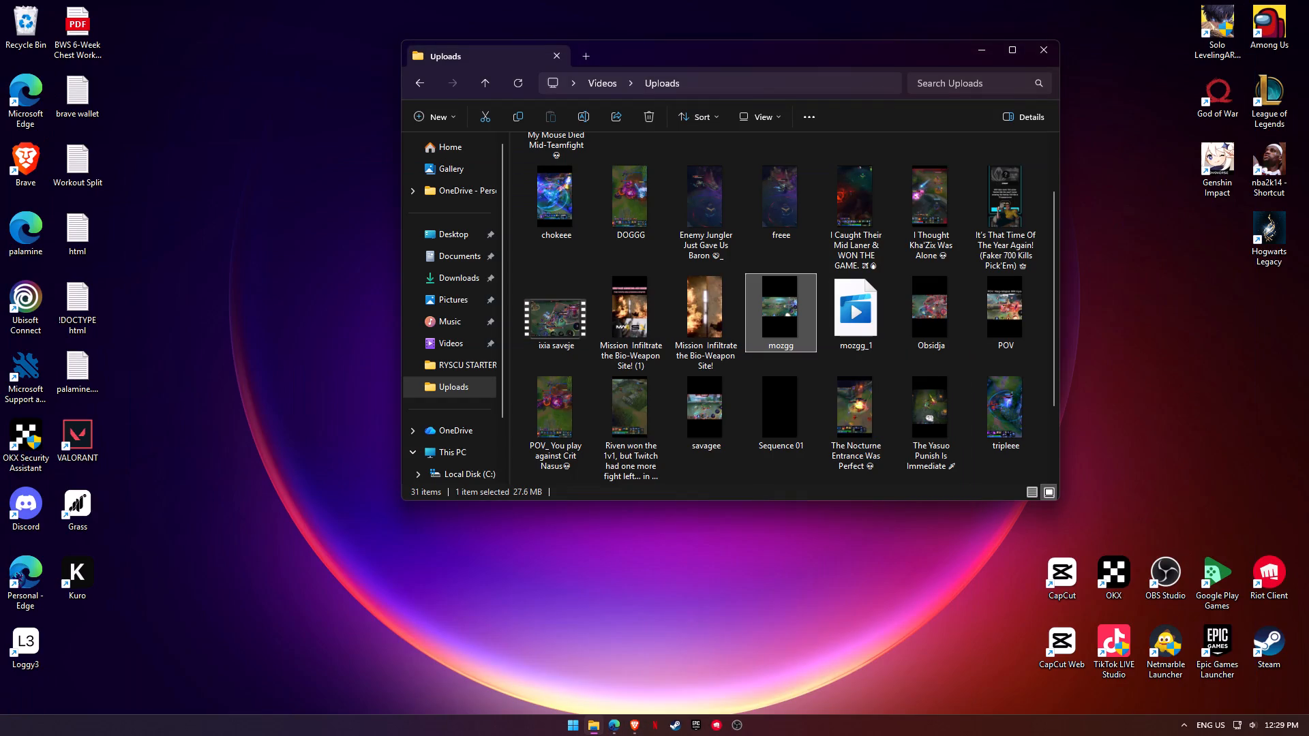
{"action": "double_click", "coordinate": [1059, 578]}
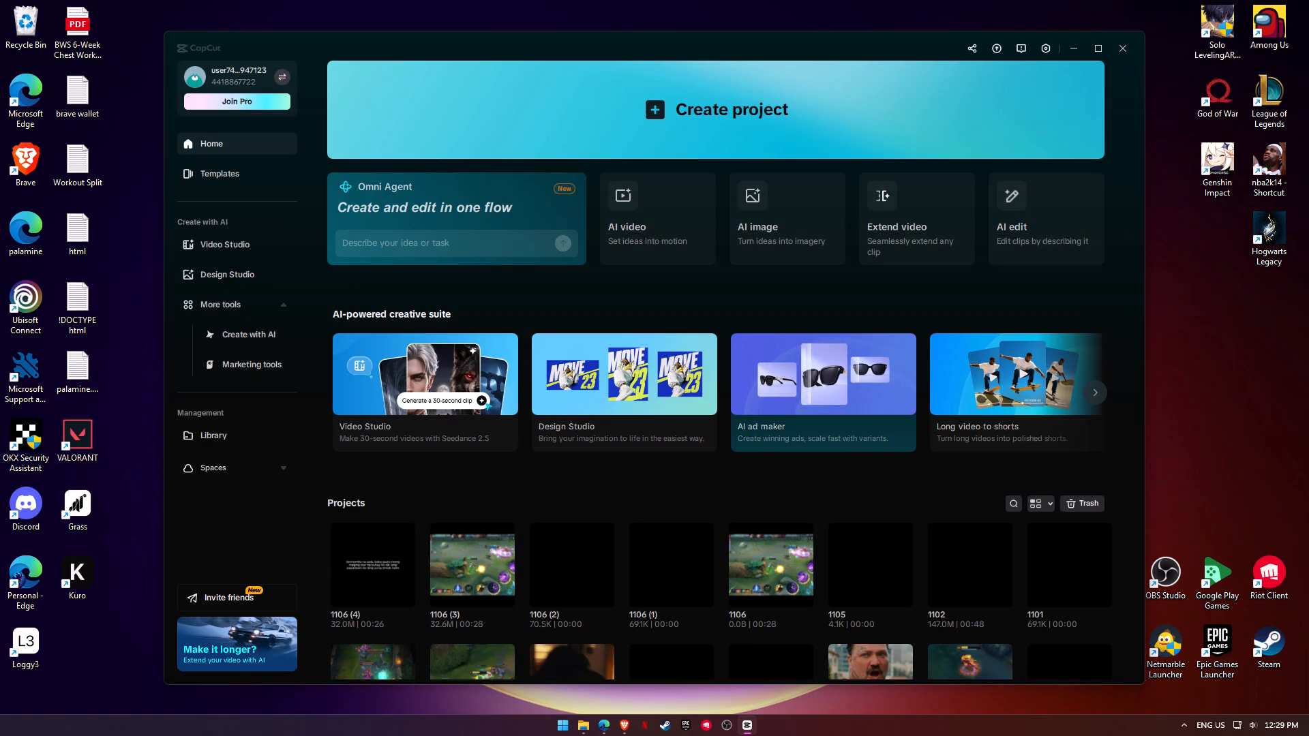
{"action": "left_click", "coordinate": [580, 118]}
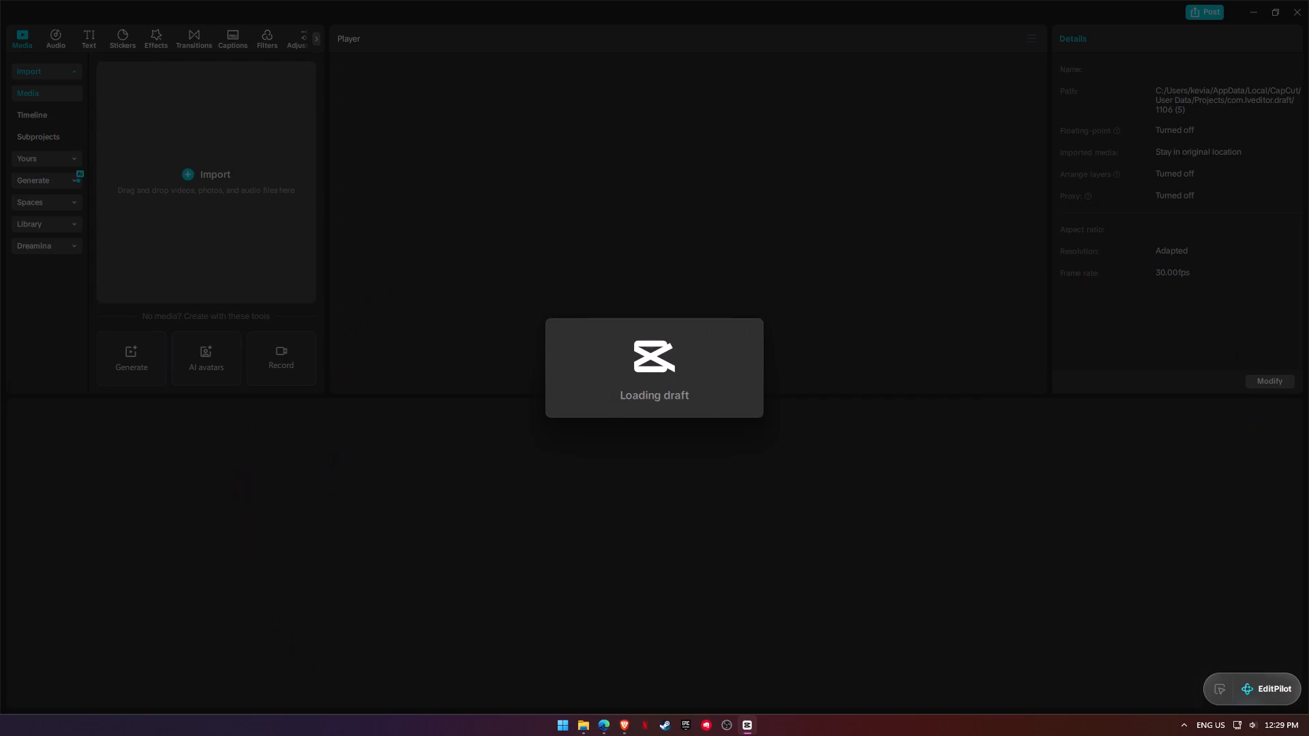
Import the v14044g50000db0gahvog65jjo3ctung gameplay video from Downloads > drive-download-20261104T045800Z-1-003.
{"action": "left_click", "coordinate": [195, 170]}
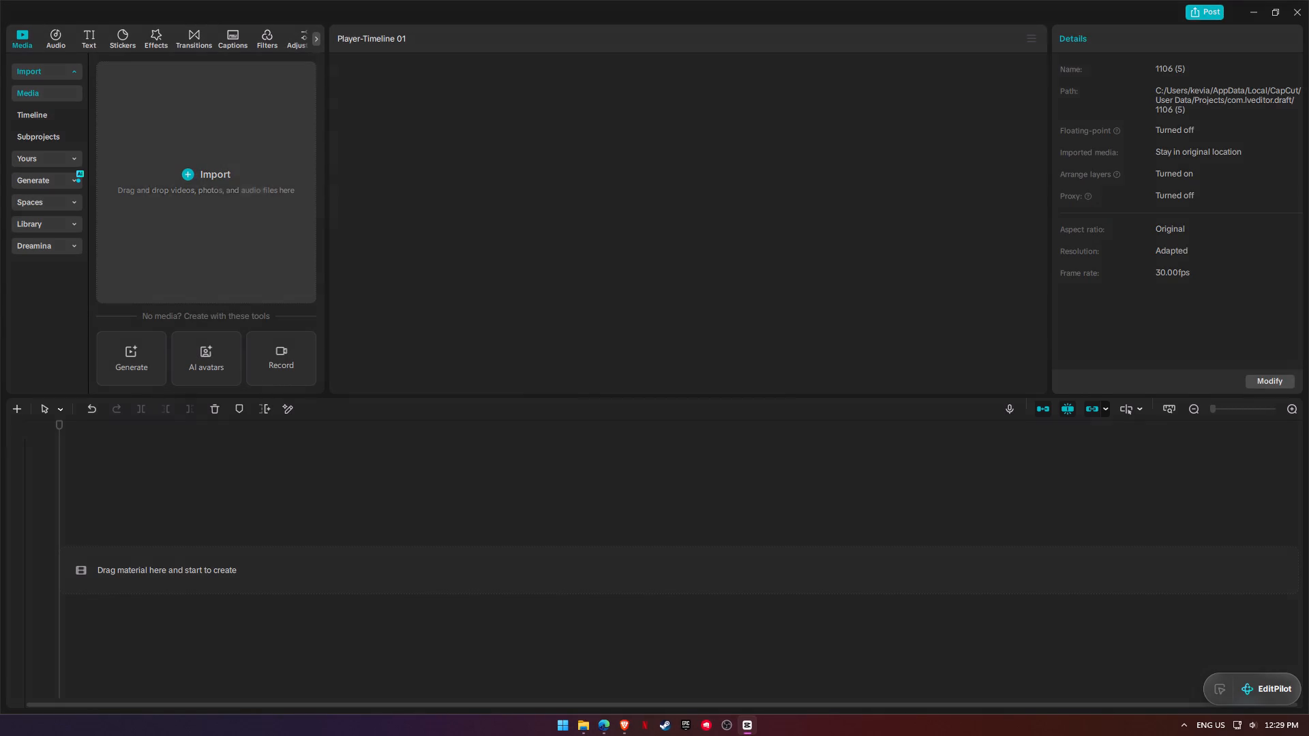
{"action": "left_click", "coordinate": [210, 191]}
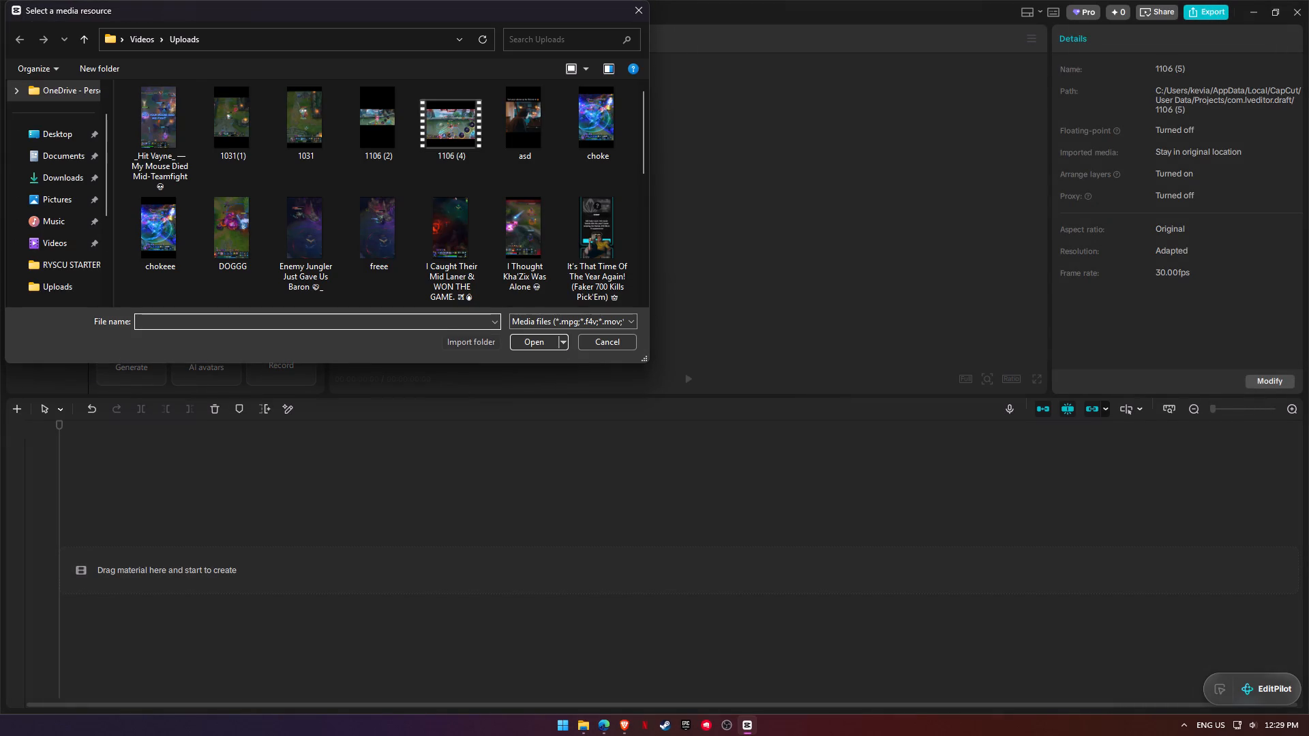
{"action": "left_click", "coordinate": [67, 174]}
{"action": "double_click", "coordinate": [311, 141]}
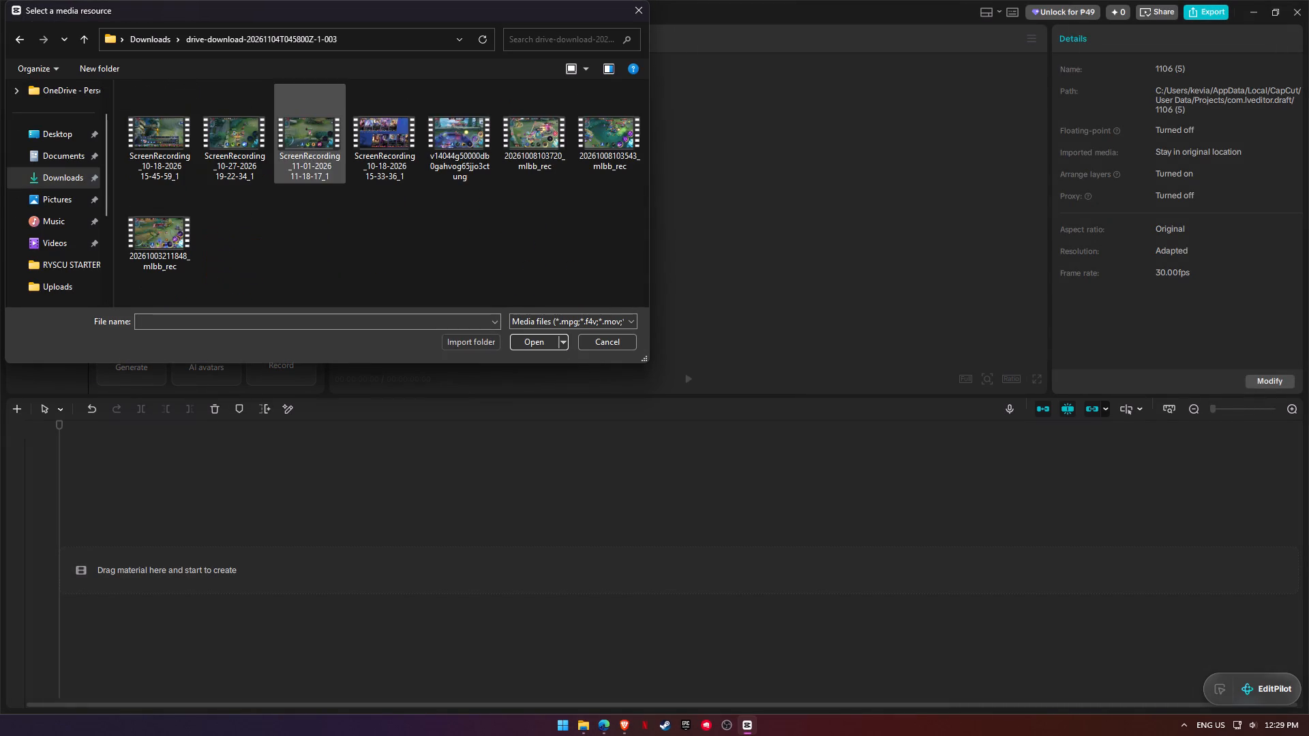
{"action": "left_click", "coordinate": [470, 147]}
{"action": "left_click", "coordinate": [532, 330]}
{"action": "left_click", "coordinate": [525, 343]}
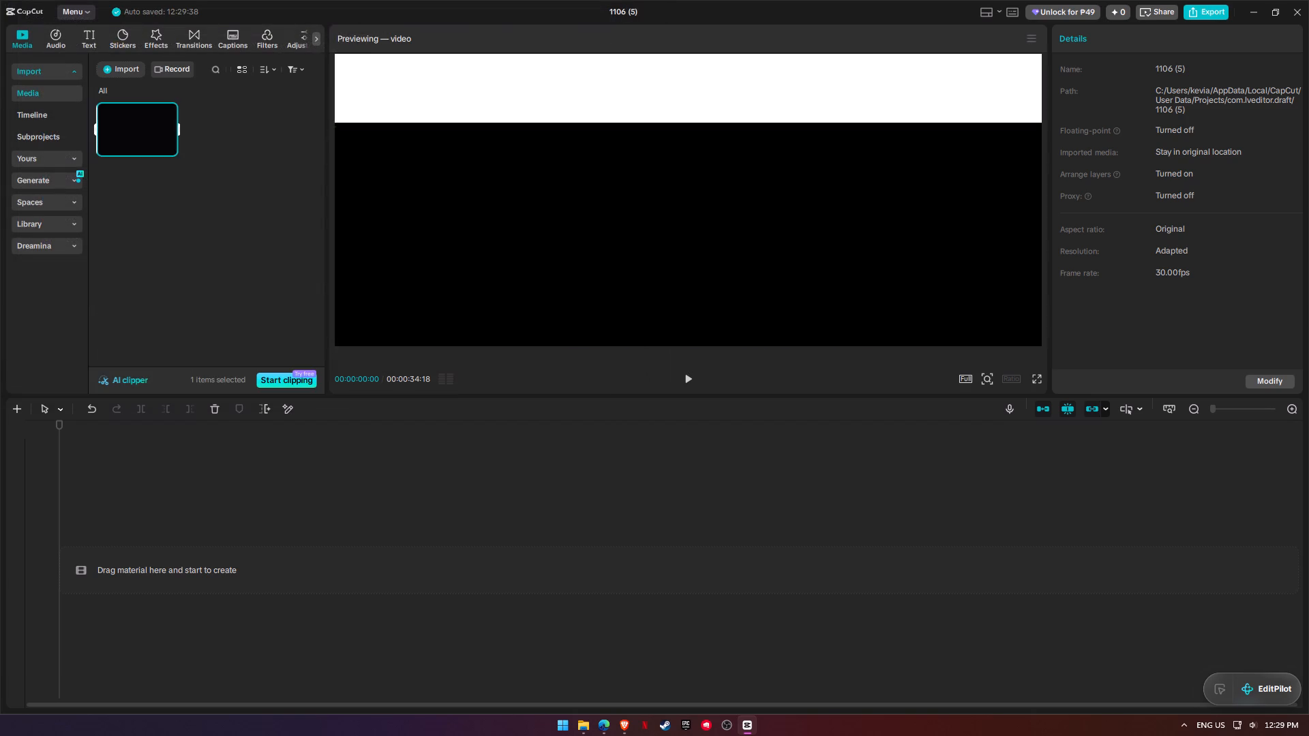
{"action": "double_click", "coordinate": [226, 155]}
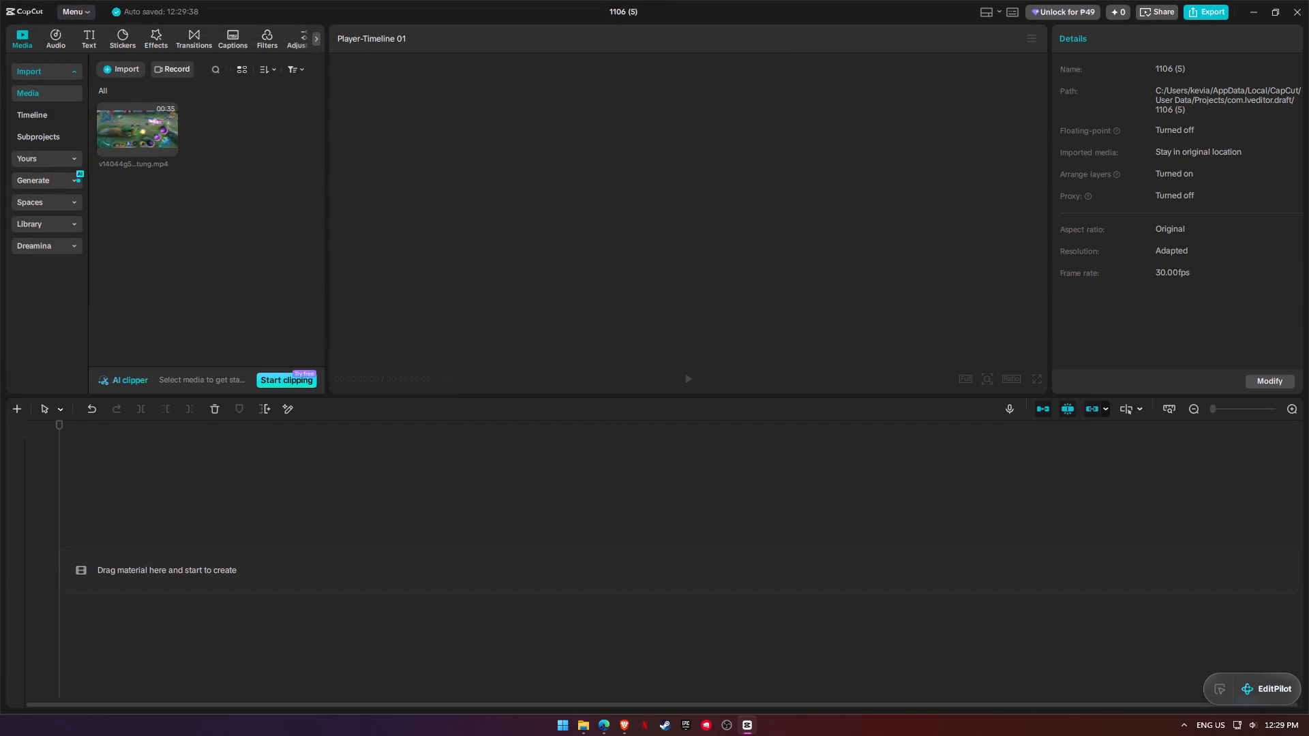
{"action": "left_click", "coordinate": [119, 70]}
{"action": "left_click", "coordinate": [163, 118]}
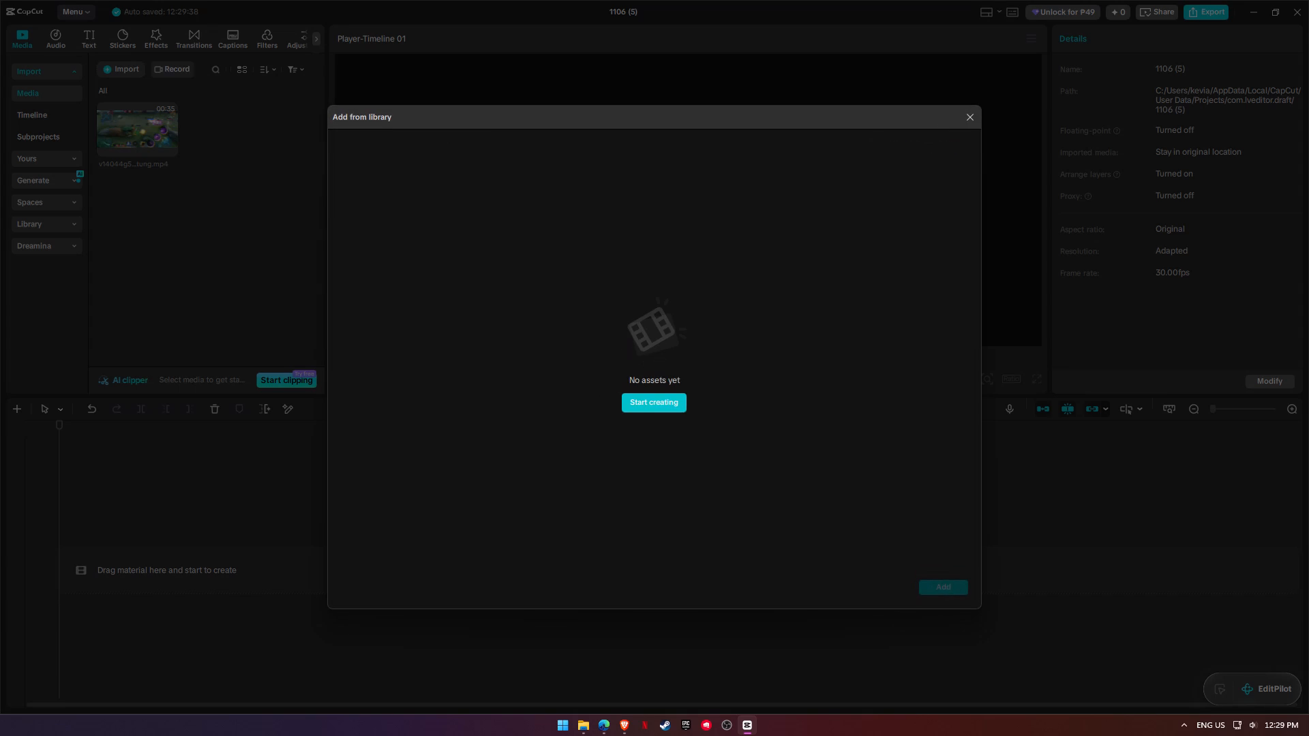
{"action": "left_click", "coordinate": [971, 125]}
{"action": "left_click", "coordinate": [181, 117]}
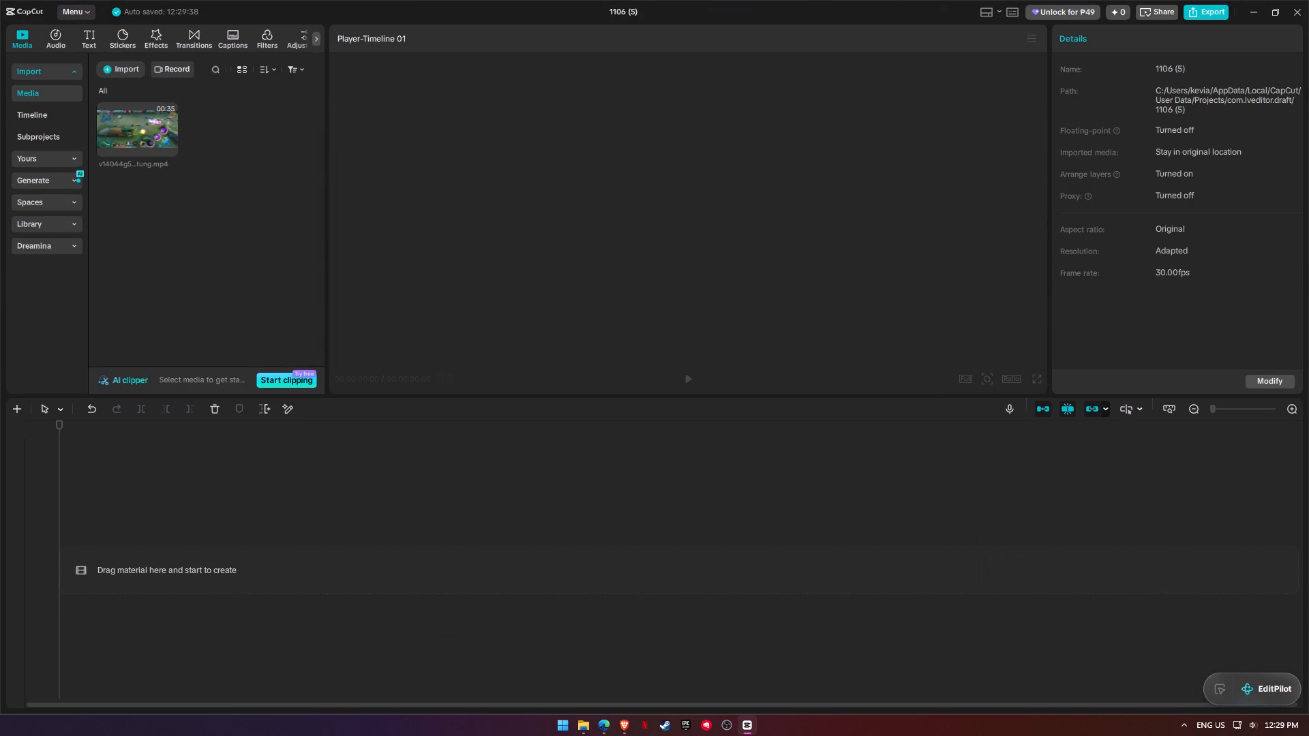
Import the mozgg_1 audio file from the Videos > Uploads folder.
{"action": "left_click", "coordinate": [106, 67]}
{"action": "left_click", "coordinate": [155, 90]}
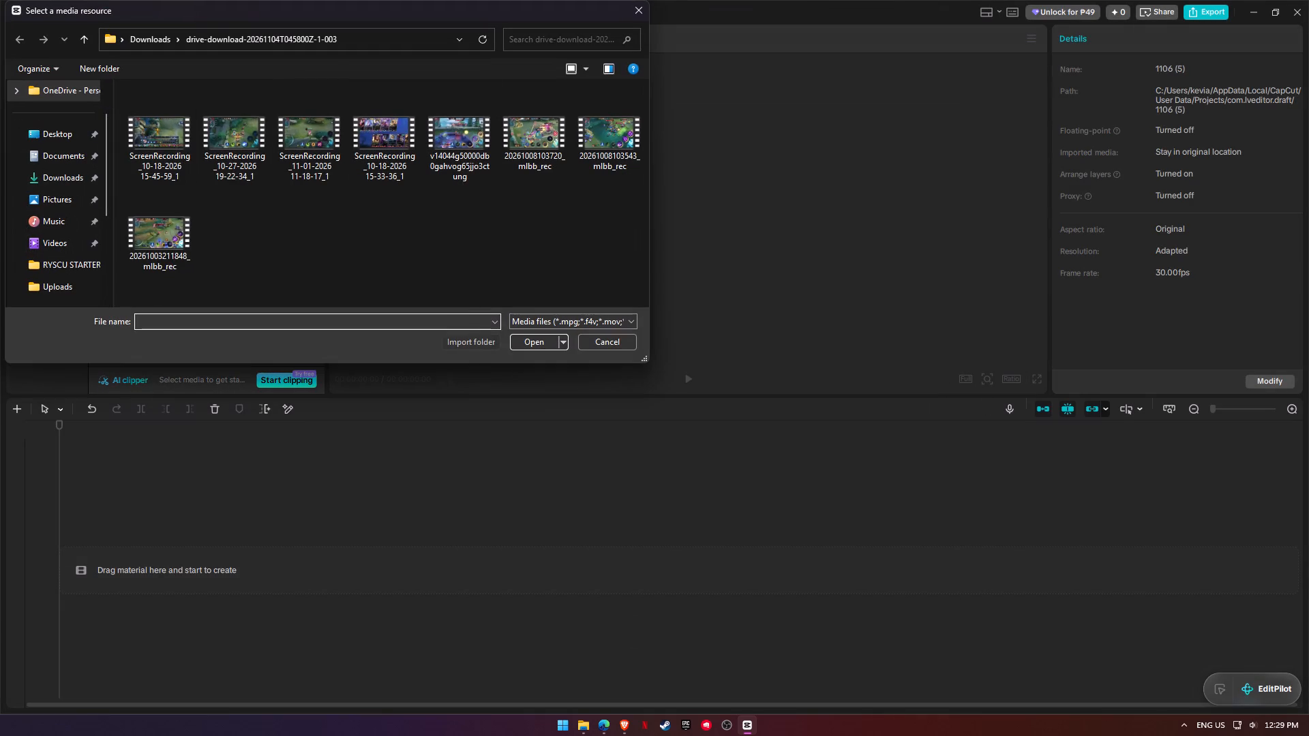
{"action": "left_click", "coordinate": [65, 288]}
{"action": "left_click", "coordinate": [400, 264]}
{"action": "key", "text": "m"}
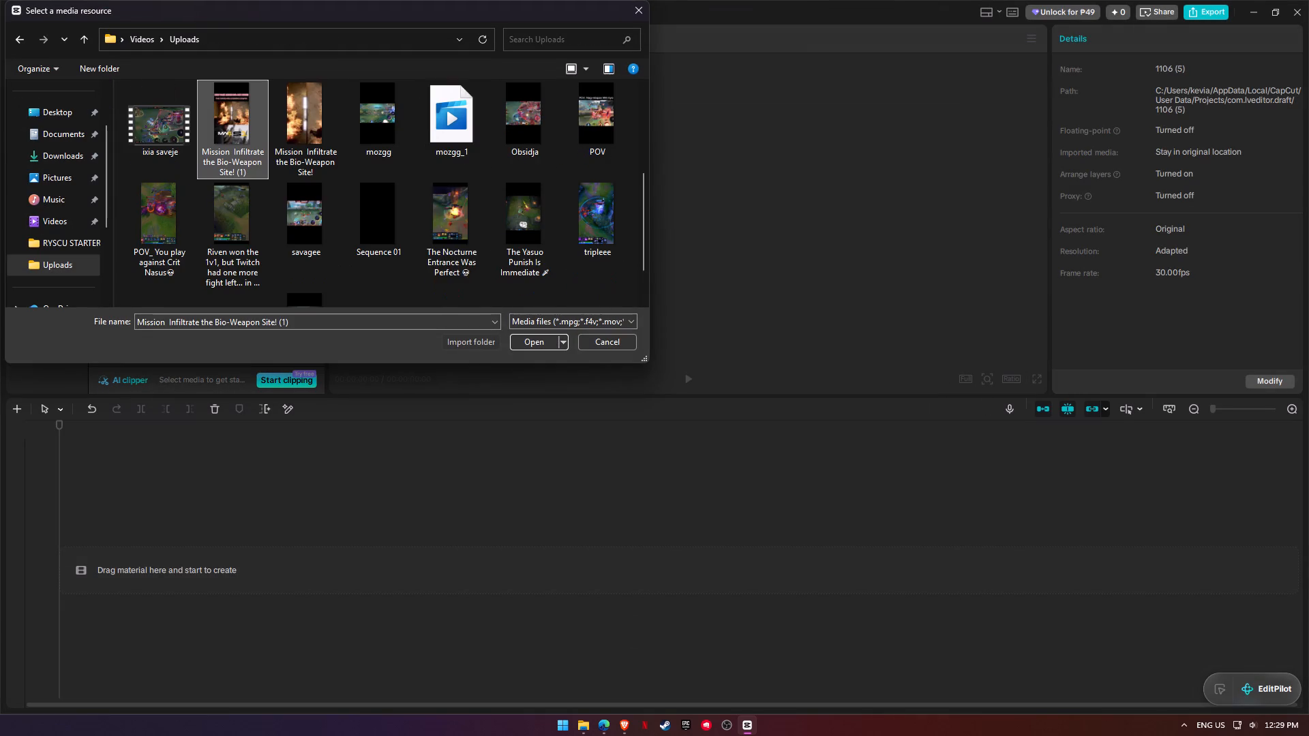
{"action": "left_click", "coordinate": [435, 127]}
{"action": "left_click", "coordinate": [528, 343]}
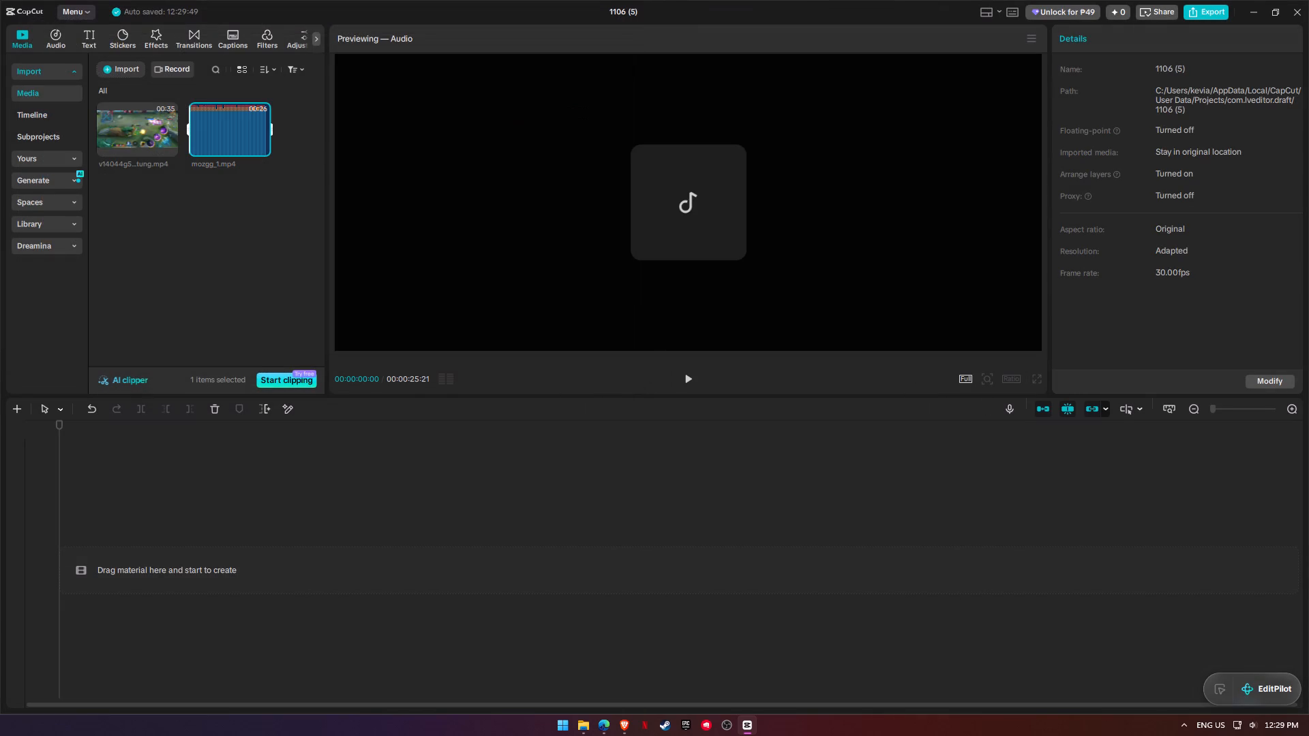
Add the v14044g gameplay video to the timeline with the mozgg_1 audio beneath it, both starting at 00:00:00:00.
{"action": "left_click", "coordinate": [167, 147]}
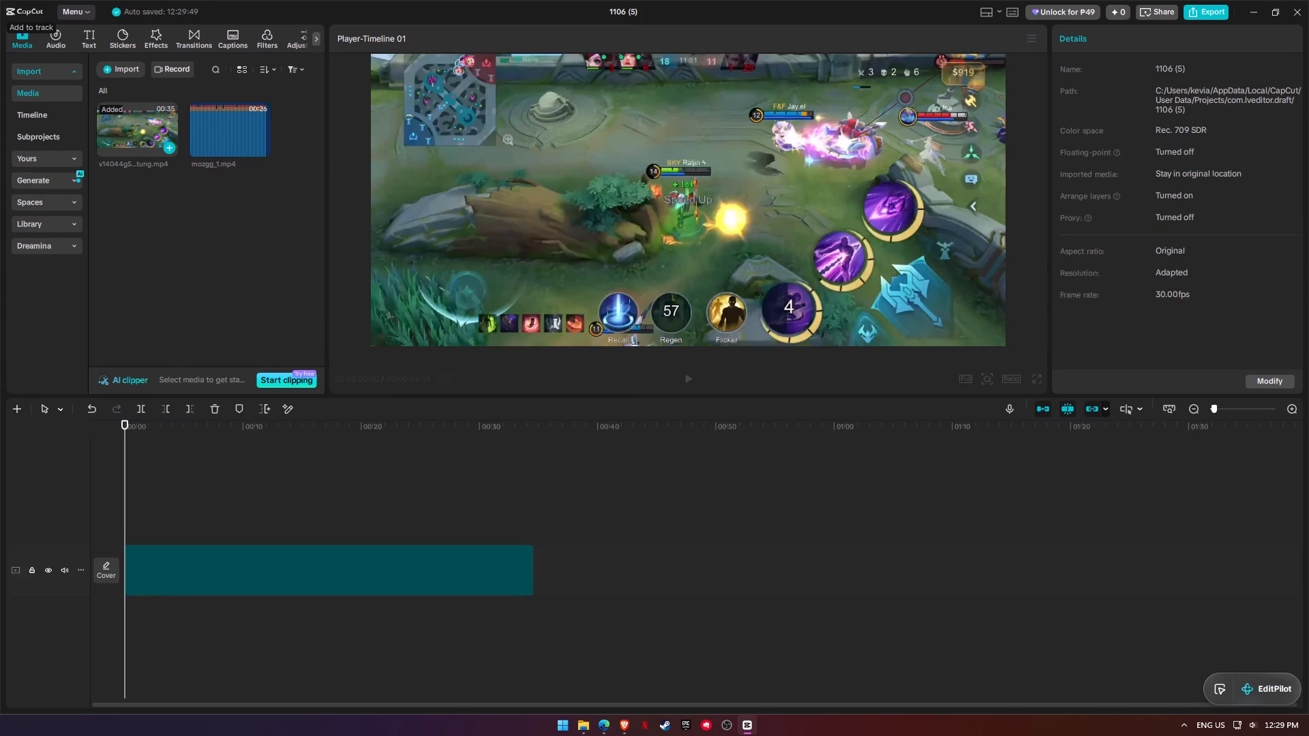
{"action": "left_click", "coordinate": [263, 152]}
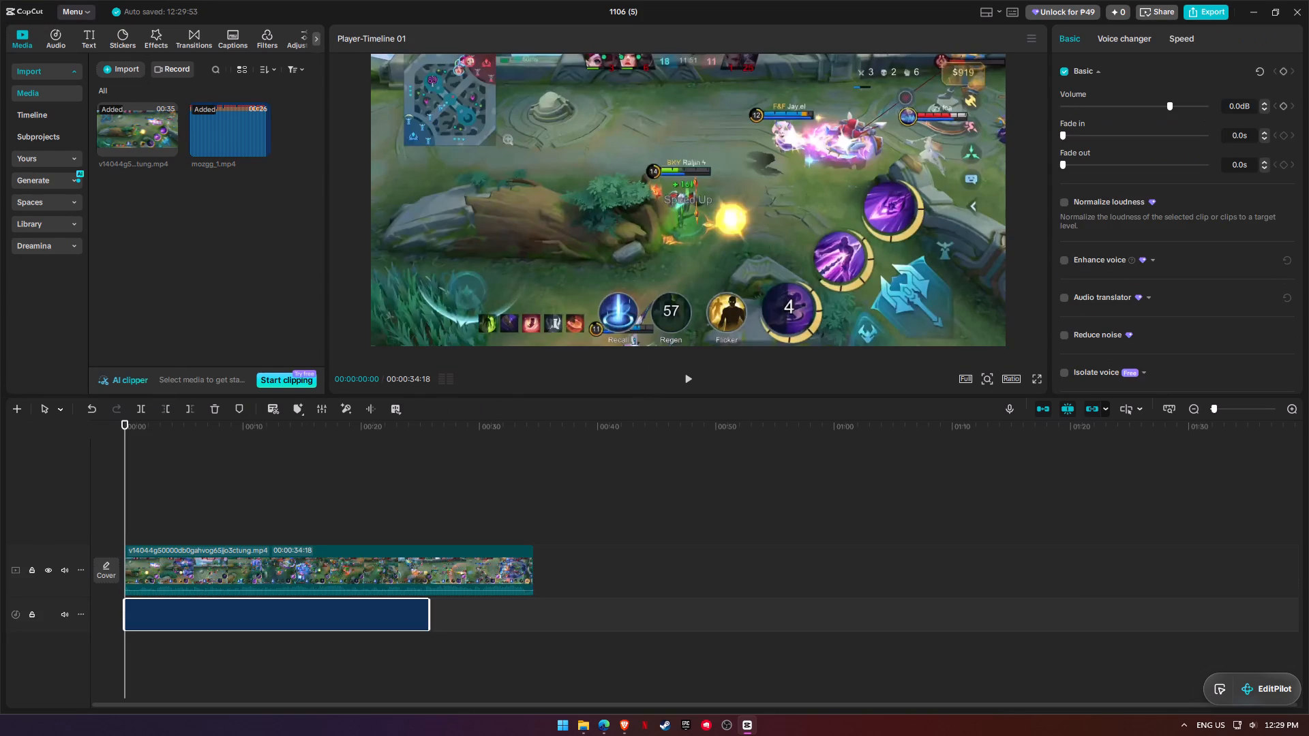
Play the opening, split the gameplay clip at 00:00:02:02 and delete the part before the cut.
{"action": "key", "text": "space"}
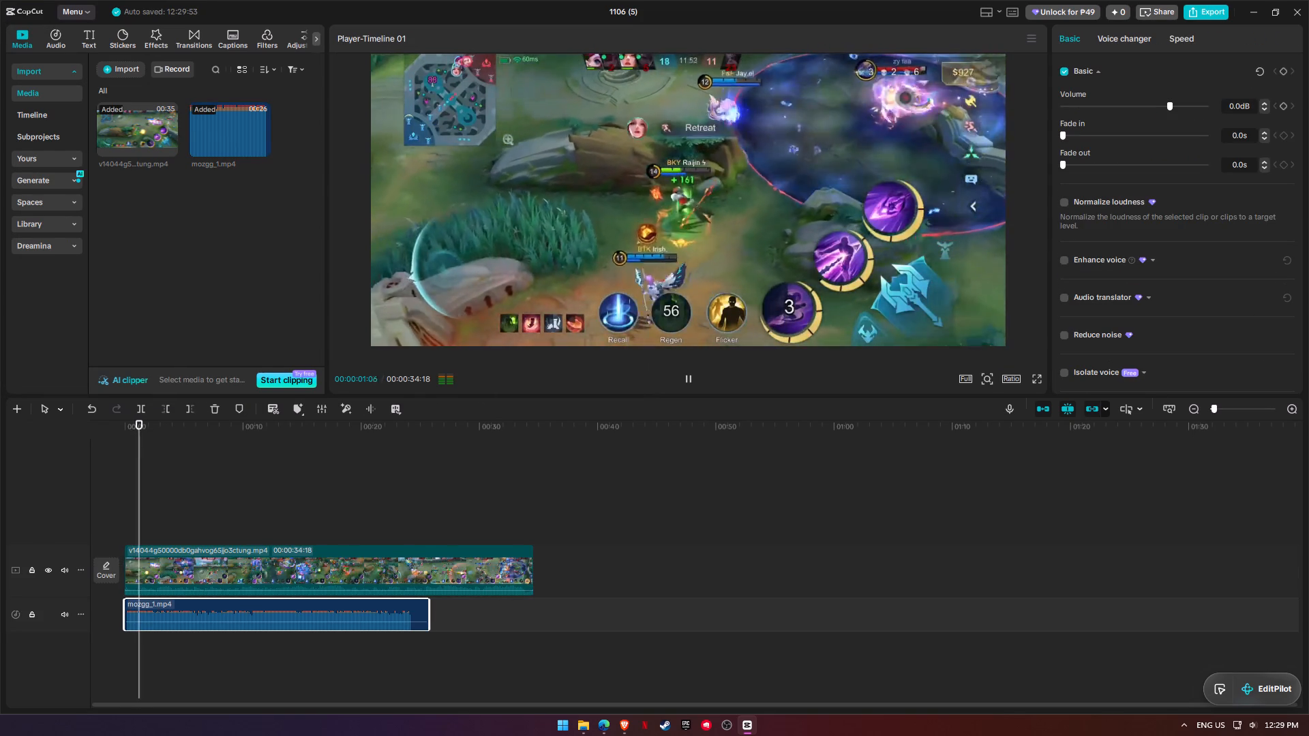
{"action": "key", "text": "space"}
{"action": "left_click", "coordinate": [158, 567]}
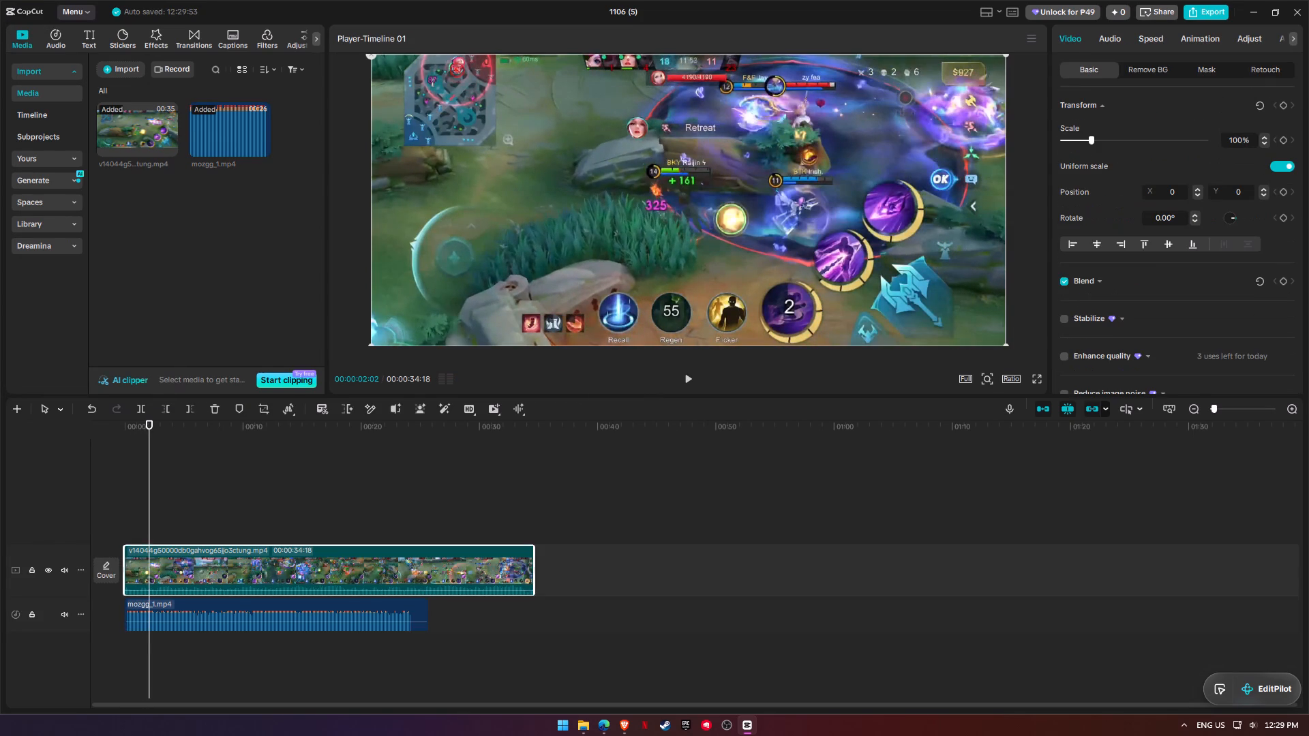
{"action": "key", "text": "ctrl+b"}
{"action": "left_click", "coordinate": [140, 564]}
{"action": "key", "text": "BackSpace"}
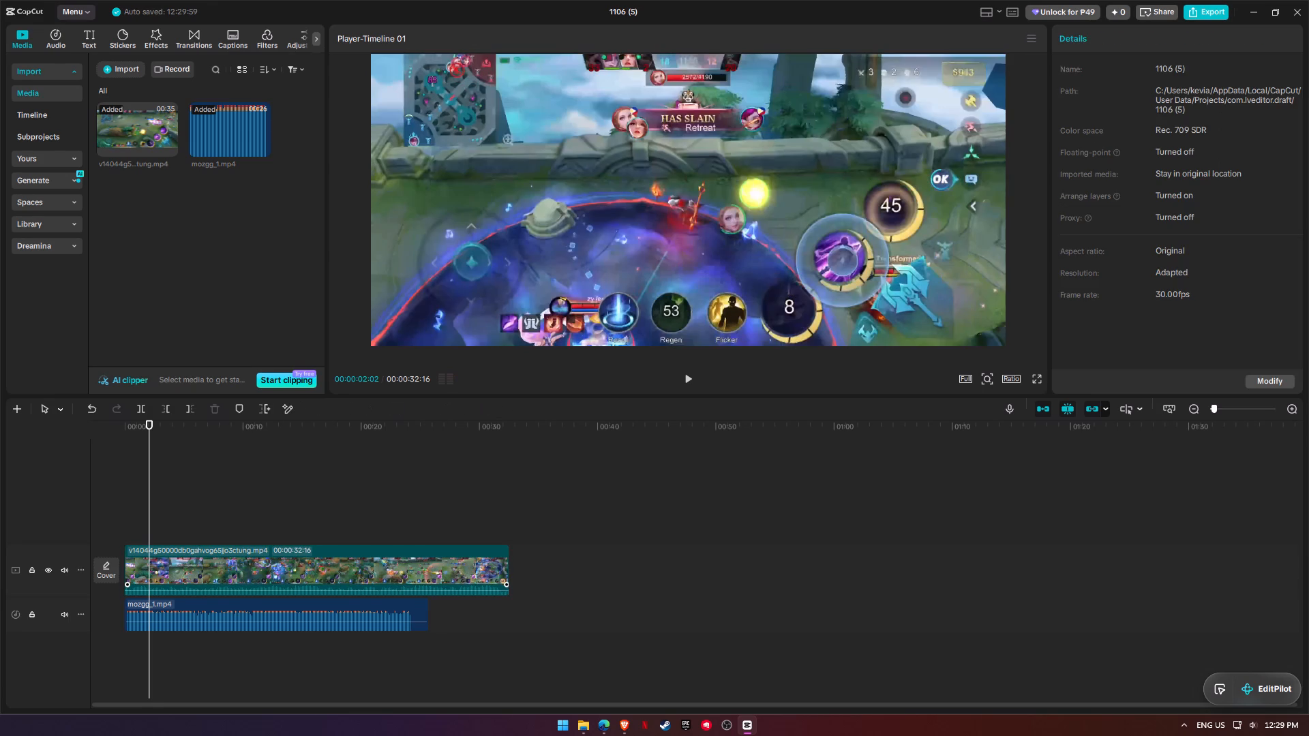
Split the gameplay clip at 00:00:04:28 and 00:00:08:00, and delete the segment between the cuts.
{"action": "key", "text": "space"}
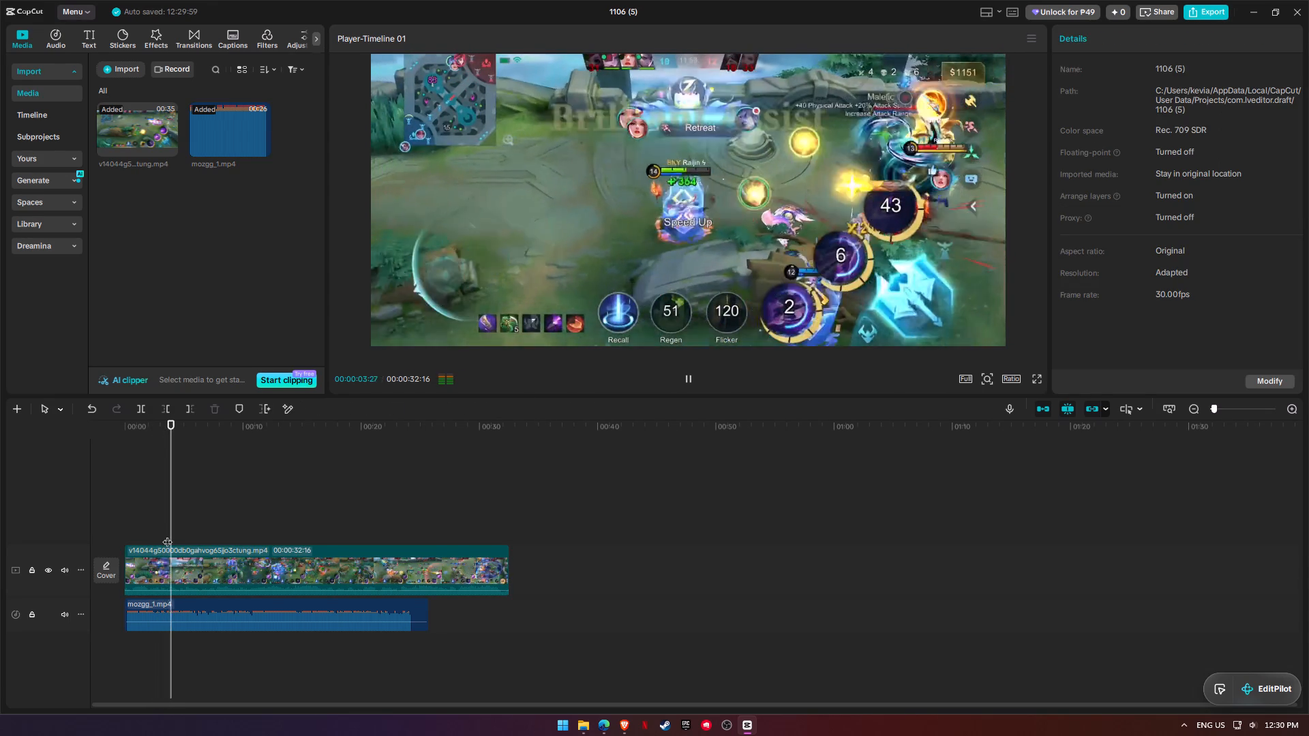
{"action": "key", "text": "space"}
{"action": "key", "text": "ctrl+b"}
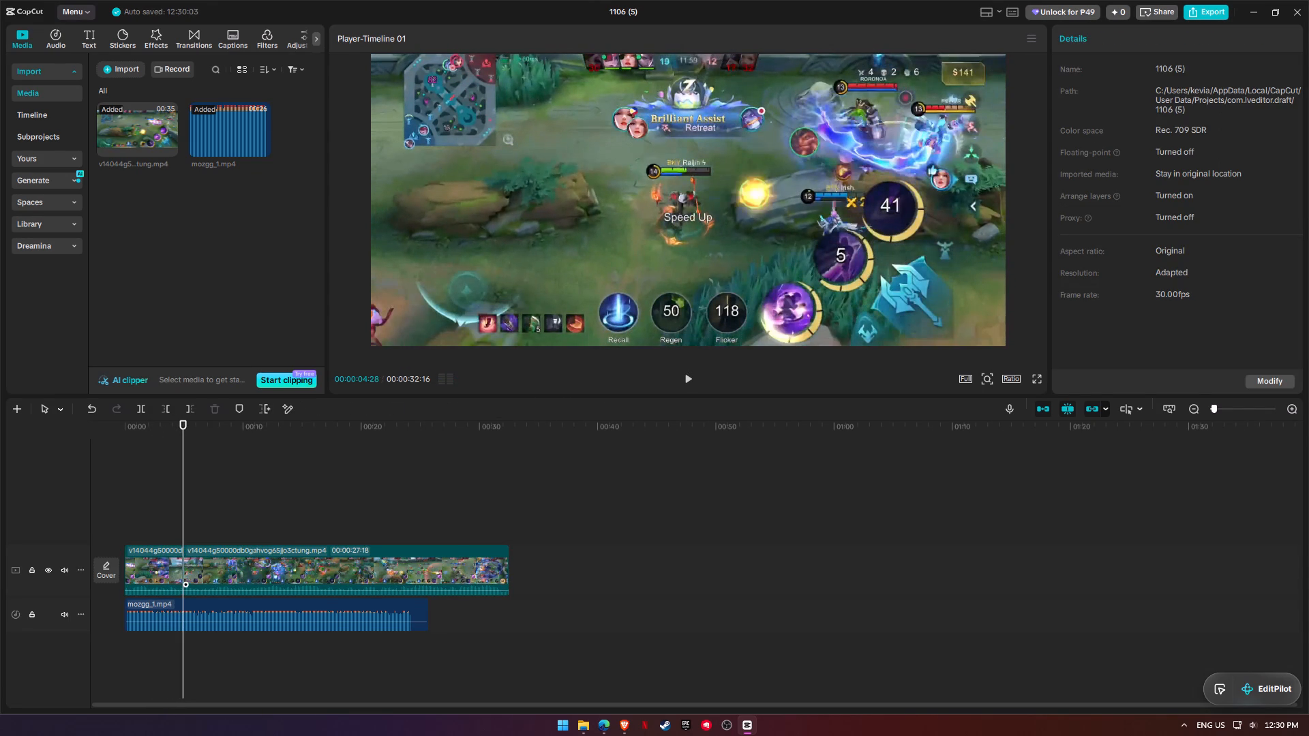
{"action": "key", "text": "space"}
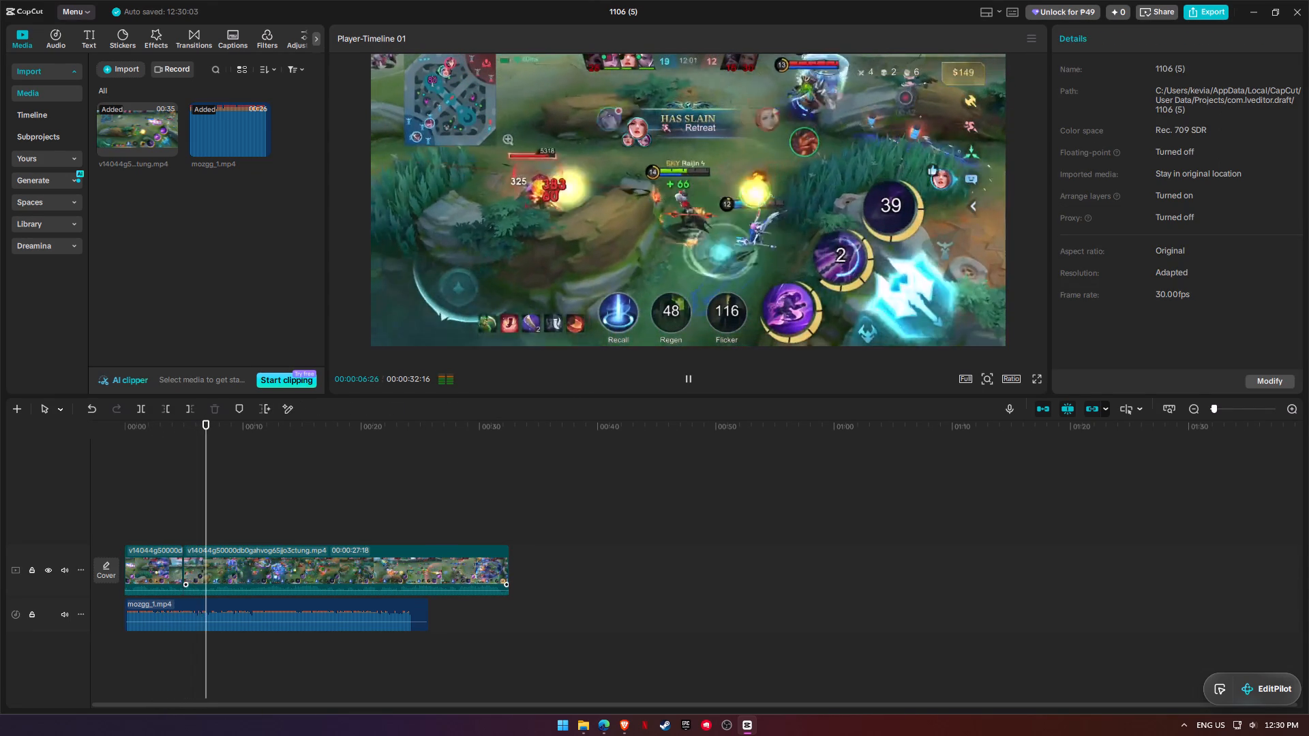
{"action": "key", "text": "space"}
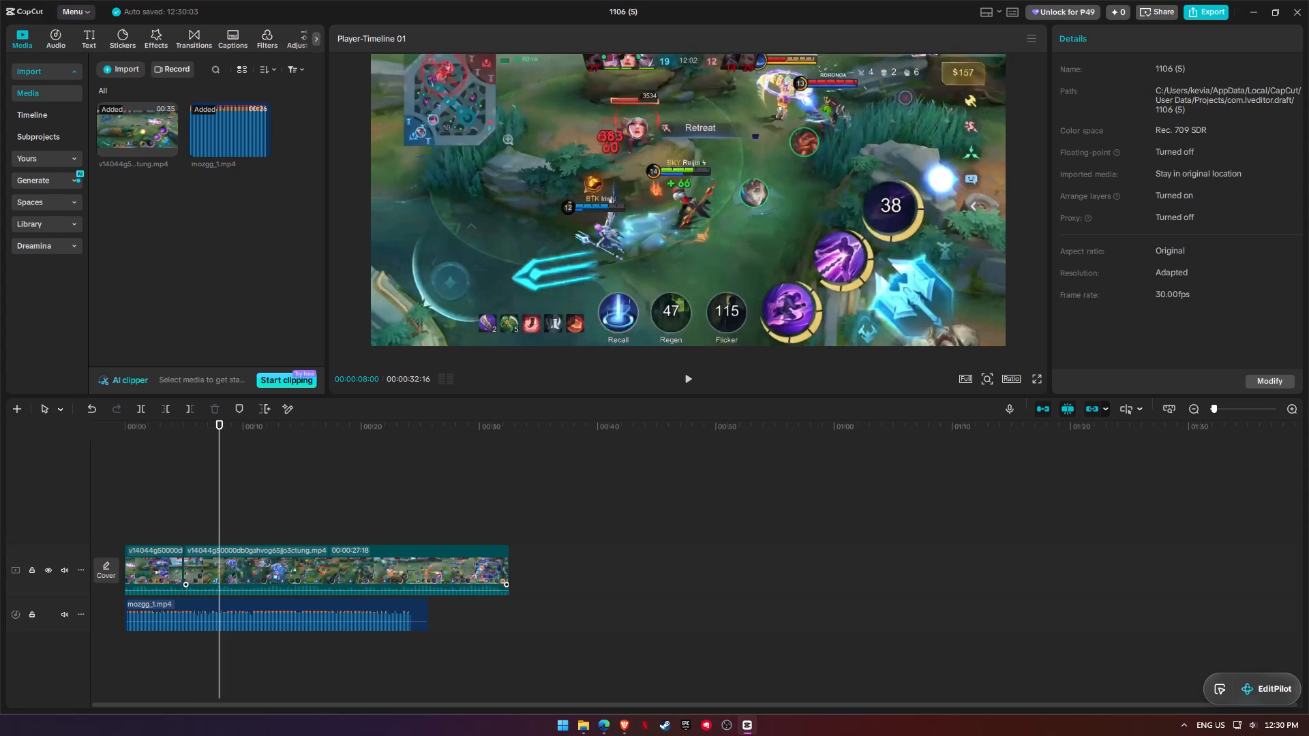
{"action": "key", "text": "ctrl+b"}
{"action": "left_click", "coordinate": [202, 558]}
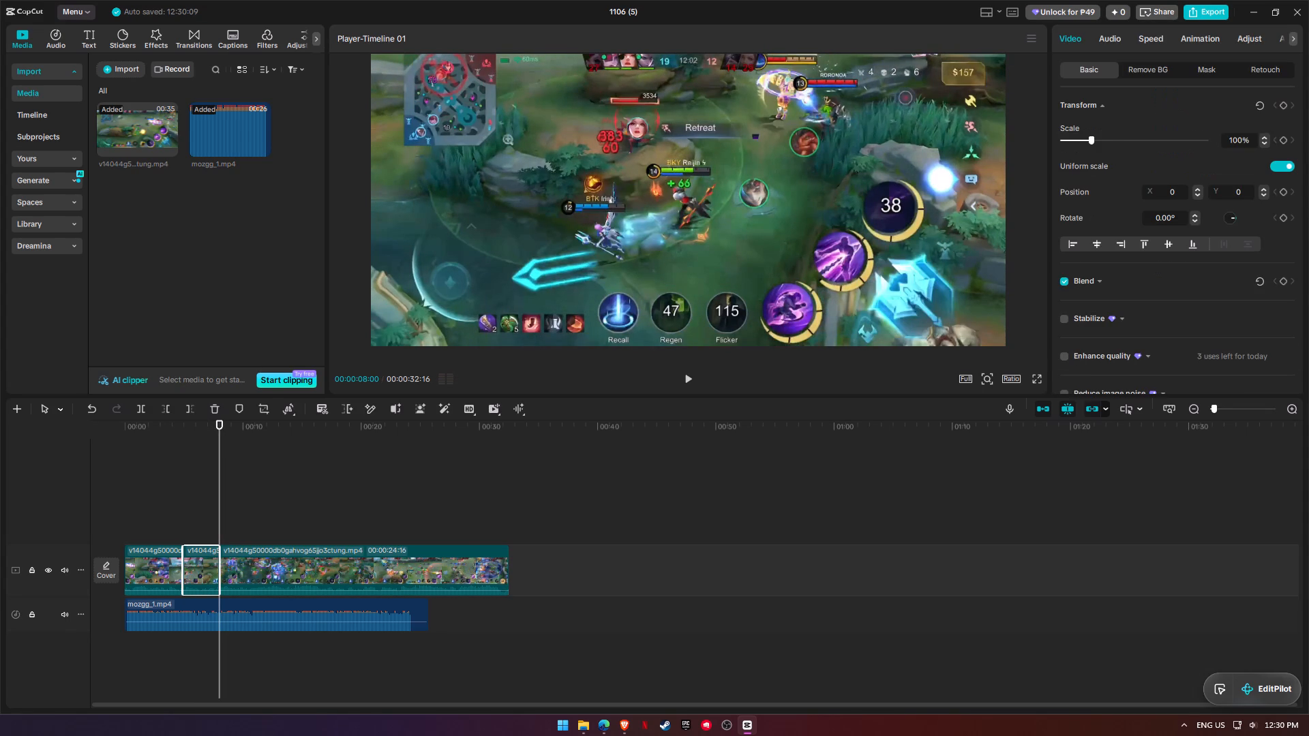
{"action": "key", "text": "BackSpace"}
Play through to the Maniac kill and split the gameplay clip just after 00:00:18.
{"action": "key", "text": "space"}
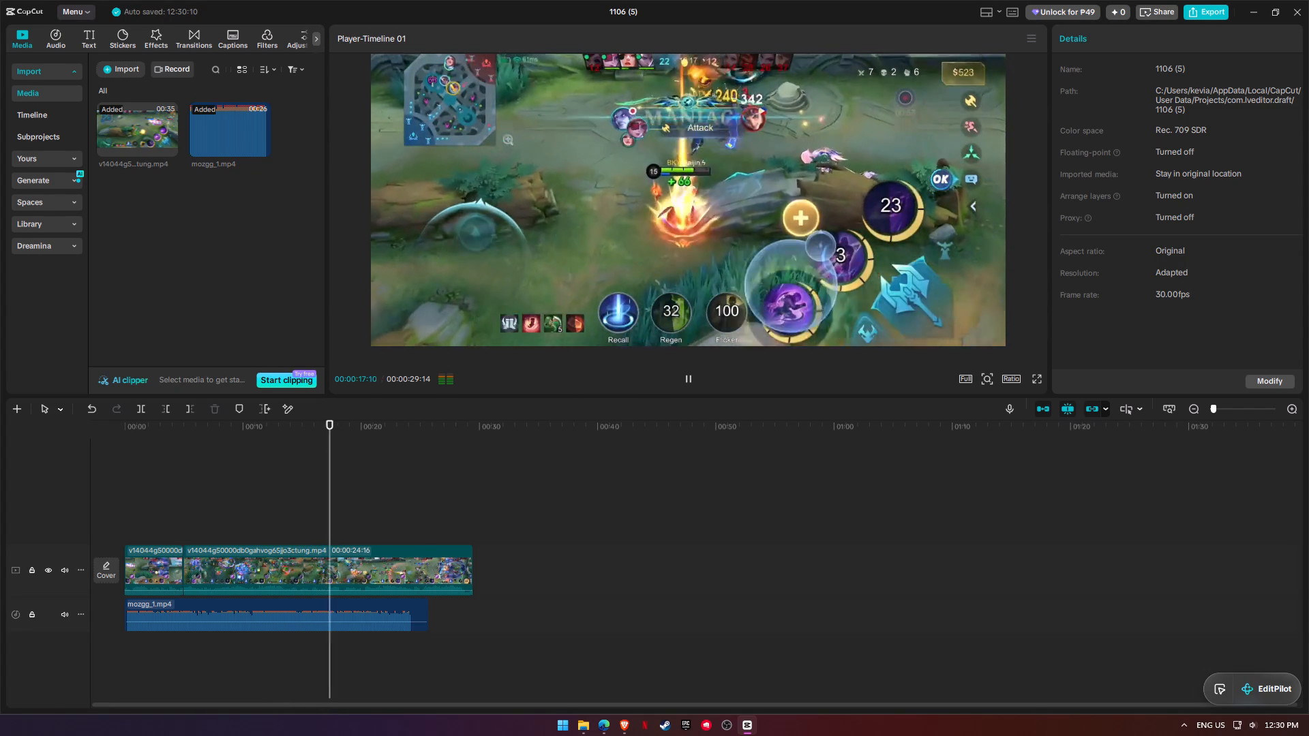
{"action": "key", "text": "space"}
{"action": "key", "text": "space"}
{"action": "key", "text": "space"}
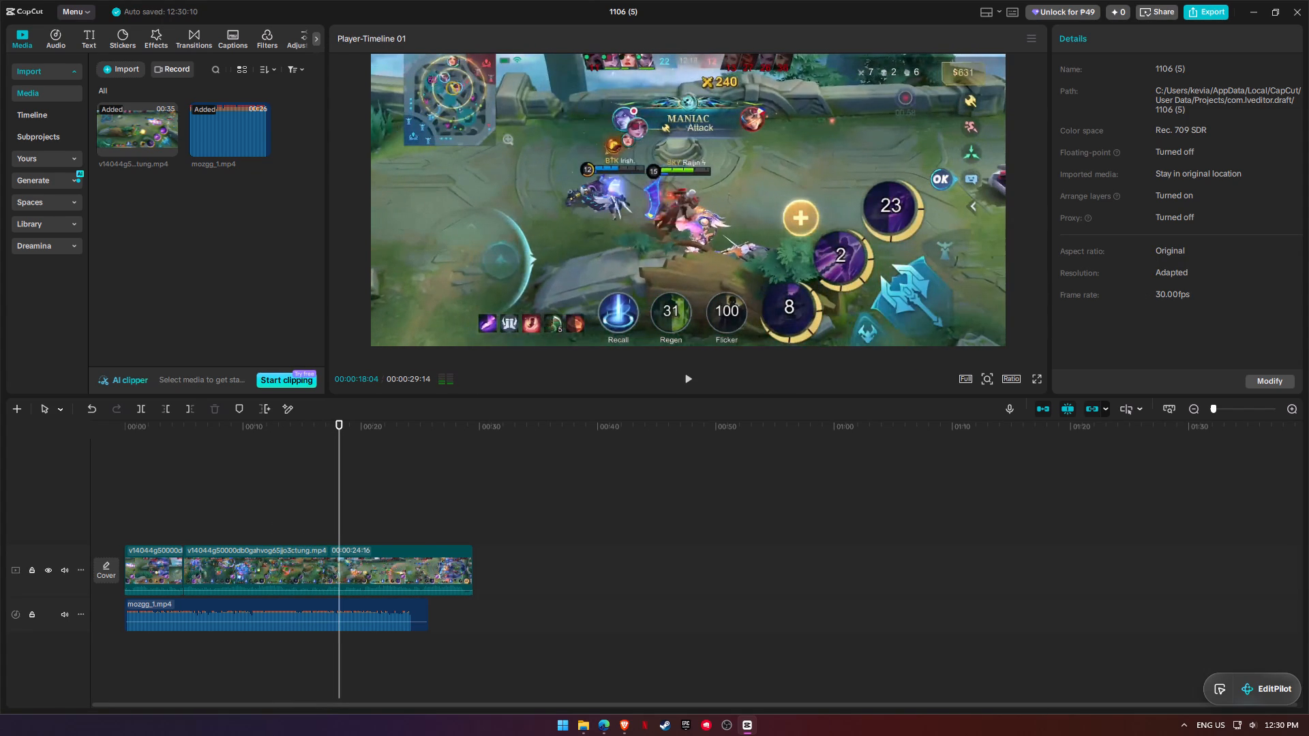
{"action": "key", "text": "space"}
{"action": "key", "text": "space"}
{"action": "key", "text": "ctrl+b"}
Split the last gameplay clip at 00:00:20:02 and delete the short segment between this cut and the one near 00:00:18.
{"action": "key", "text": "space"}
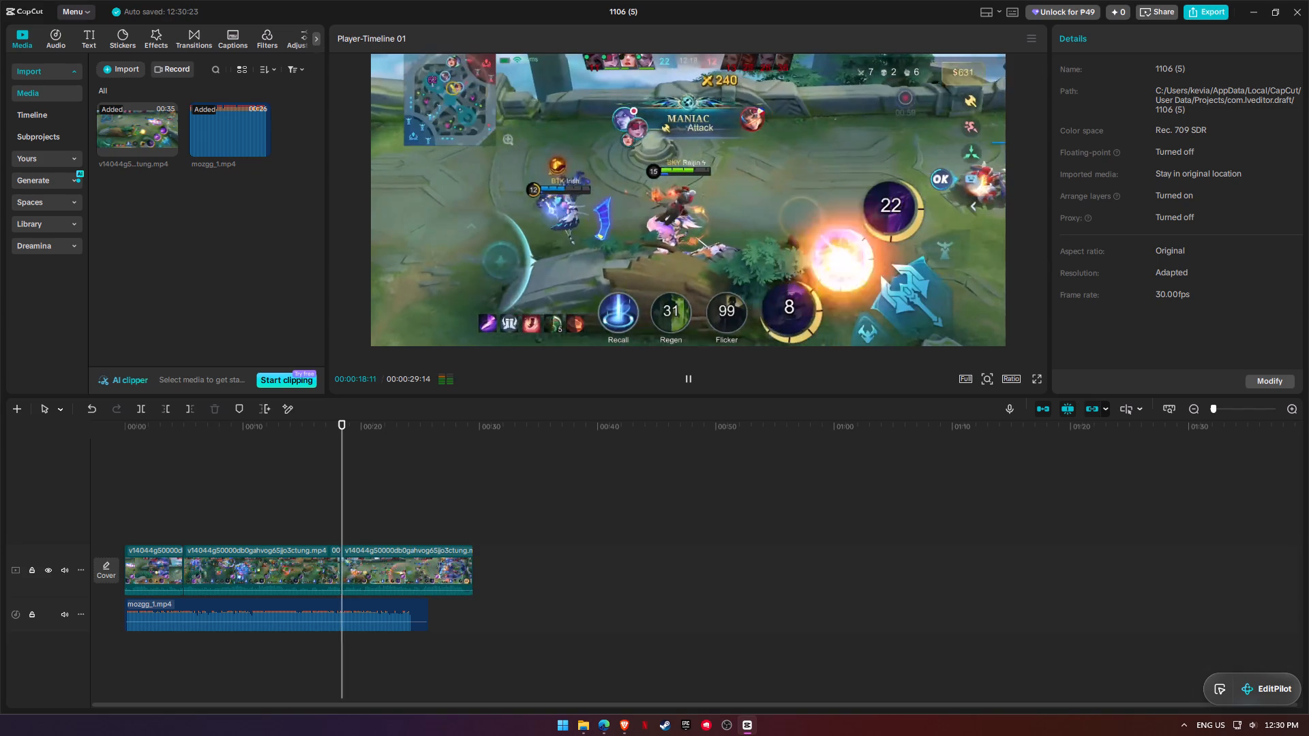
{"action": "key", "text": "space"}
{"action": "key", "text": "space"}
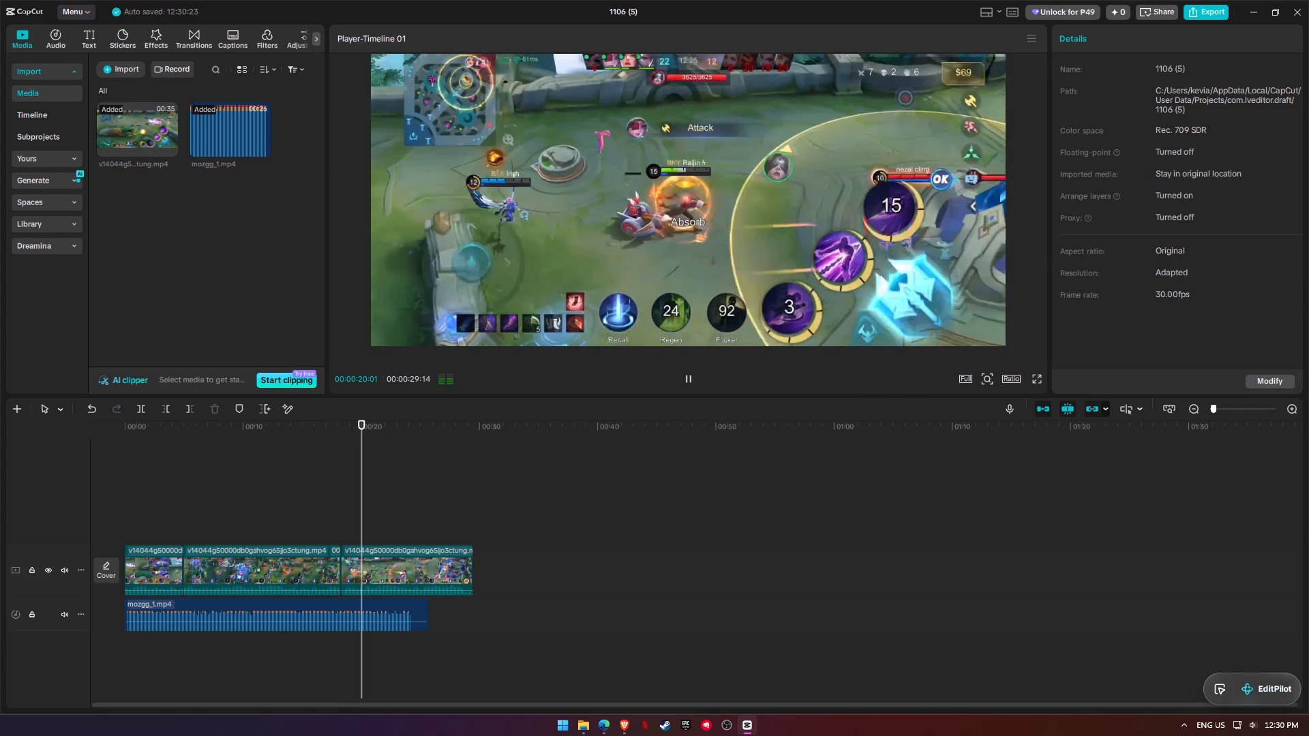
{"action": "key", "text": "space"}
{"action": "key", "text": "space"}
{"action": "key", "text": "space"}
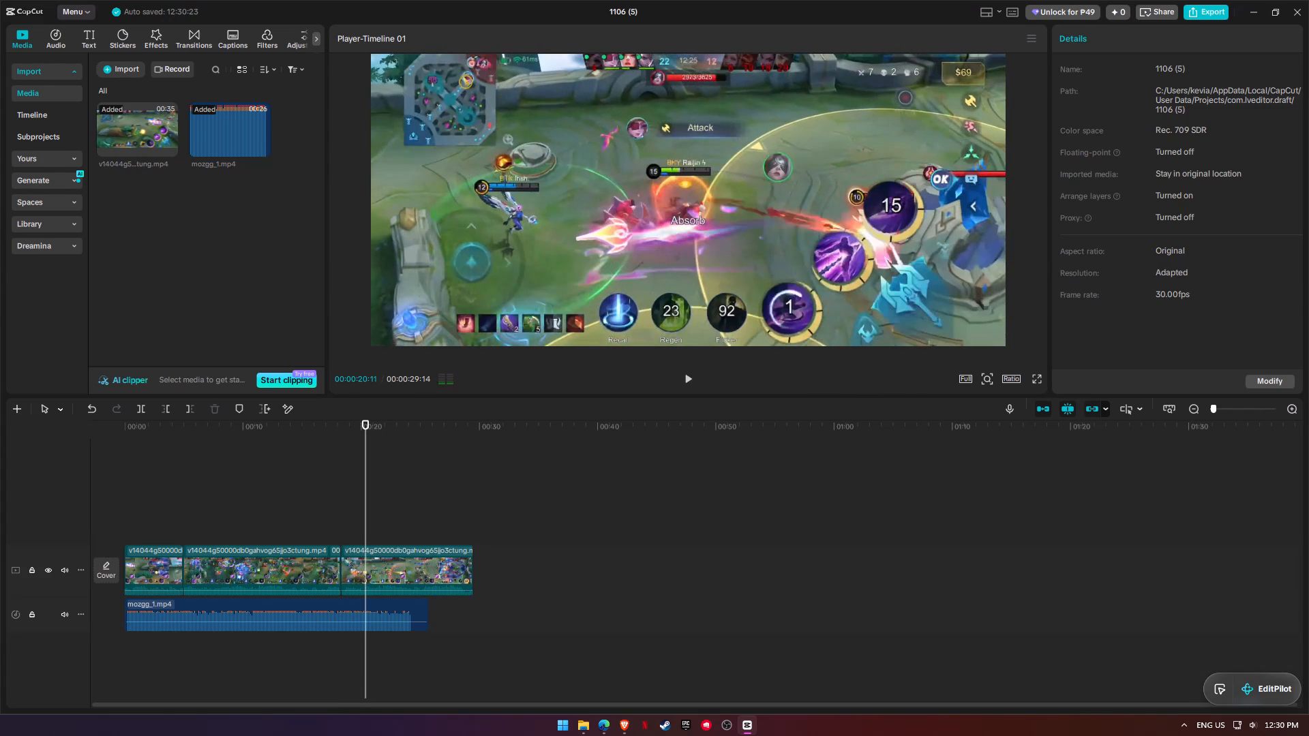
{"action": "key", "text": "Left"}
{"action": "key", "text": "Left"}
{"action": "key", "text": "Left"}
{"action": "key", "text": "Left"}
{"action": "key", "text": "Left"}
{"action": "key", "text": "Left"}
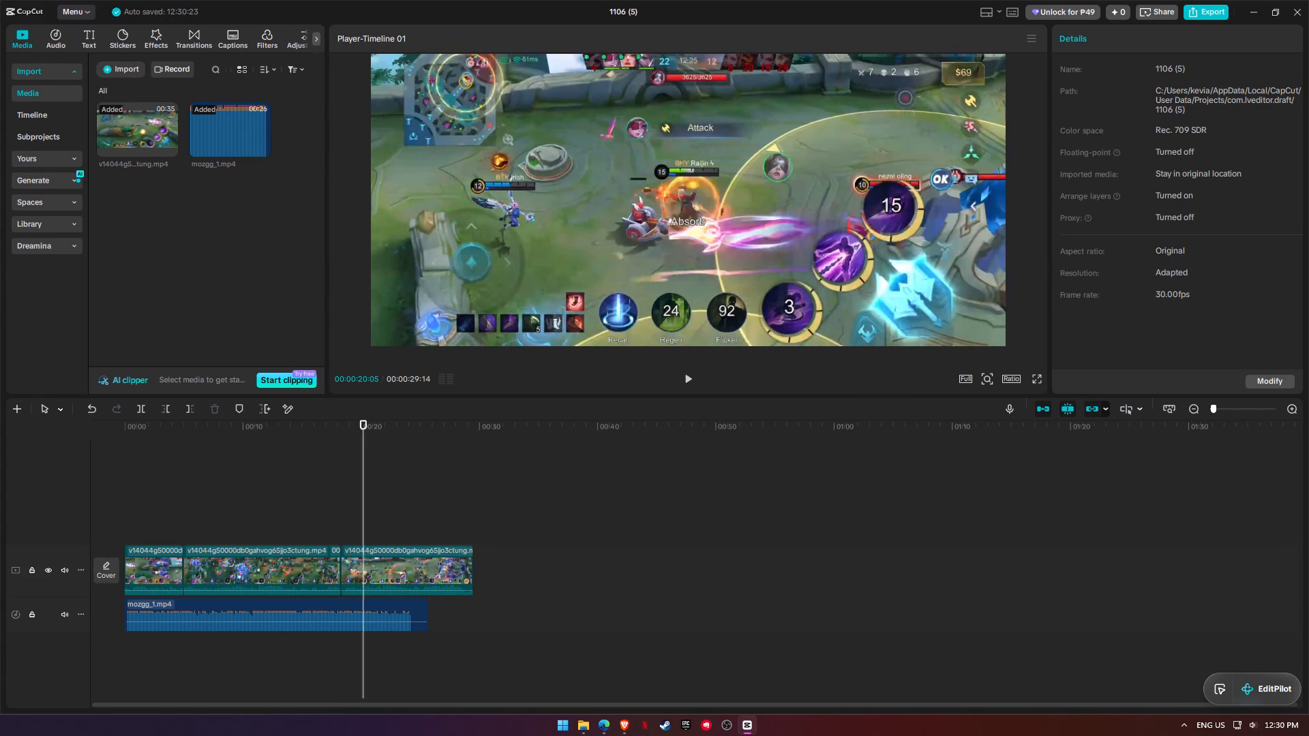
{"action": "key", "text": "Left"}
{"action": "key", "text": "Left"}
{"action": "key", "text": "Left"}
{"action": "key", "text": "Left"}
{"action": "key", "text": "Left"}
{"action": "key", "text": "Left"}
{"action": "key", "text": "Left"}
{"action": "key", "text": "Left"}
{"action": "key", "text": "Left"}
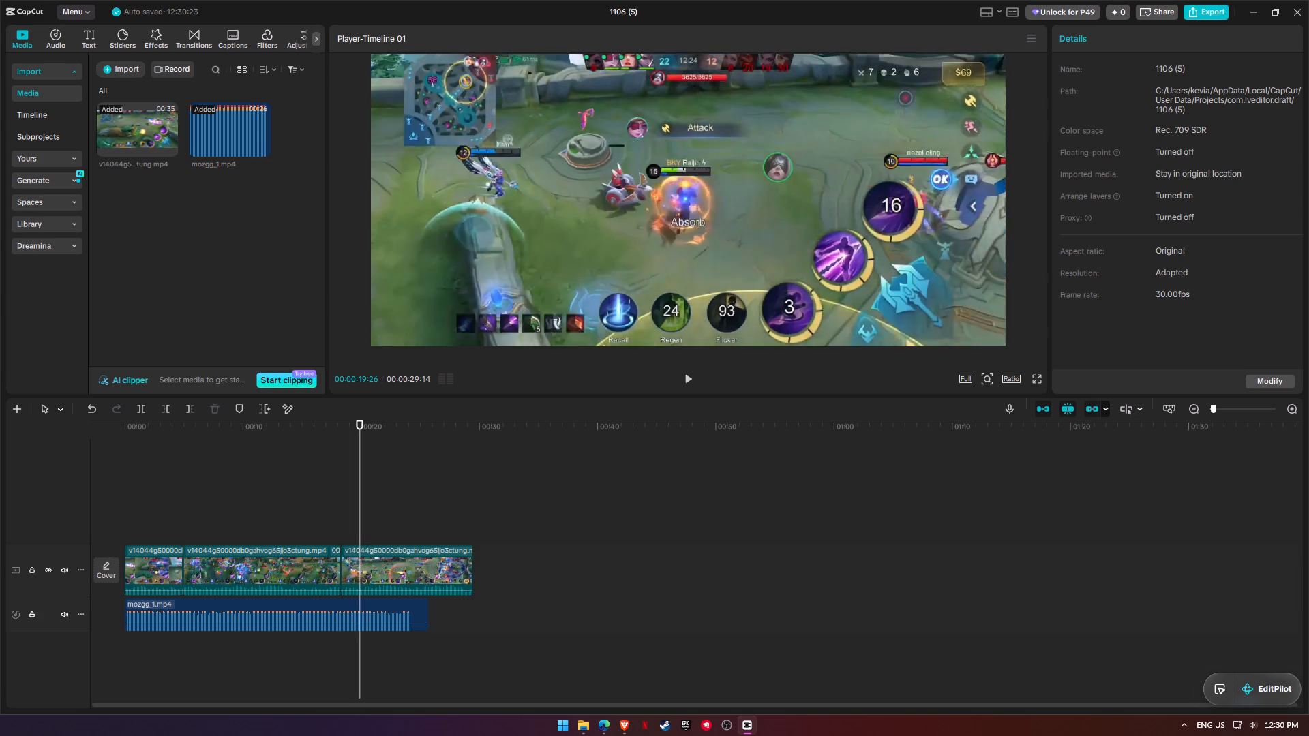
{"action": "key", "text": "Left"}
{"action": "key", "text": "space"}
{"action": "key", "text": "space"}
{"action": "key", "text": "ctrl+b"}
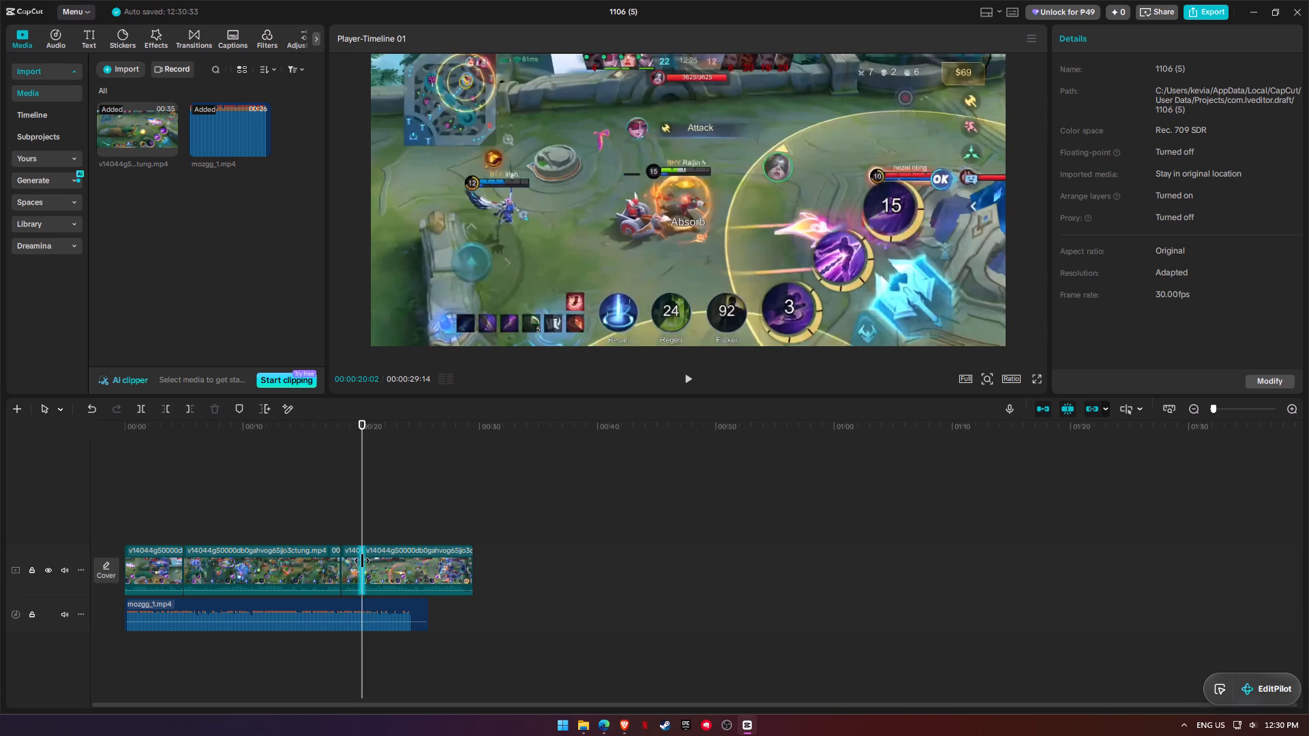
{"action": "left_click", "coordinate": [355, 565]}
{"action": "key", "text": "BackSpace"}
Play through to the Savage kill and split the last gameplay clip at about 00:00:21:05.
{"action": "left_click", "coordinate": [310, 432]}
{"action": "key", "text": "space"}
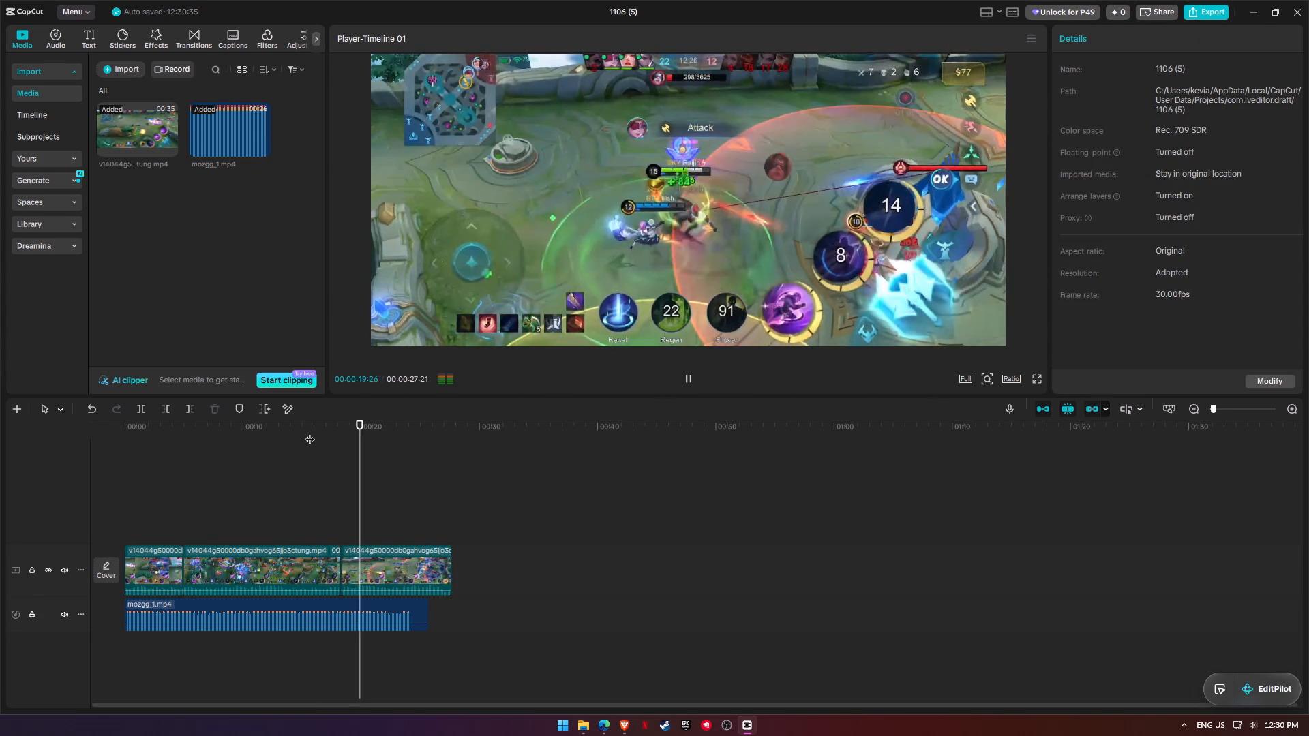
{"action": "key", "text": "space"}
{"action": "key", "text": "space"}
{"action": "key", "text": "space"}
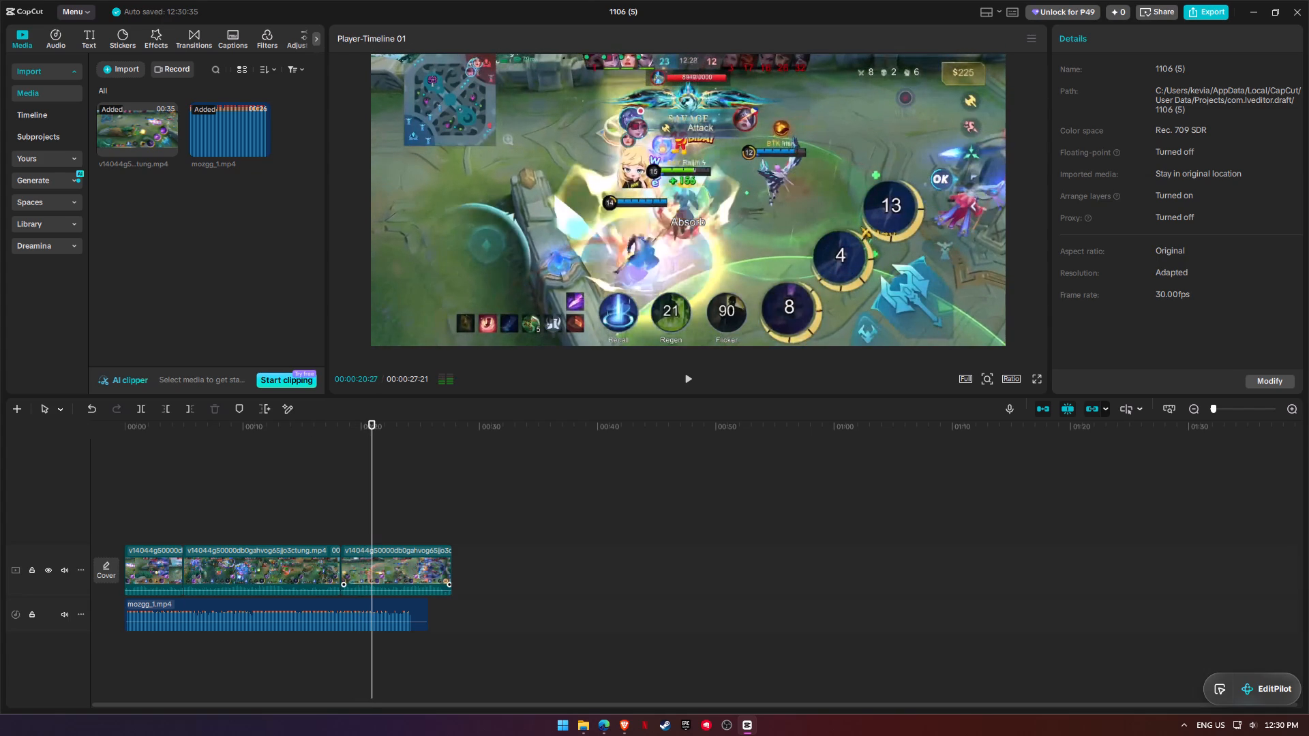
{"action": "key", "text": "space"}
{"action": "key", "text": "space"}
{"action": "key", "text": "ctrl+b"}
Split the last gameplay clip at 00:00:23:00 and delete the segment between this cut and the one near 00:00:21.
{"action": "key", "text": "space"}
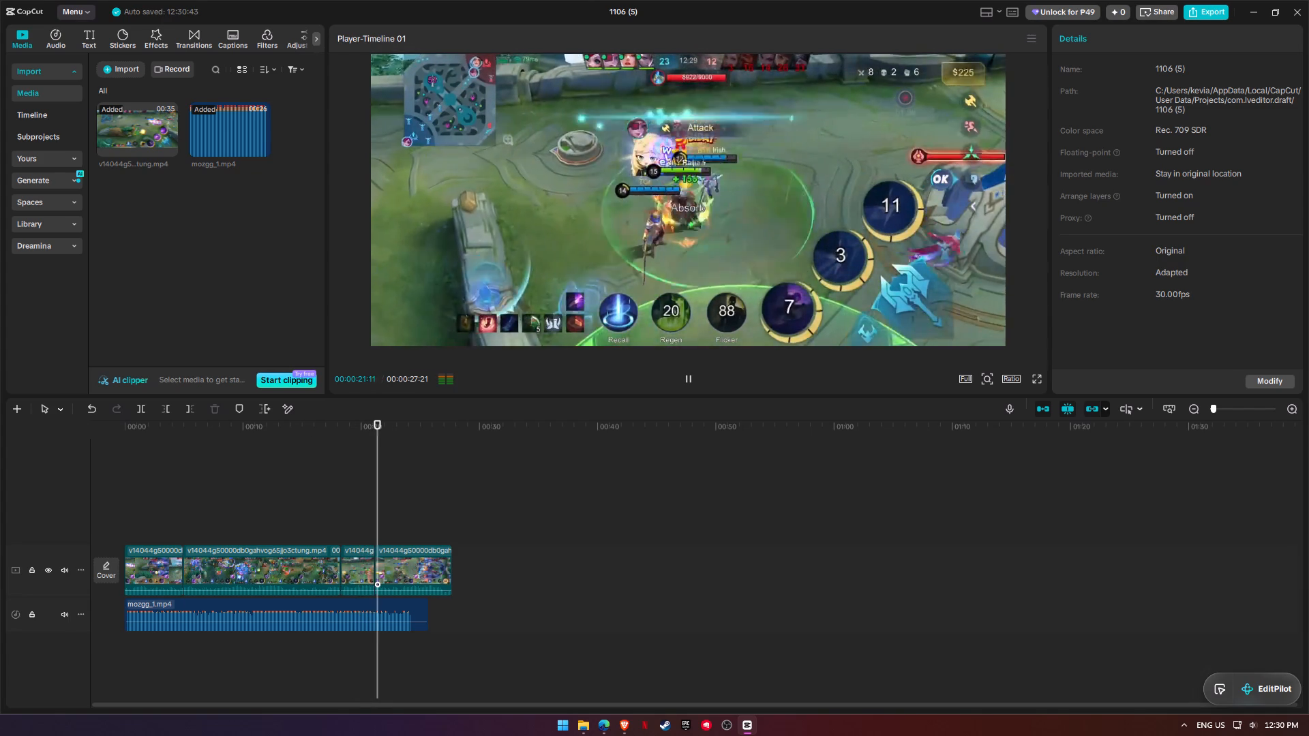
{"action": "key", "text": "space"}
{"action": "key", "text": "space"}
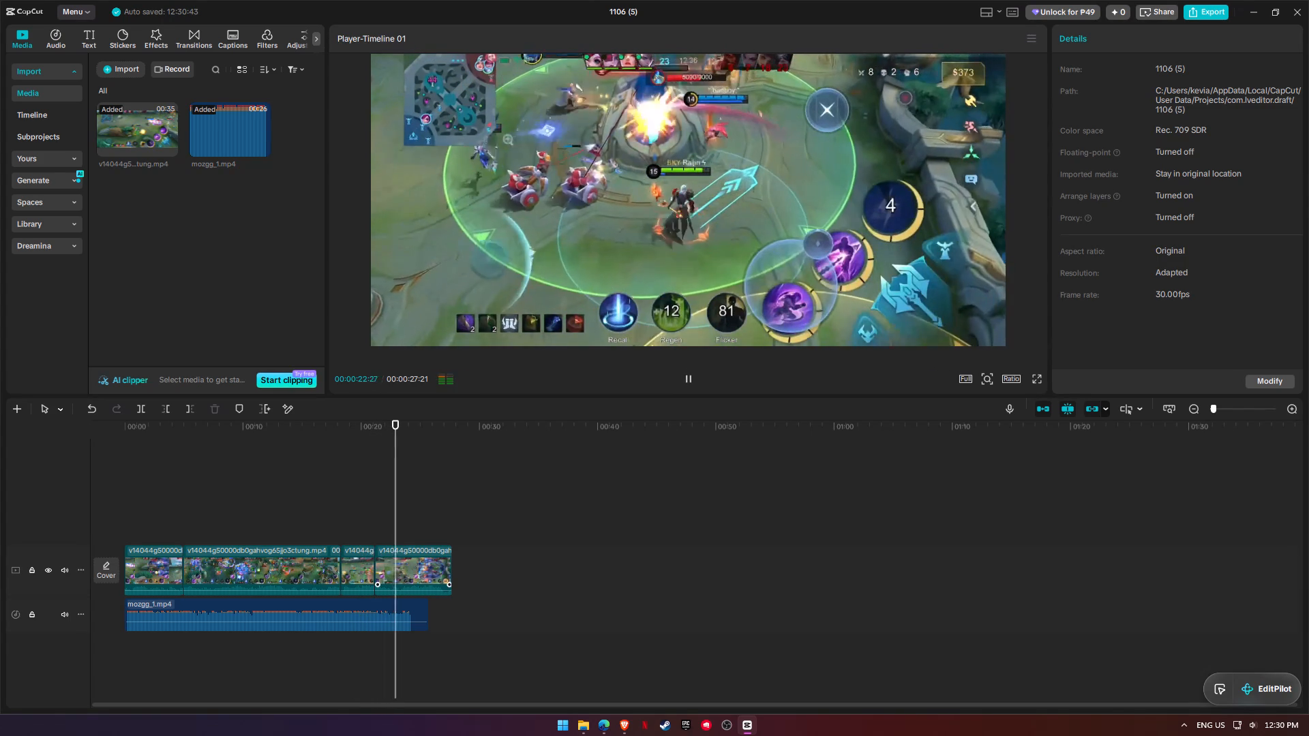
{"action": "key", "text": "space"}
{"action": "key", "text": "ctrl+b"}
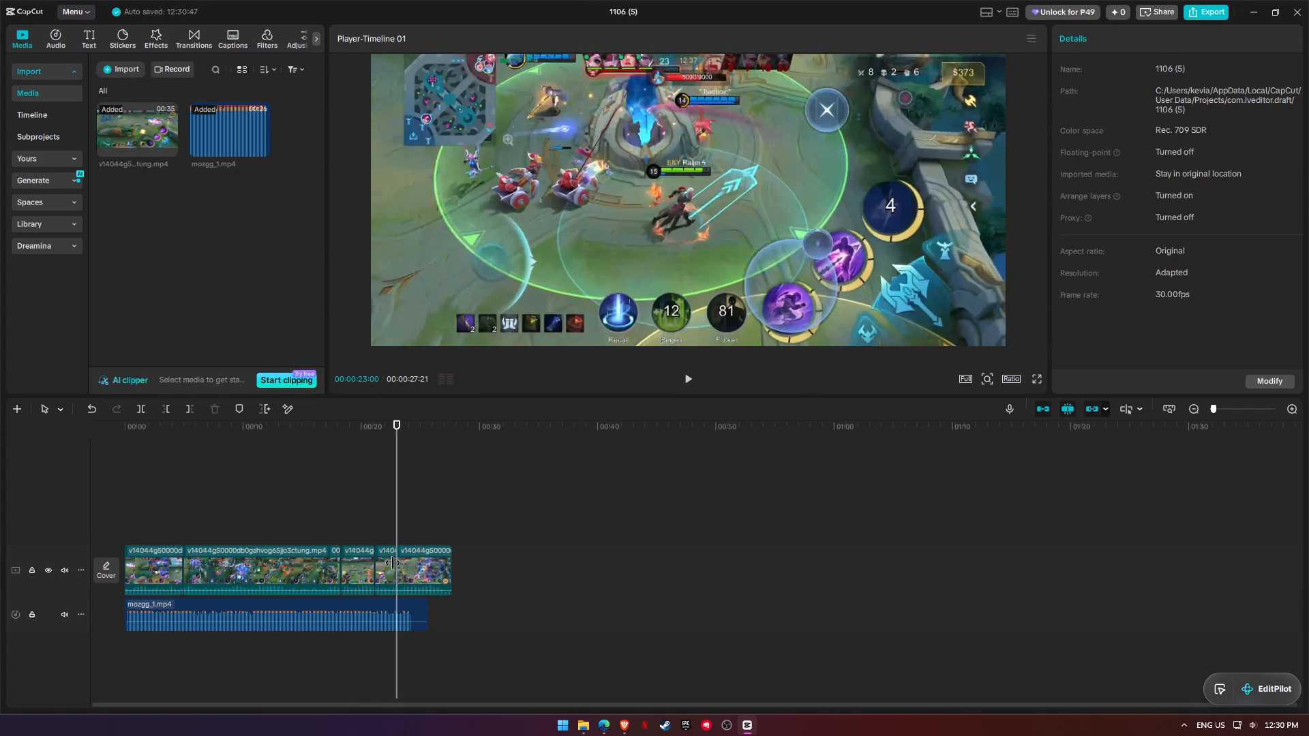
{"action": "left_click", "coordinate": [387, 563]}
{"action": "key", "text": "BackSpace"}
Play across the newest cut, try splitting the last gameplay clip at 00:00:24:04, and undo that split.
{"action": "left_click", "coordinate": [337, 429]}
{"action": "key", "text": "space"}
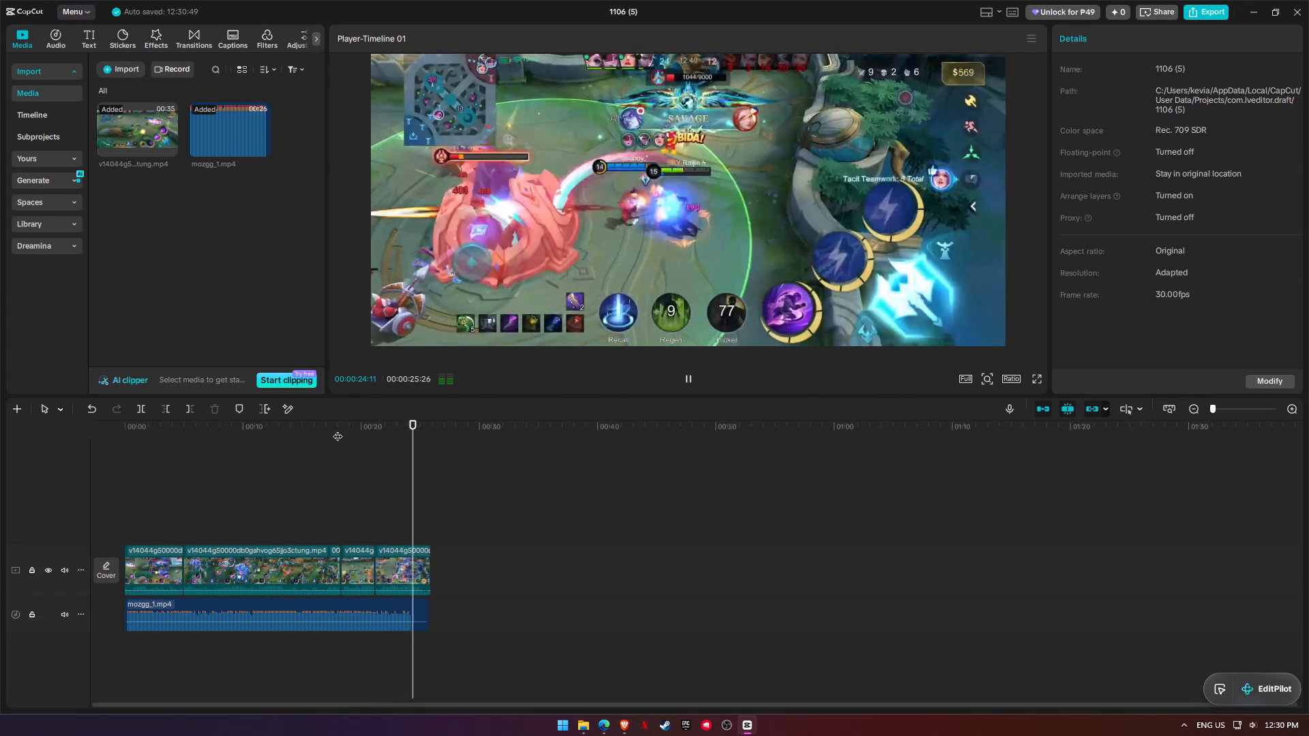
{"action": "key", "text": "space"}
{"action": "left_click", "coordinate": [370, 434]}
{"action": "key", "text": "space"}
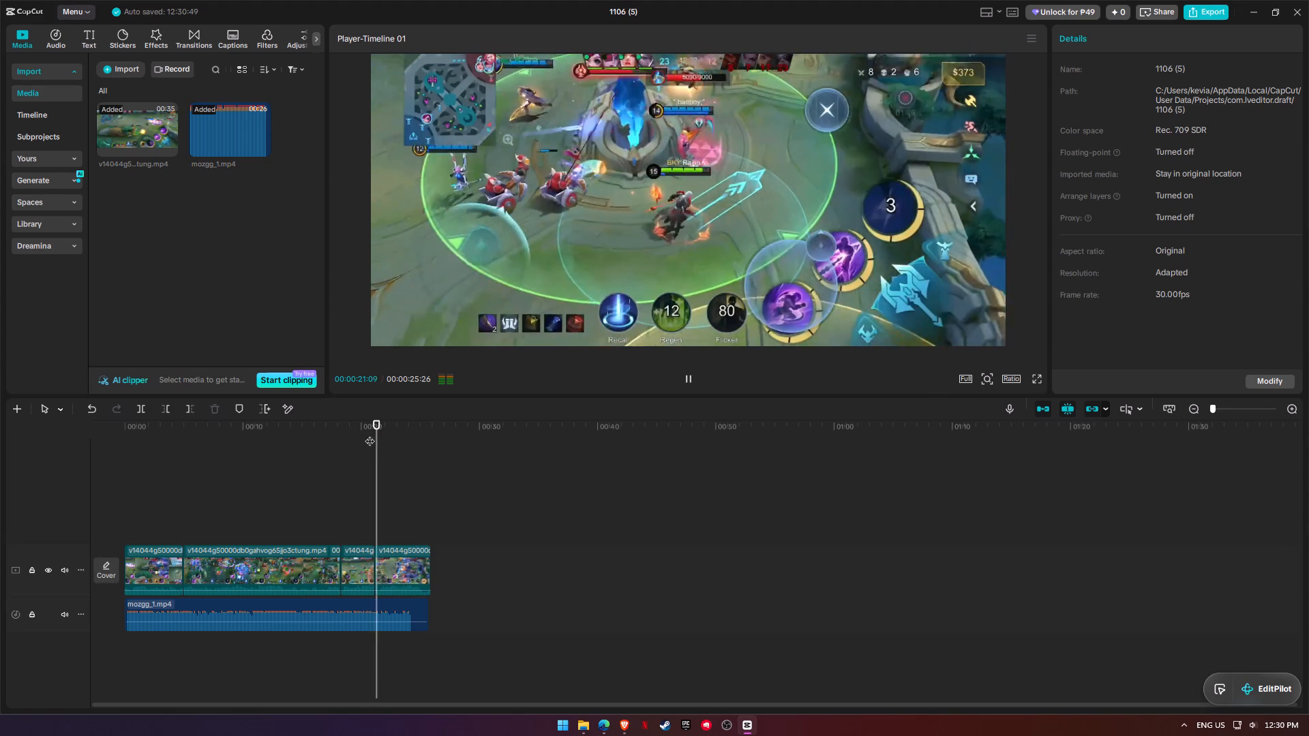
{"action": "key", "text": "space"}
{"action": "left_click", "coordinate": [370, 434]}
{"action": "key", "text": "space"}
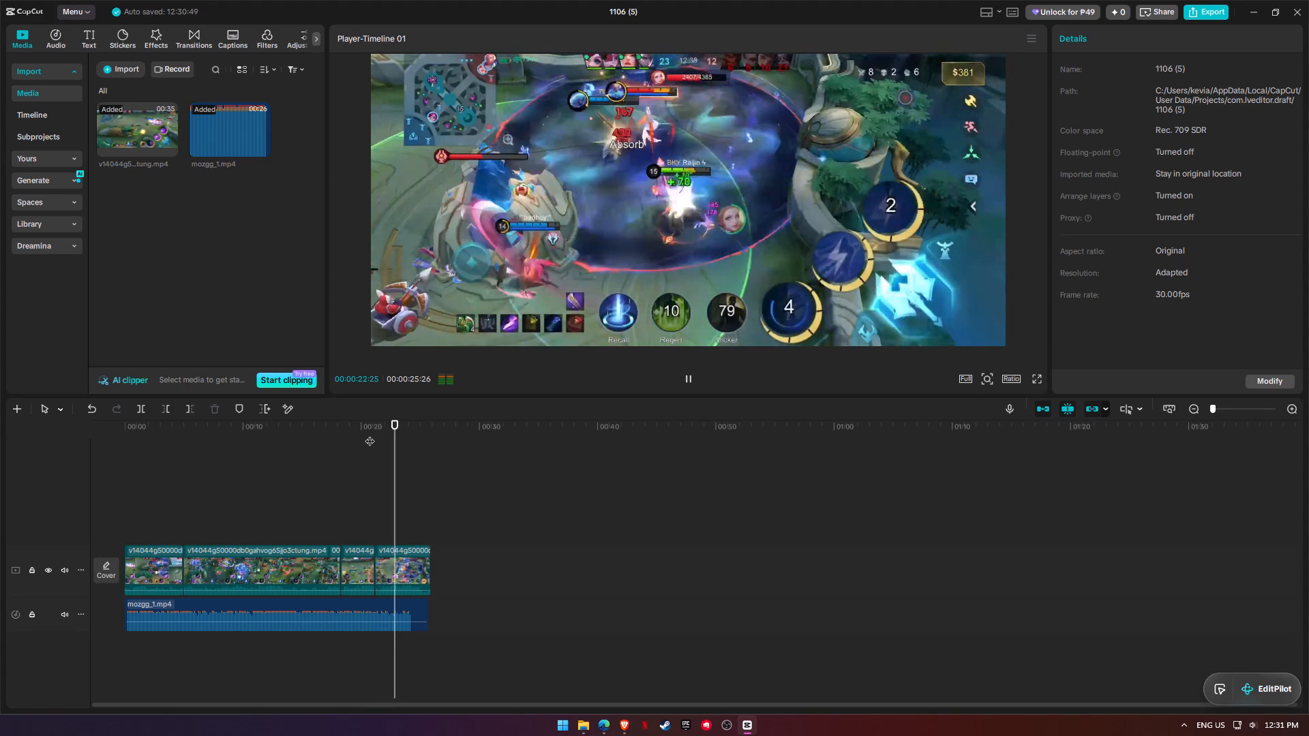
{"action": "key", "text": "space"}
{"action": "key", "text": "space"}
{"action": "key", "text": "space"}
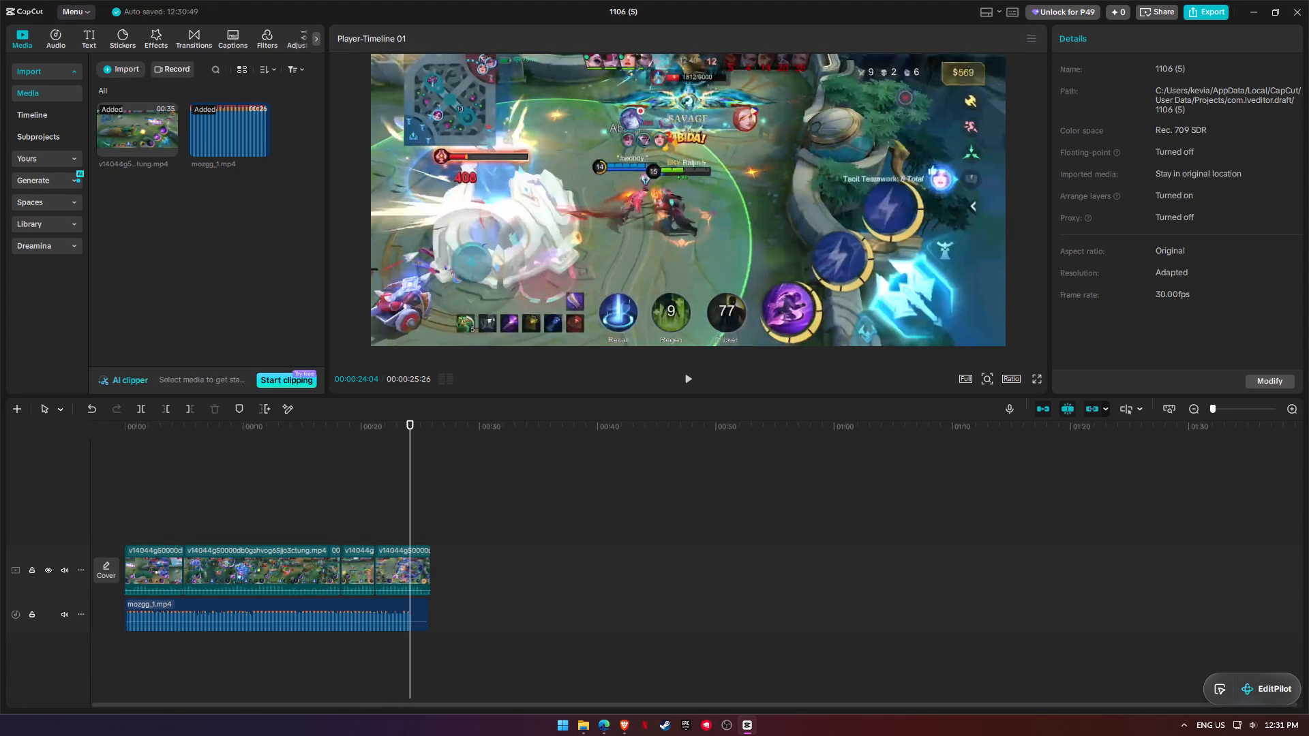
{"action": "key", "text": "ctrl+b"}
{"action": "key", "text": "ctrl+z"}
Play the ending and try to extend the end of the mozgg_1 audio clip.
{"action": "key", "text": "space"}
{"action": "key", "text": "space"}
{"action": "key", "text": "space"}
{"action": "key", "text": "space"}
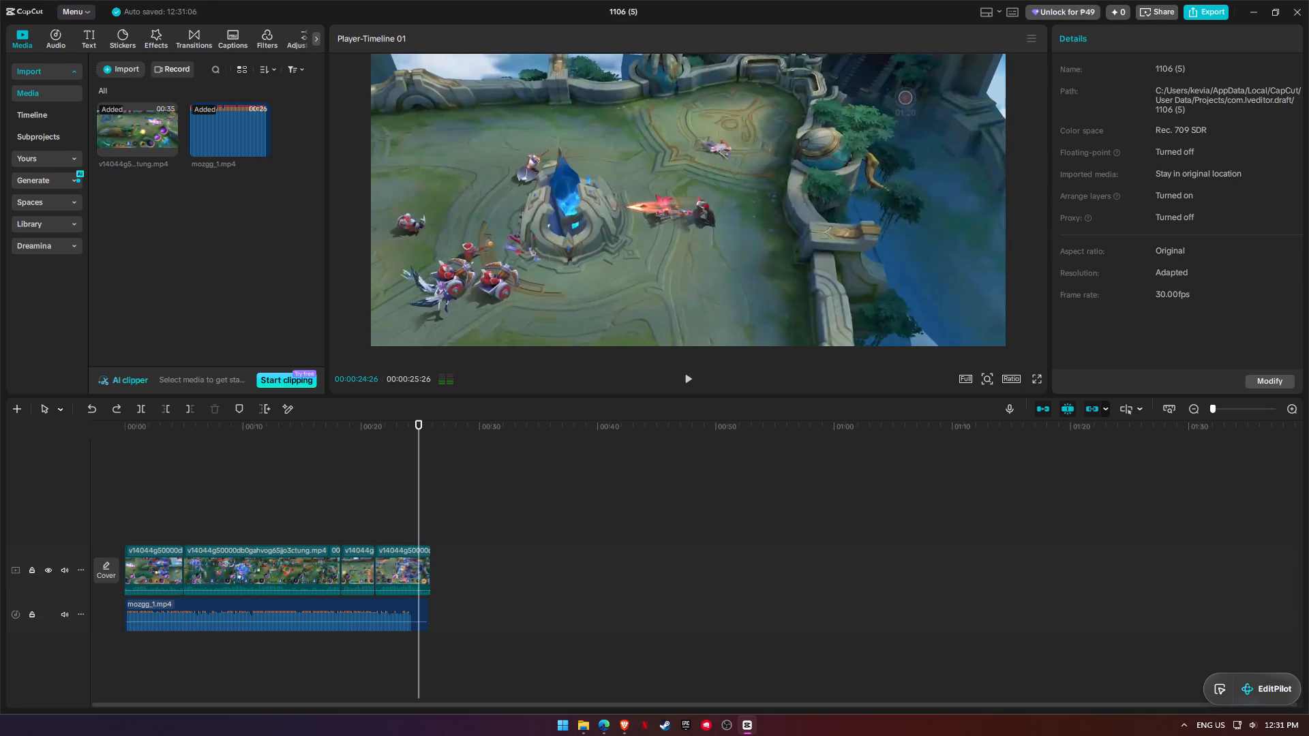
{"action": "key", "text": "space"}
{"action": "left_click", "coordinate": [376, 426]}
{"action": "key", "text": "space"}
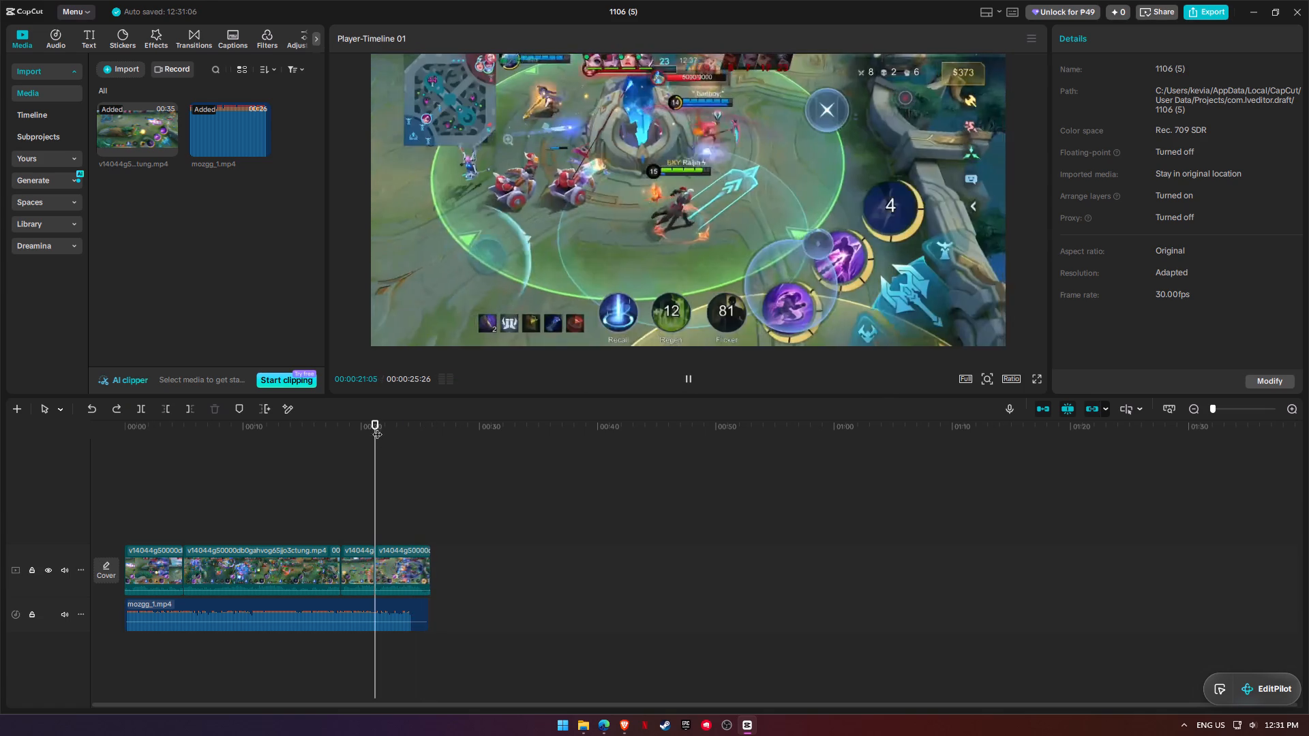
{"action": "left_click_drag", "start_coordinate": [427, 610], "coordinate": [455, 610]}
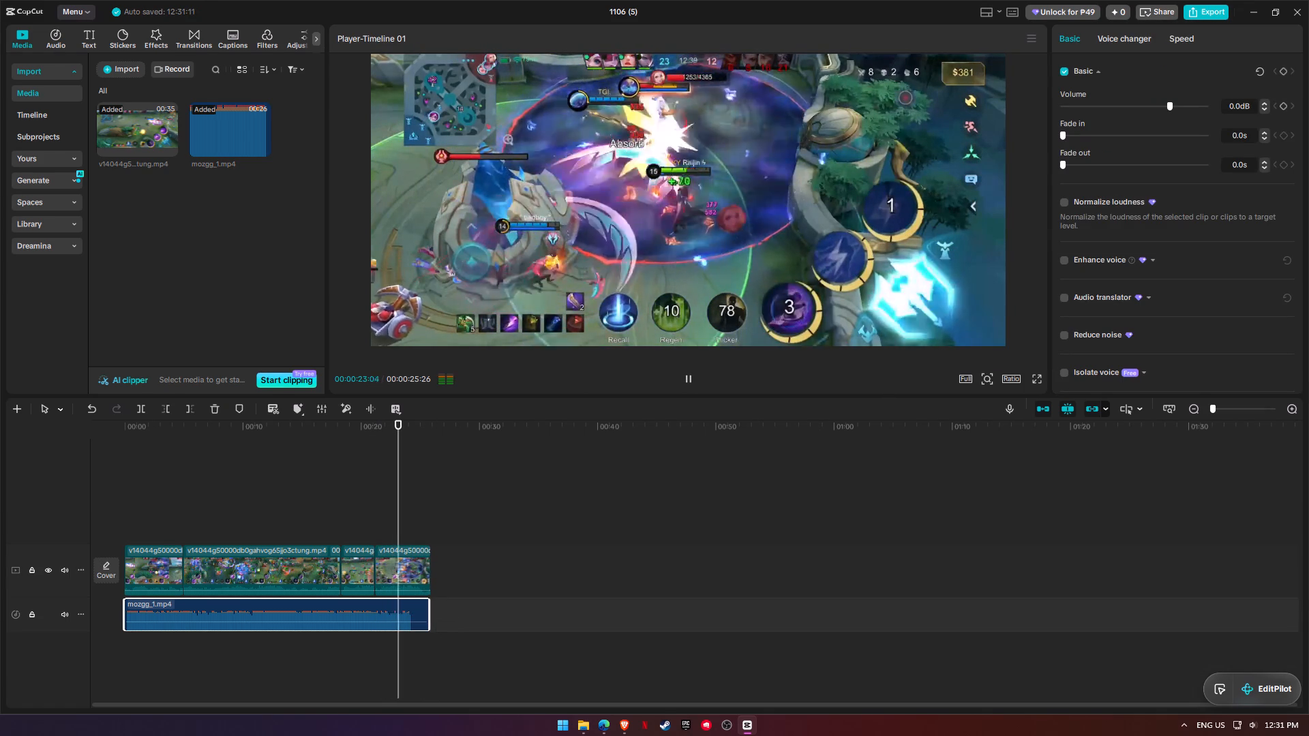
Split the last gameplay clip at 00:00:24:22 and delete the part after the cut.
{"action": "key", "text": "space"}
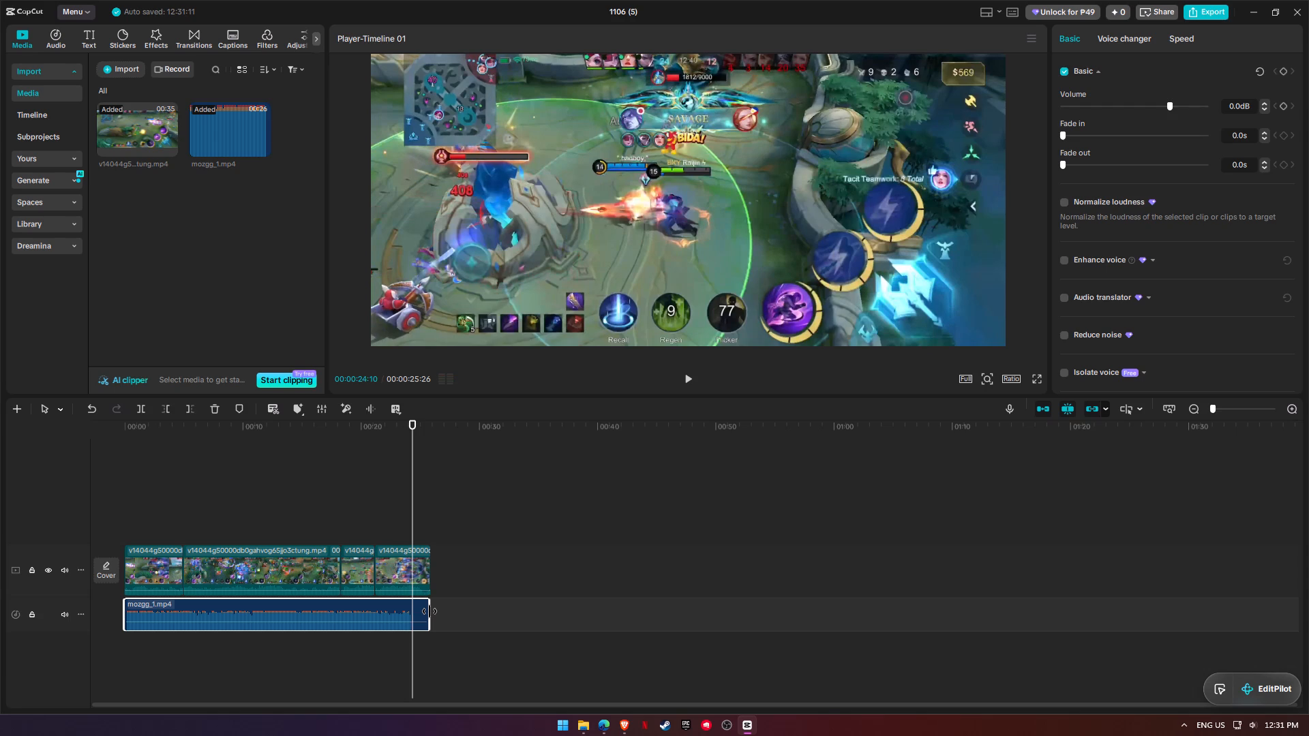
{"action": "key", "text": "space"}
{"action": "key", "text": "space"}
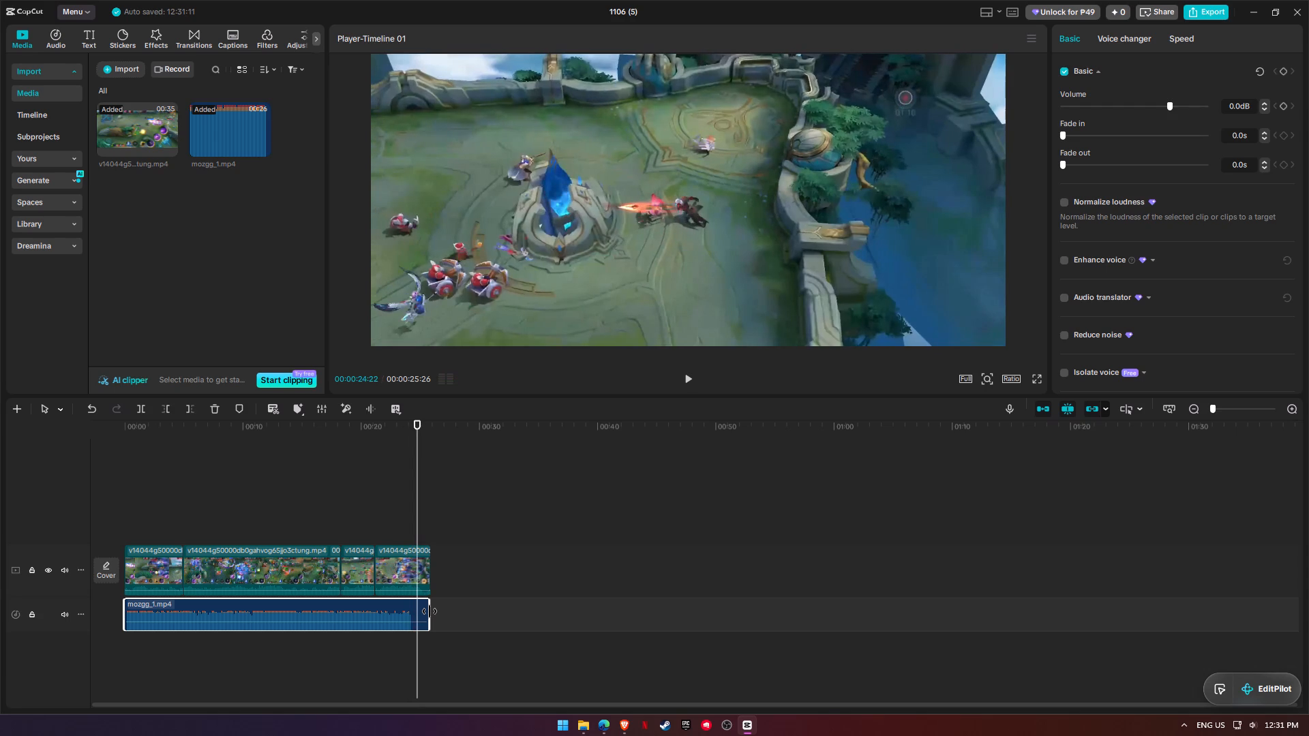
{"action": "key", "text": "ctrl+b"}
{"action": "key", "text": "ctrl+z"}
{"action": "left_click", "coordinate": [421, 561]}
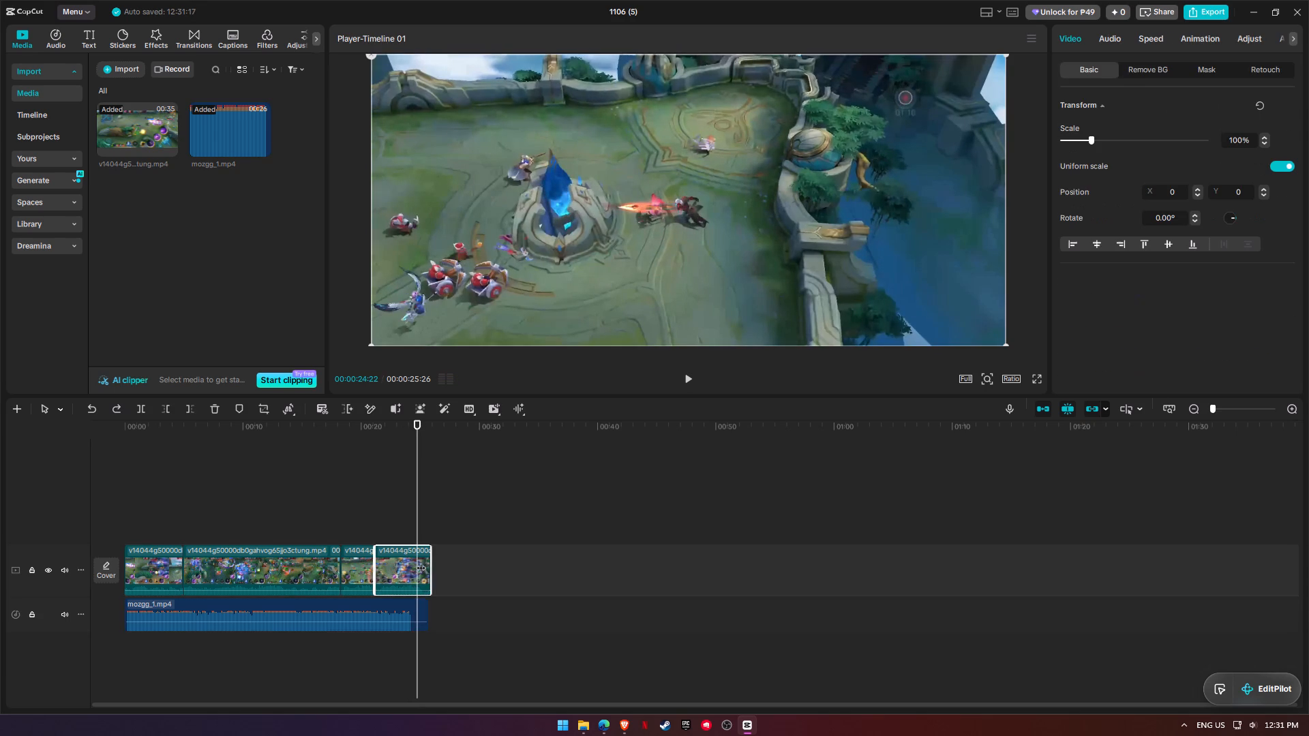
{"action": "key", "text": "ctrl+b"}
{"action": "left_click", "coordinate": [423, 557]}
{"action": "key", "text": "BackSpace"}
Play the ending, split the mozgg_1 audio at 00:00:24:15 and delete the part after the cut.
{"action": "left_click", "coordinate": [382, 434]}
{"action": "key", "text": "space"}
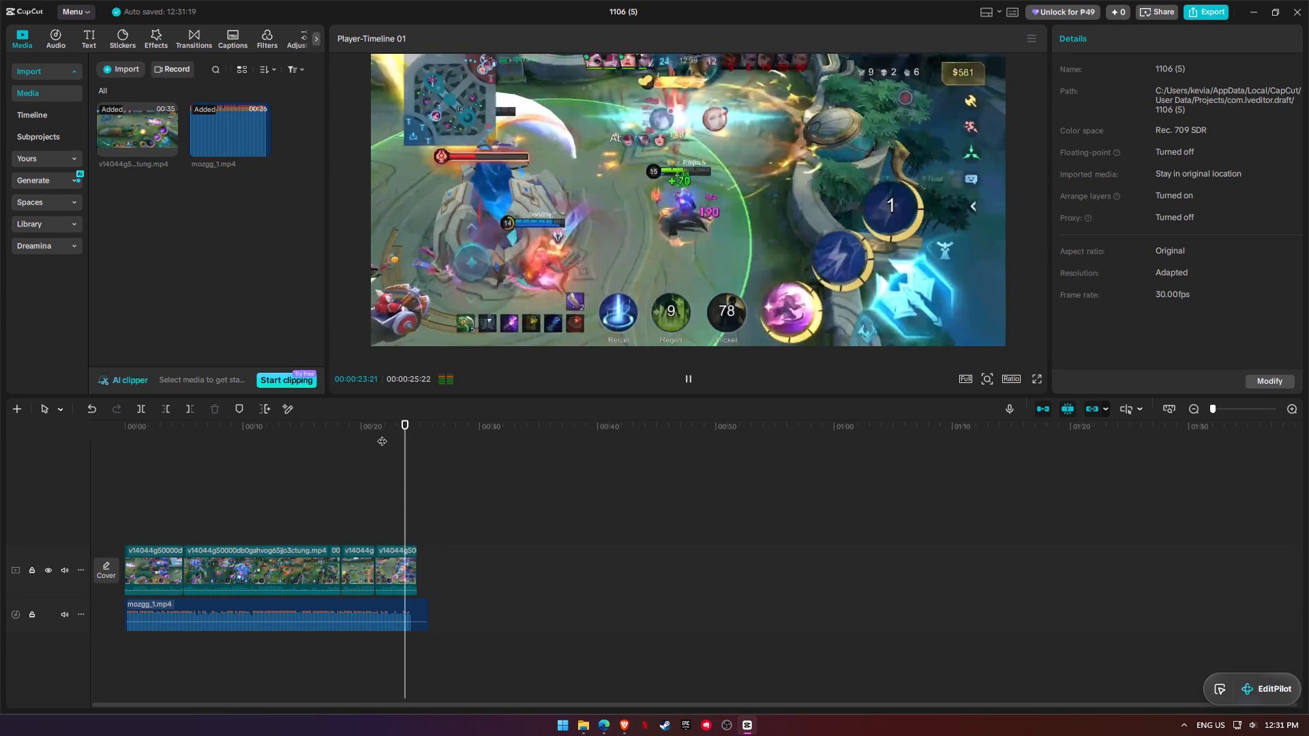
{"action": "key", "text": "space"}
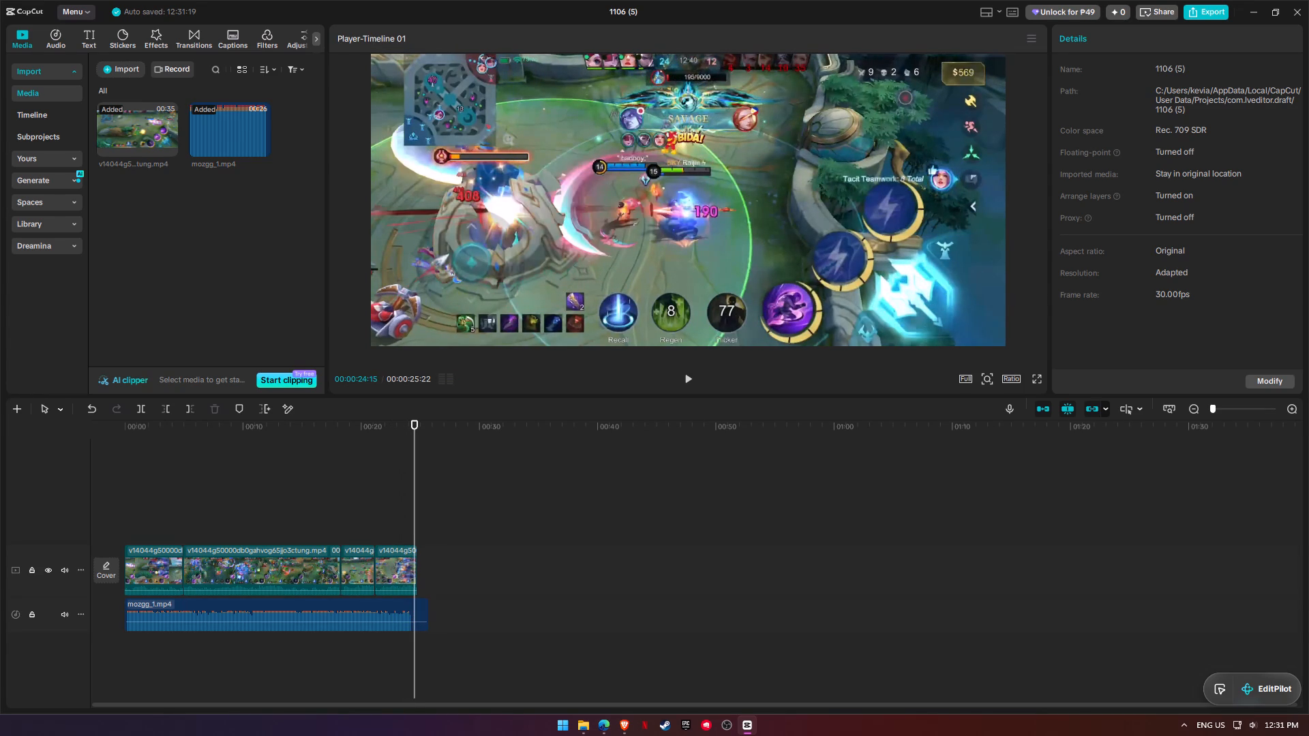
{"action": "left_click", "coordinate": [415, 612]}
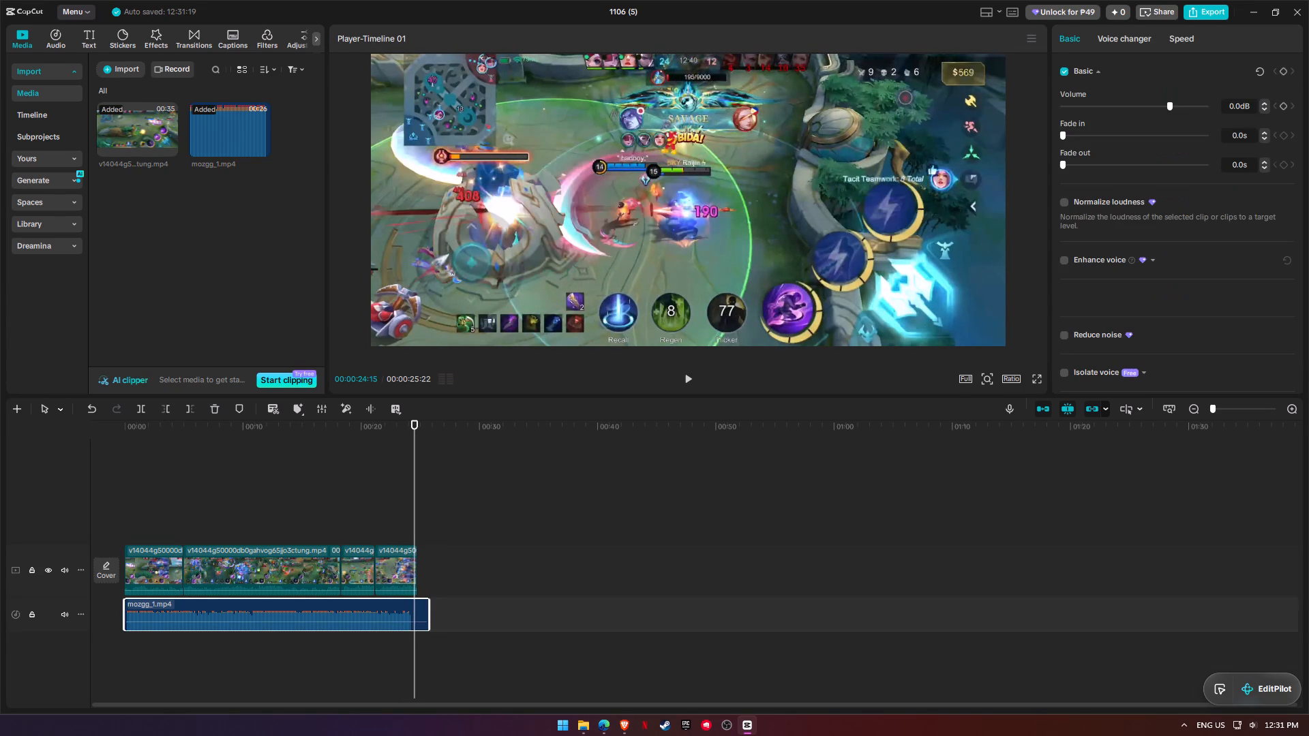
{"action": "key", "text": "ctrl+b"}
{"action": "left_click", "coordinate": [416, 604]}
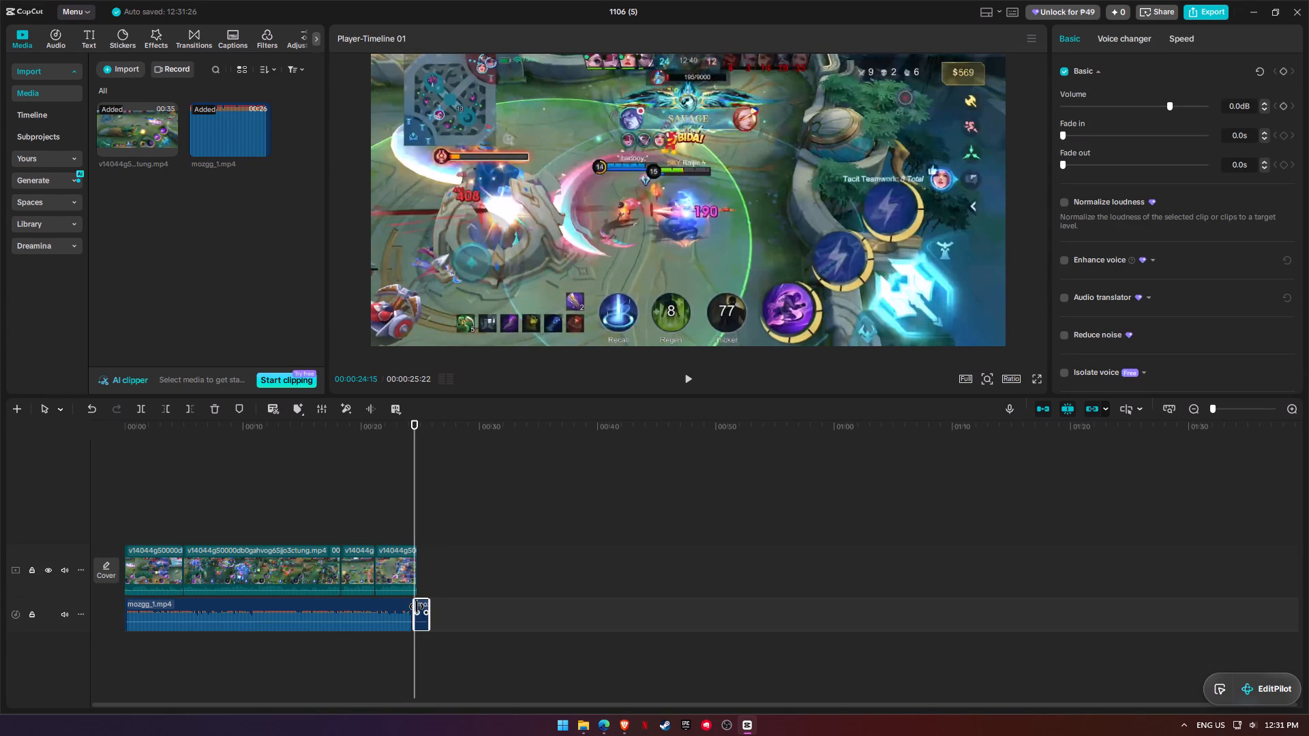
{"action": "key", "text": "BackSpace"}
Split the last gameplay clip at 00:00:21:17 and delete the short segment between the cut near 00:00:21 and this one.
{"action": "left_click", "coordinate": [325, 428]}
{"action": "key", "text": "space"}
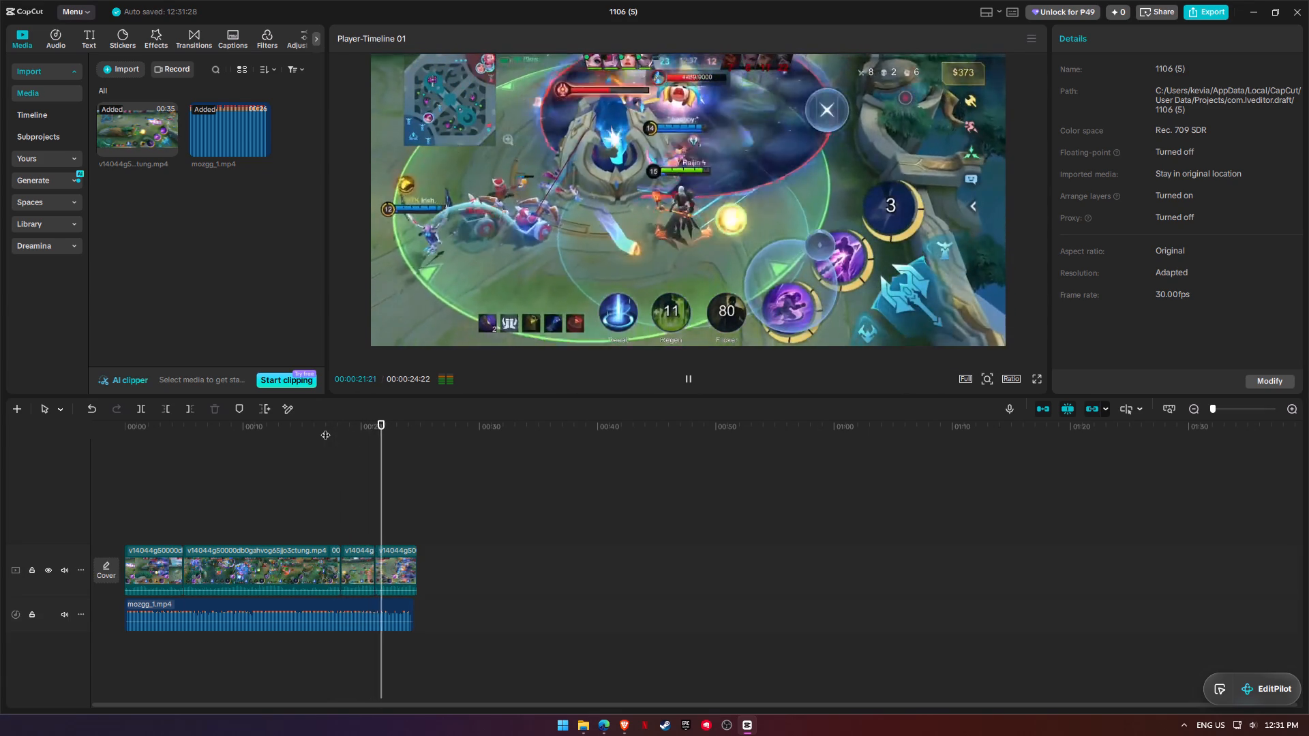
{"action": "key", "text": "space"}
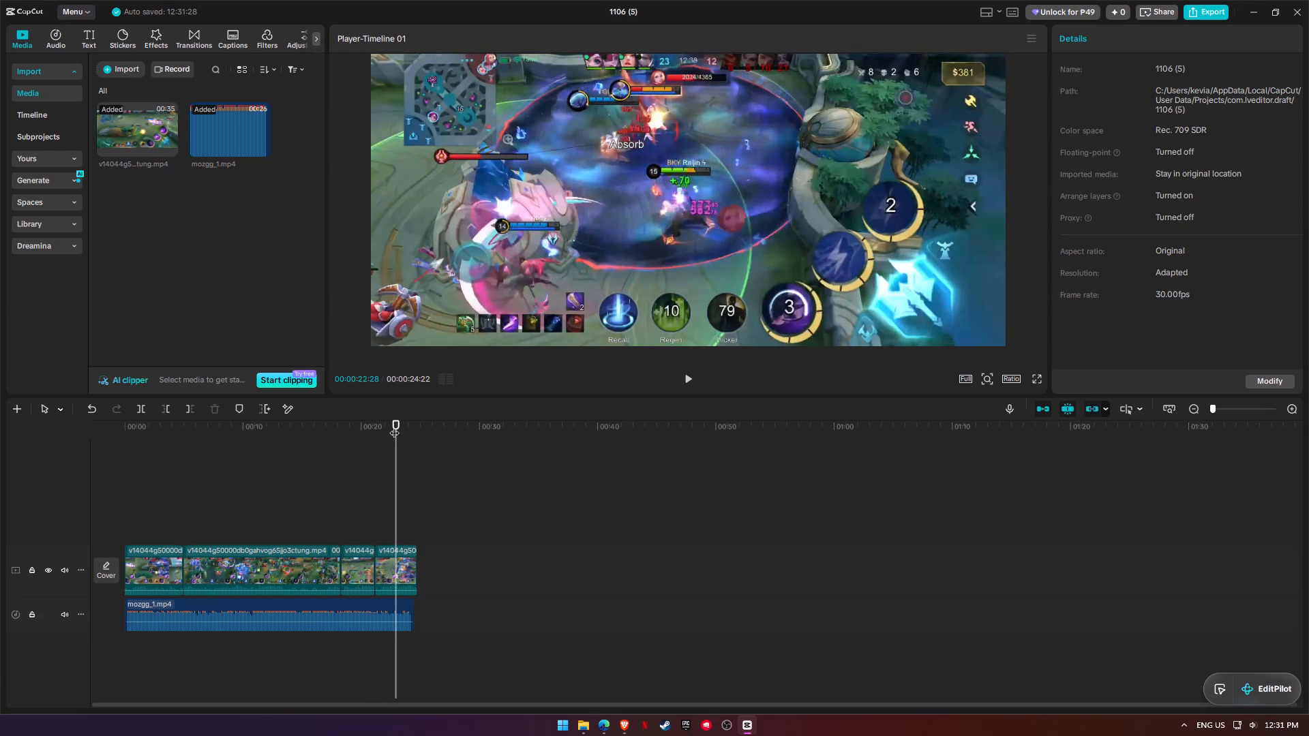
{"action": "left_click_drag", "start_coordinate": [400, 422], "coordinate": [379, 420]}
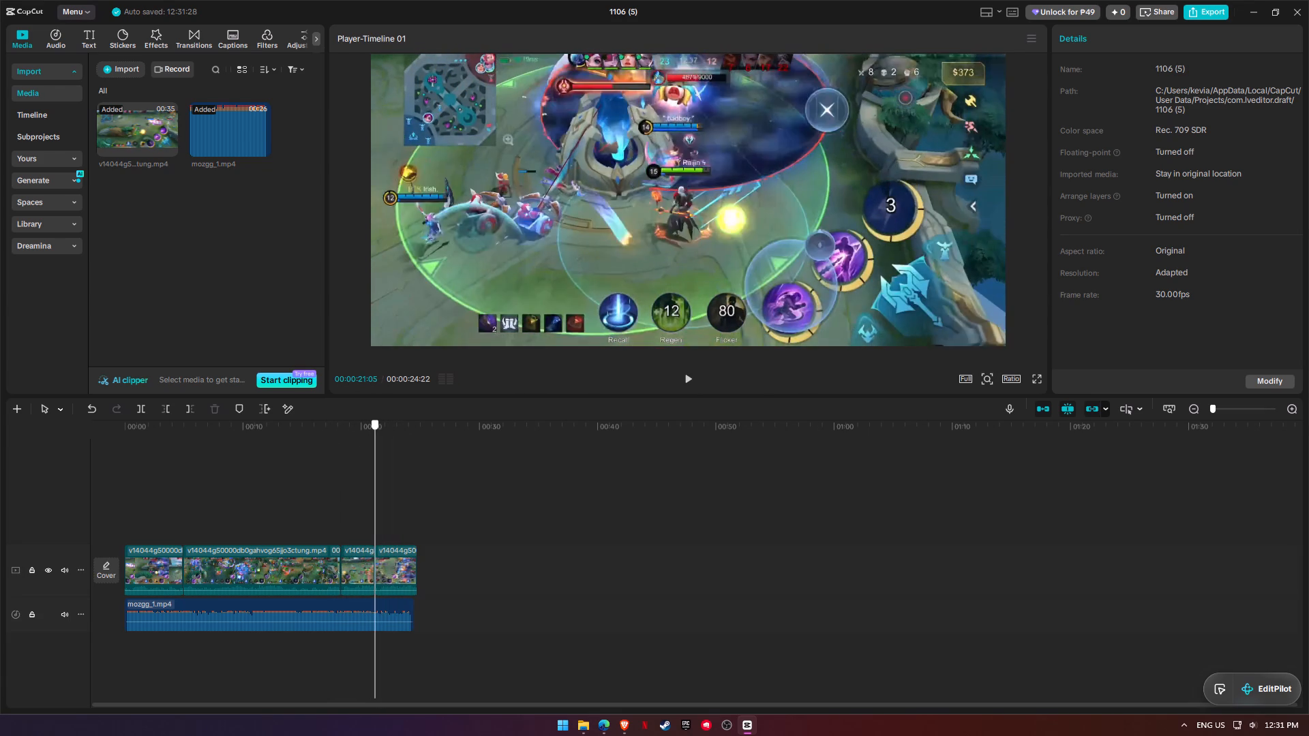
{"action": "left_click_drag", "start_coordinate": [379, 420], "coordinate": [380, 420]}
{"action": "left_click", "coordinate": [382, 571]}
{"action": "key", "text": "ctrl+b"}
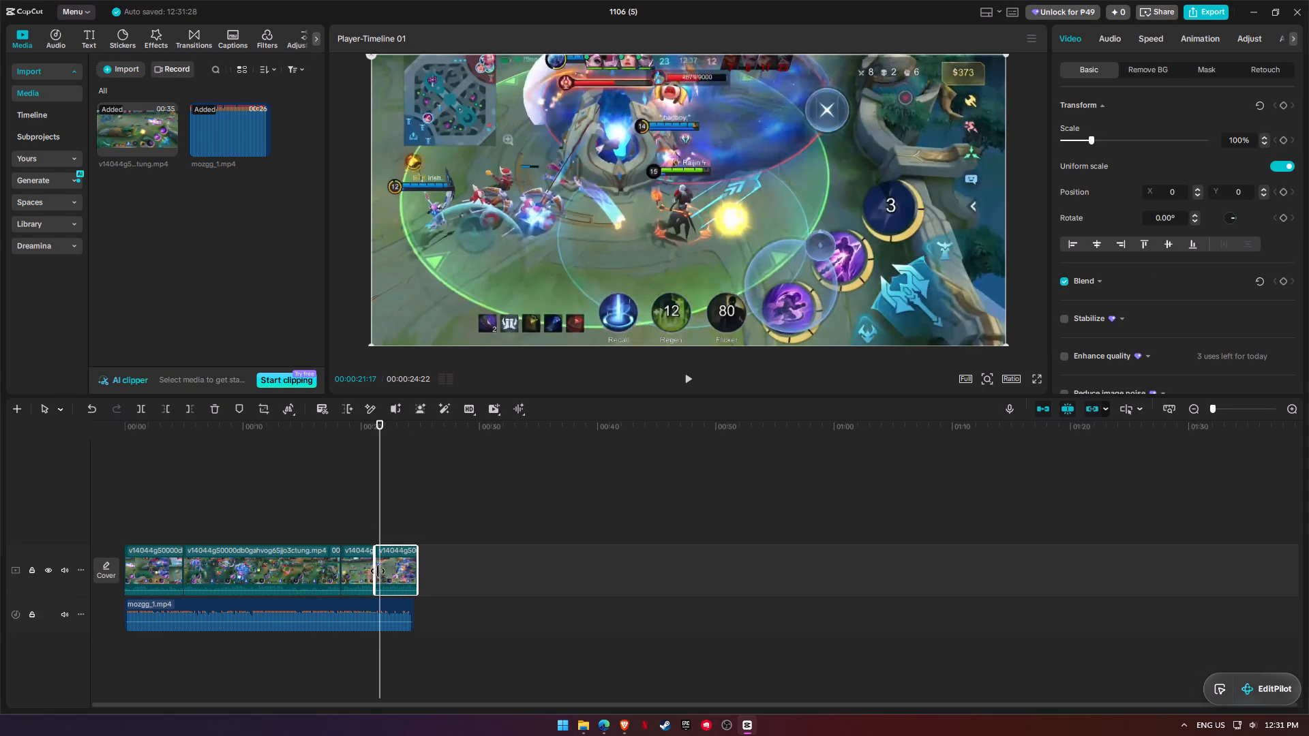
{"action": "scroll", "coordinate": [367, 551], "scroll_direction": "up", "scroll_amount": 10, "text": "alt"}
{"action": "scroll", "coordinate": [435, 594], "scroll_direction": "up", "scroll_amount": 16, "text": "ctrl"}
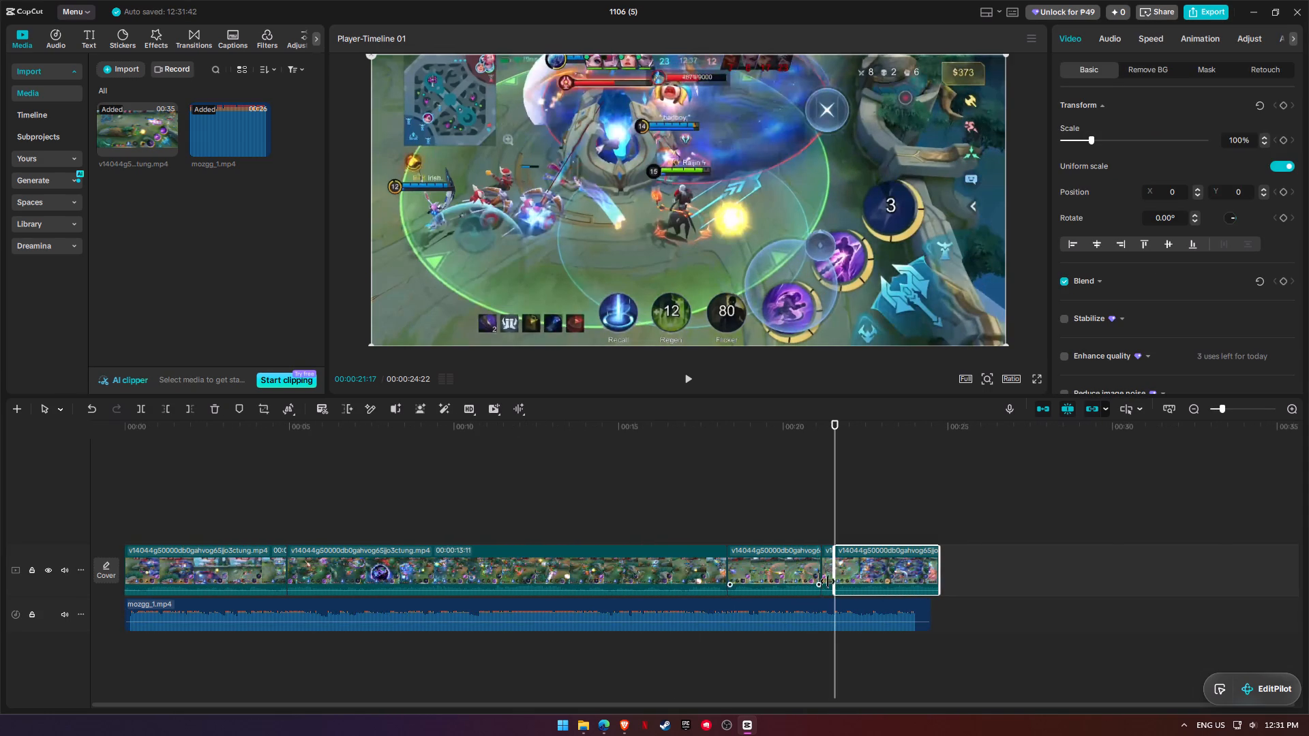
{"action": "left_click", "coordinate": [832, 552]}
{"action": "left_click", "coordinate": [830, 567]}
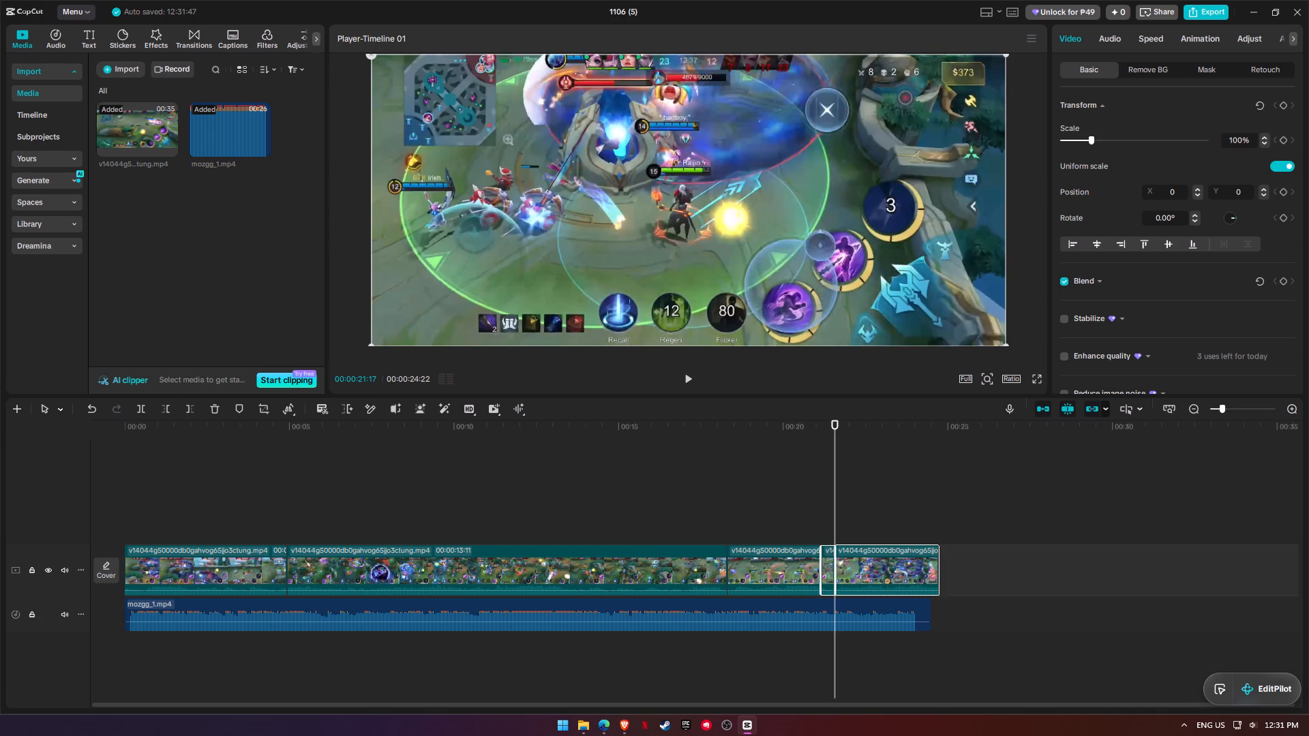
{"action": "key", "text": "BackSpace"}
Play the final section through to the end to check the cuts against the audio.
{"action": "left_click", "coordinate": [796, 440]}
{"action": "key", "text": "space"}
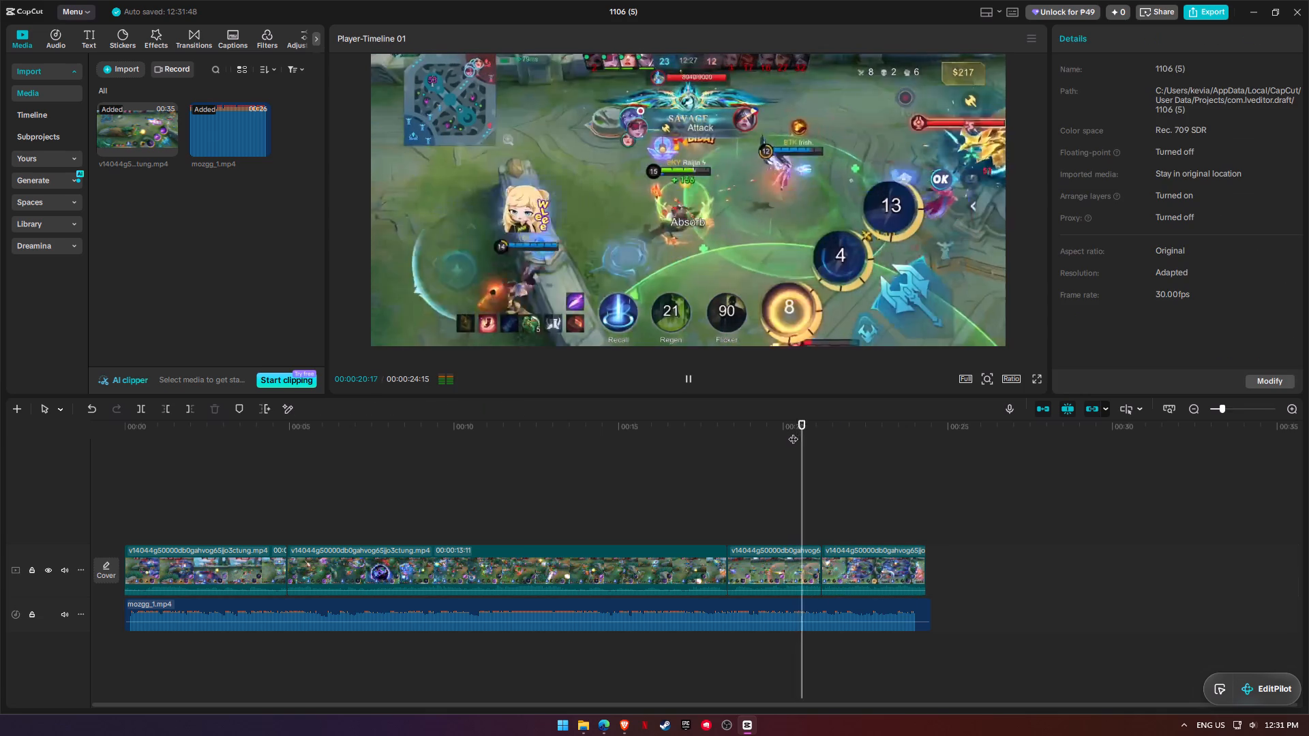
{"action": "key", "text": "space"}
{"action": "left_click", "coordinate": [779, 425]}
{"action": "key", "text": "space"}
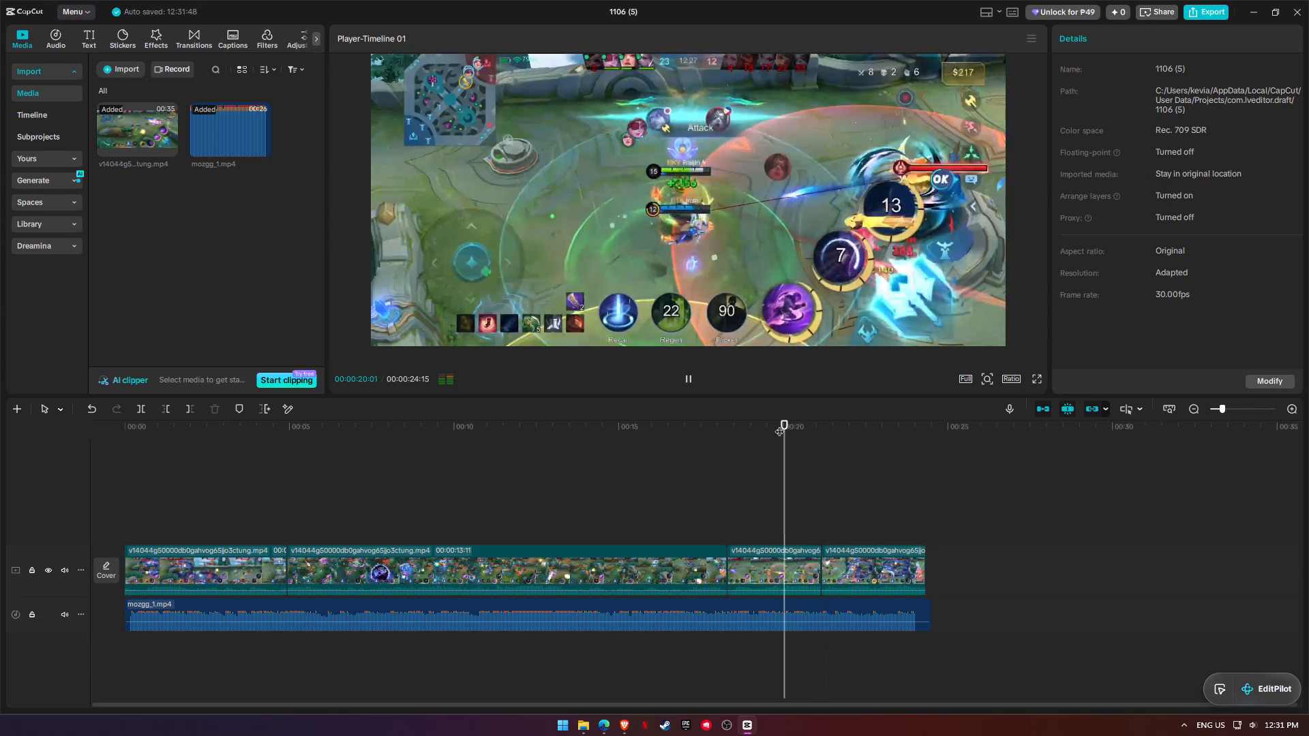
{"action": "left_click", "coordinate": [752, 430]}
{"action": "key", "text": "space"}
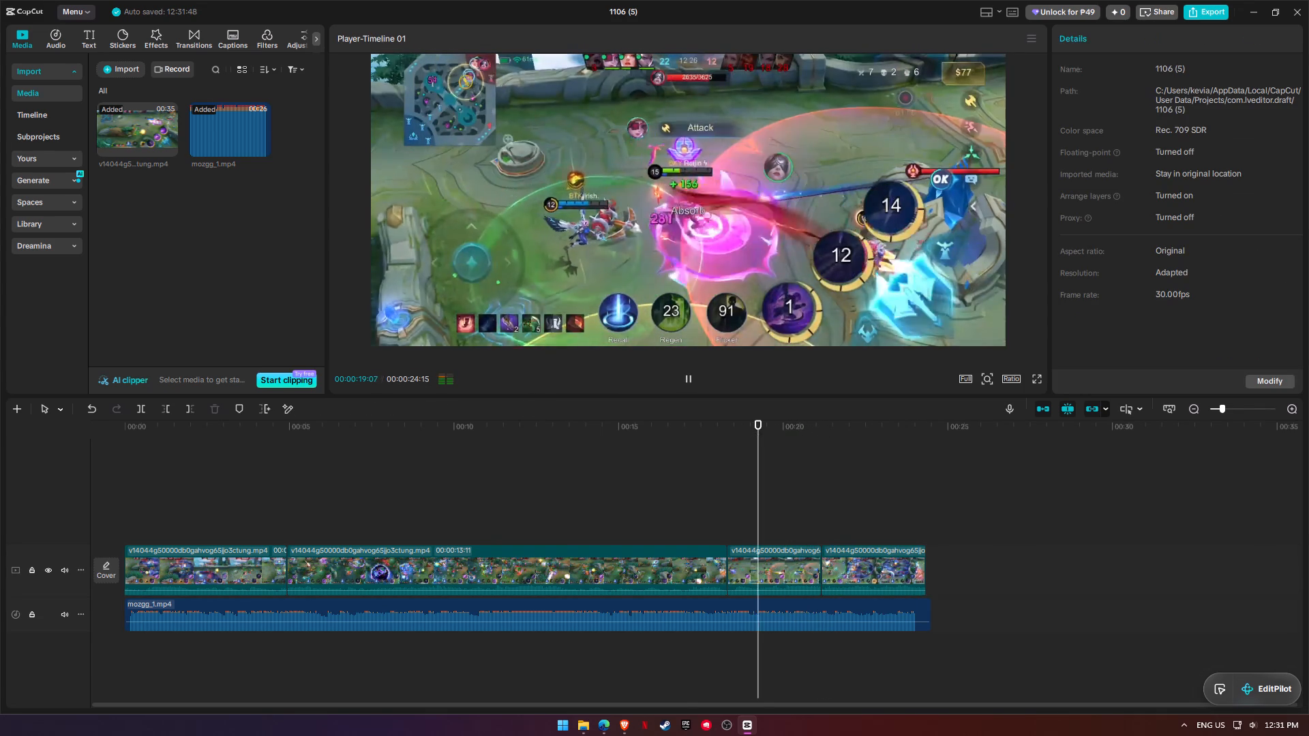
{"action": "left_click", "coordinate": [684, 435]}
{"action": "key", "text": "space"}
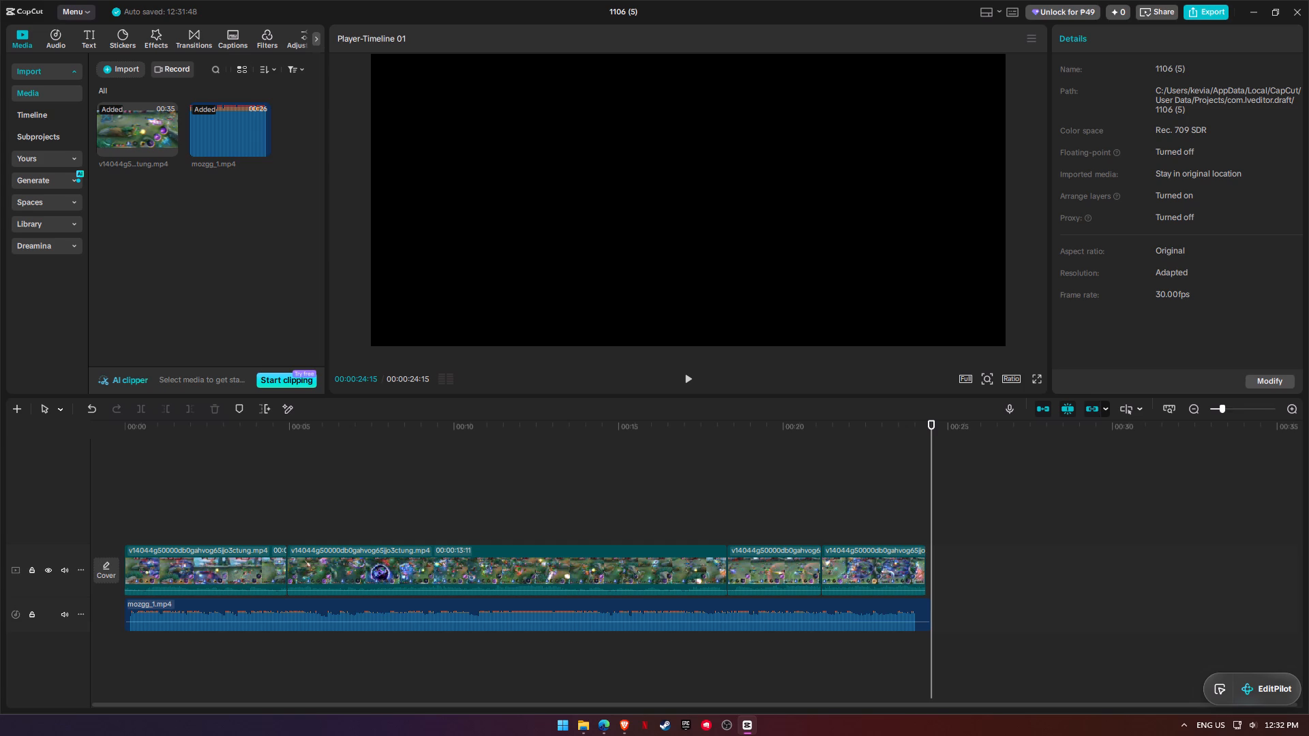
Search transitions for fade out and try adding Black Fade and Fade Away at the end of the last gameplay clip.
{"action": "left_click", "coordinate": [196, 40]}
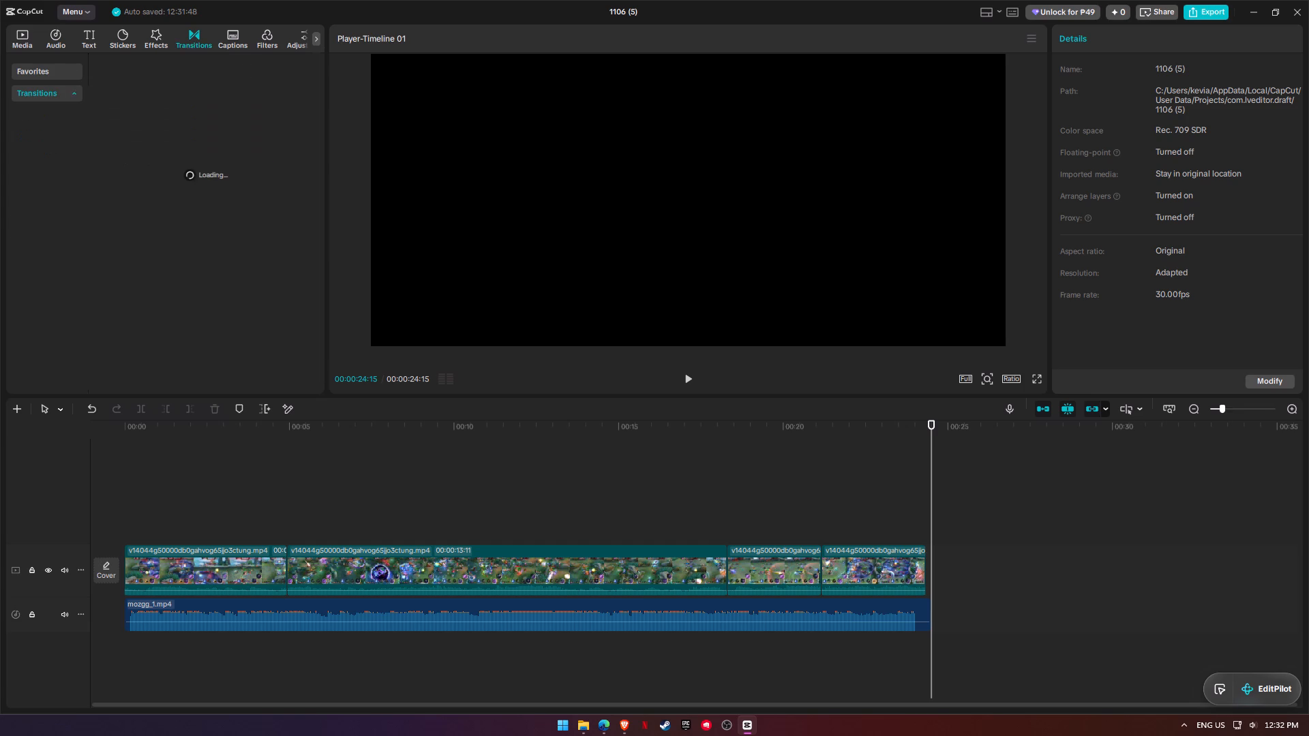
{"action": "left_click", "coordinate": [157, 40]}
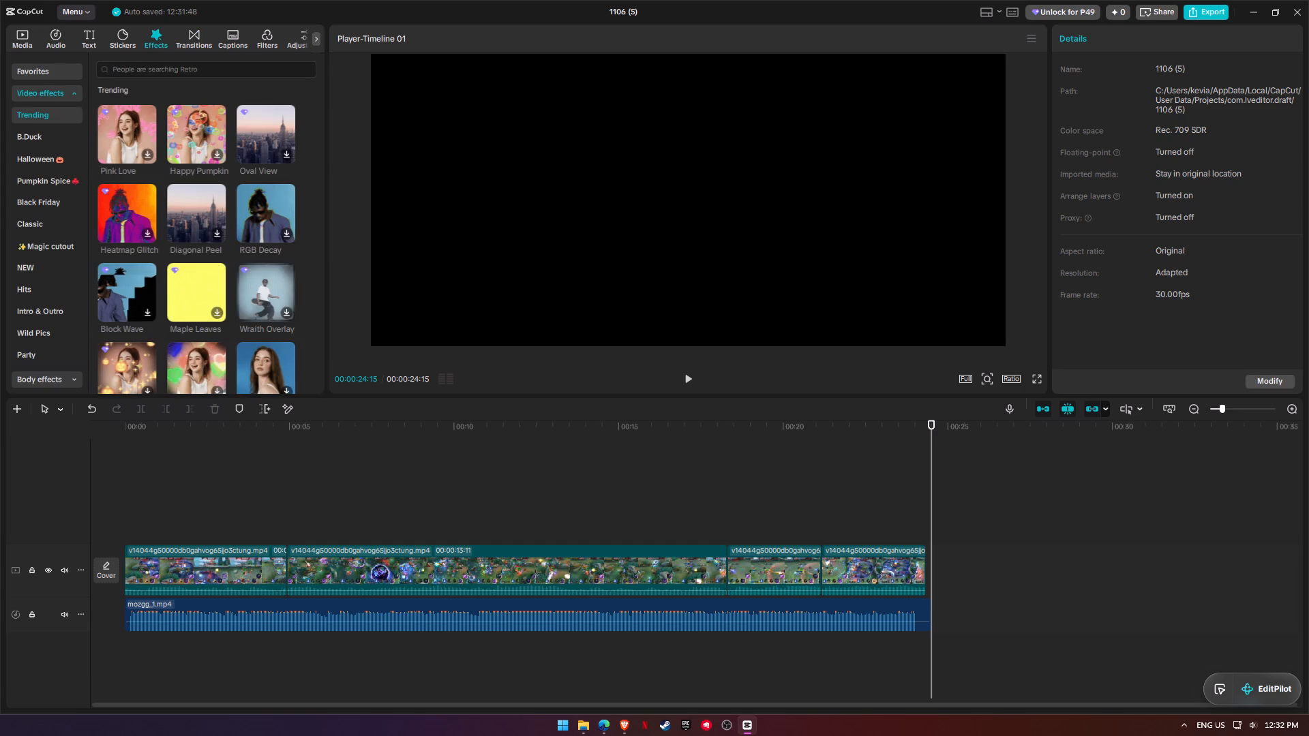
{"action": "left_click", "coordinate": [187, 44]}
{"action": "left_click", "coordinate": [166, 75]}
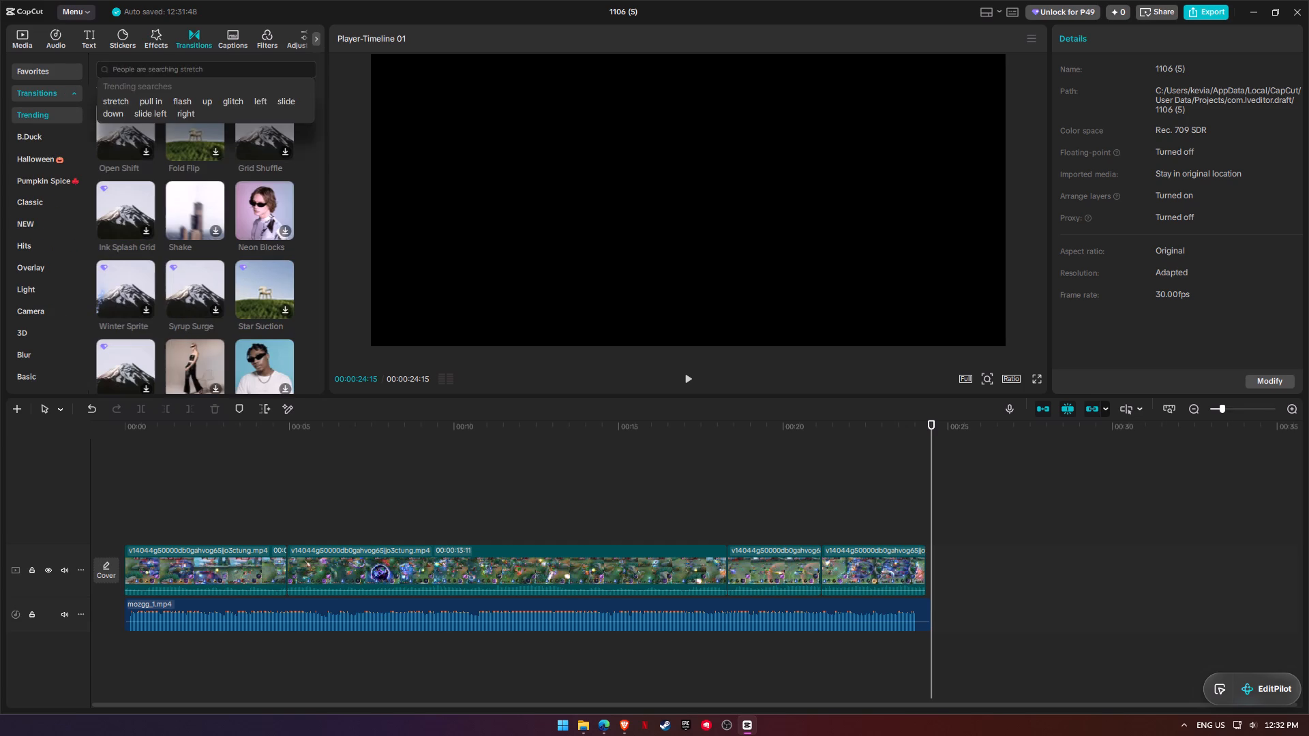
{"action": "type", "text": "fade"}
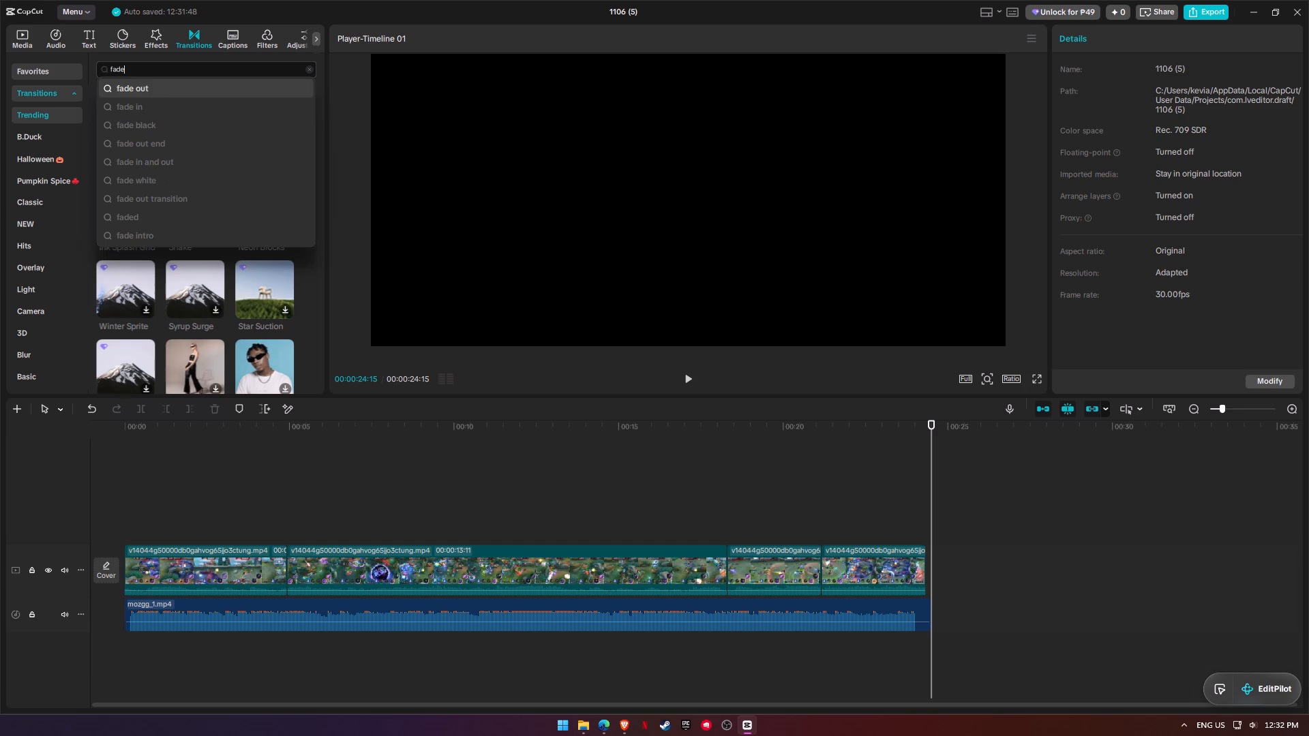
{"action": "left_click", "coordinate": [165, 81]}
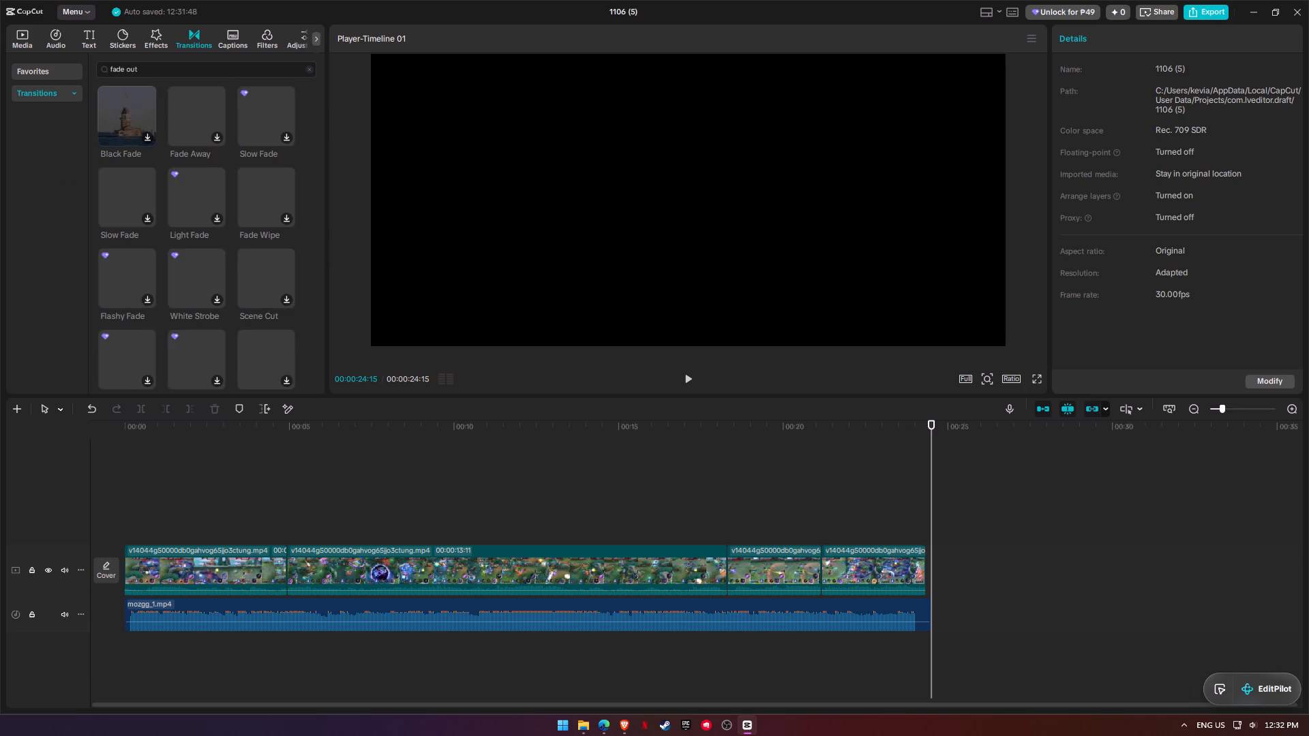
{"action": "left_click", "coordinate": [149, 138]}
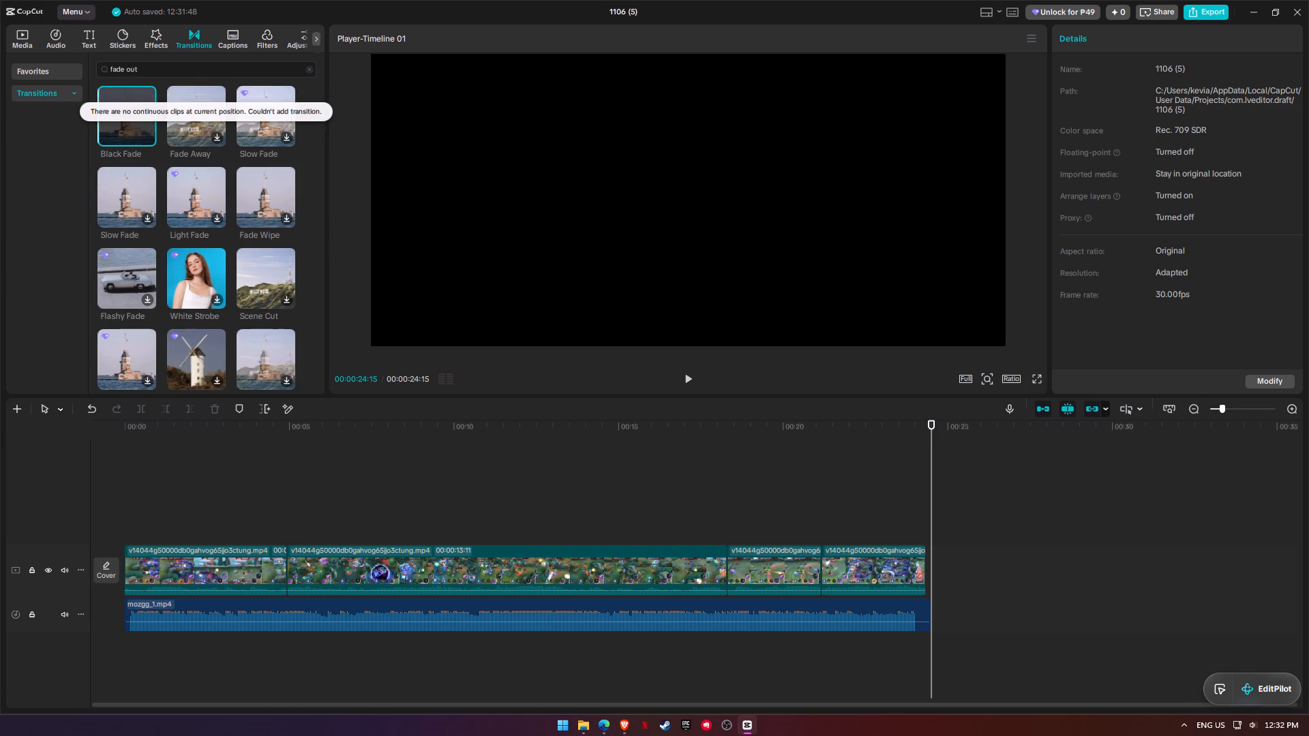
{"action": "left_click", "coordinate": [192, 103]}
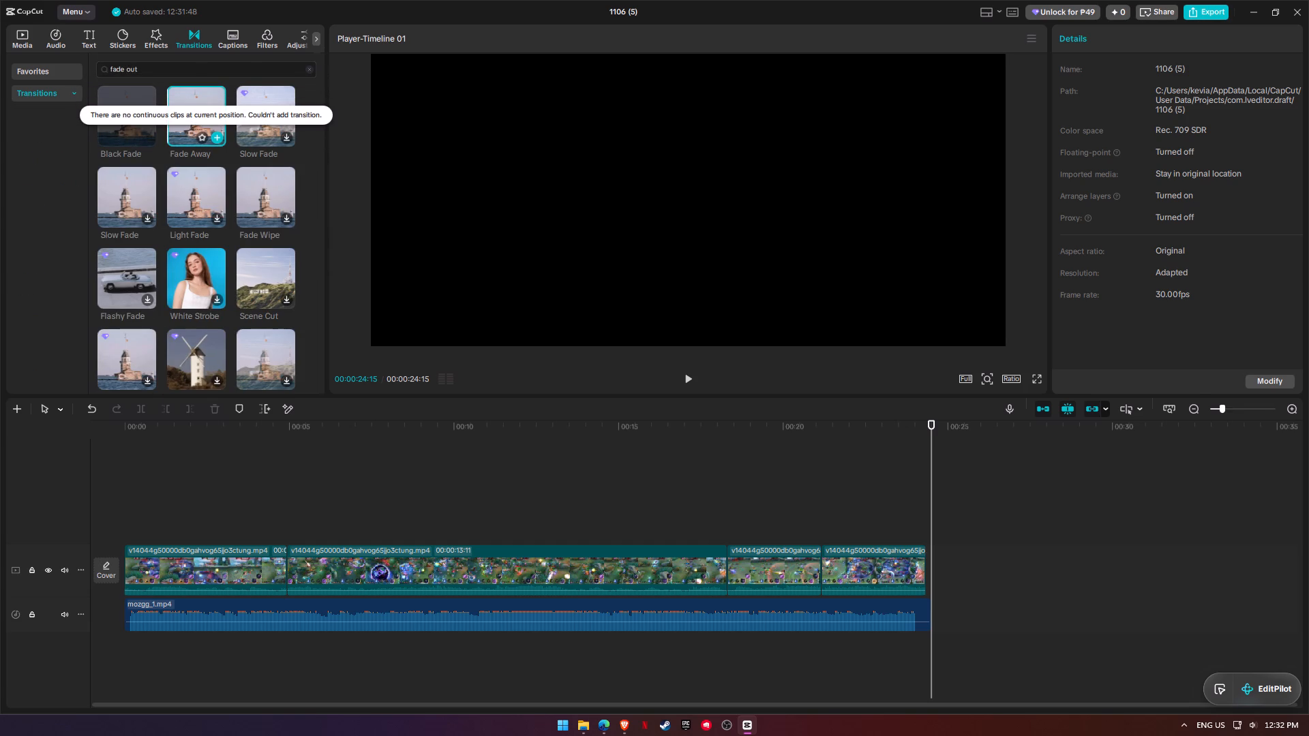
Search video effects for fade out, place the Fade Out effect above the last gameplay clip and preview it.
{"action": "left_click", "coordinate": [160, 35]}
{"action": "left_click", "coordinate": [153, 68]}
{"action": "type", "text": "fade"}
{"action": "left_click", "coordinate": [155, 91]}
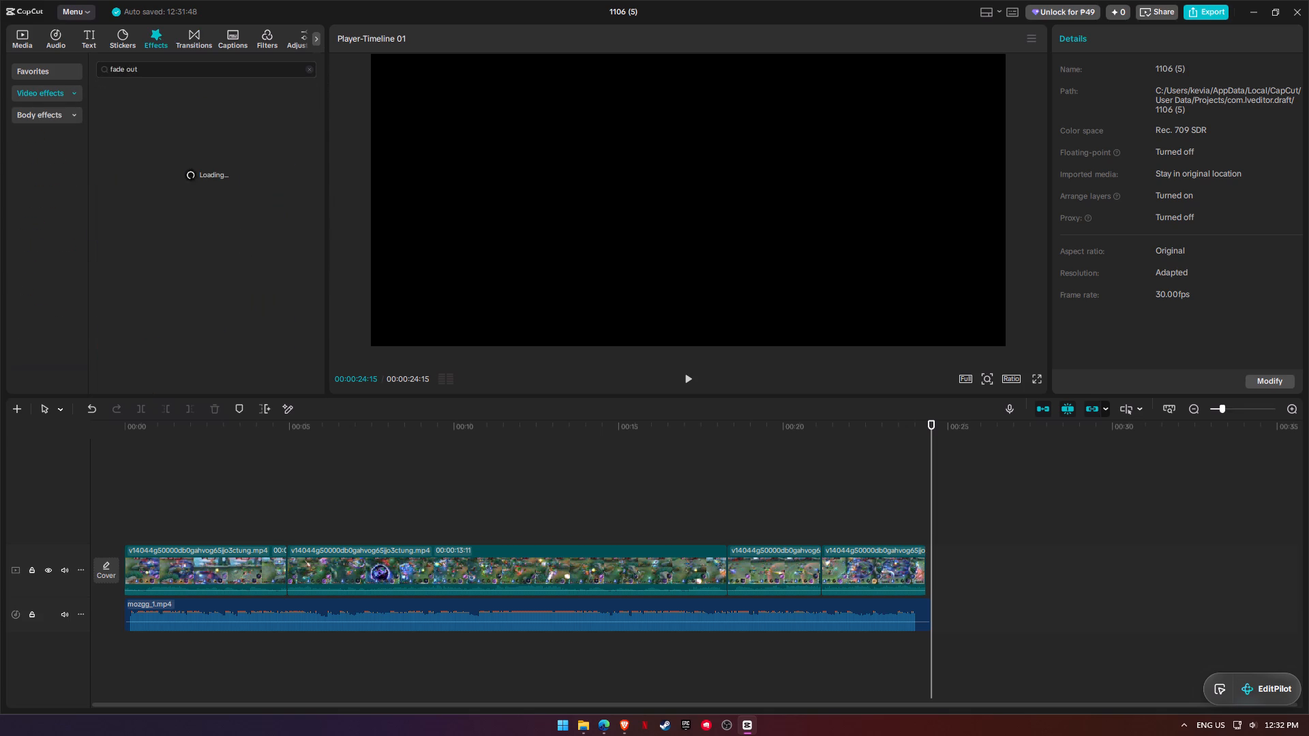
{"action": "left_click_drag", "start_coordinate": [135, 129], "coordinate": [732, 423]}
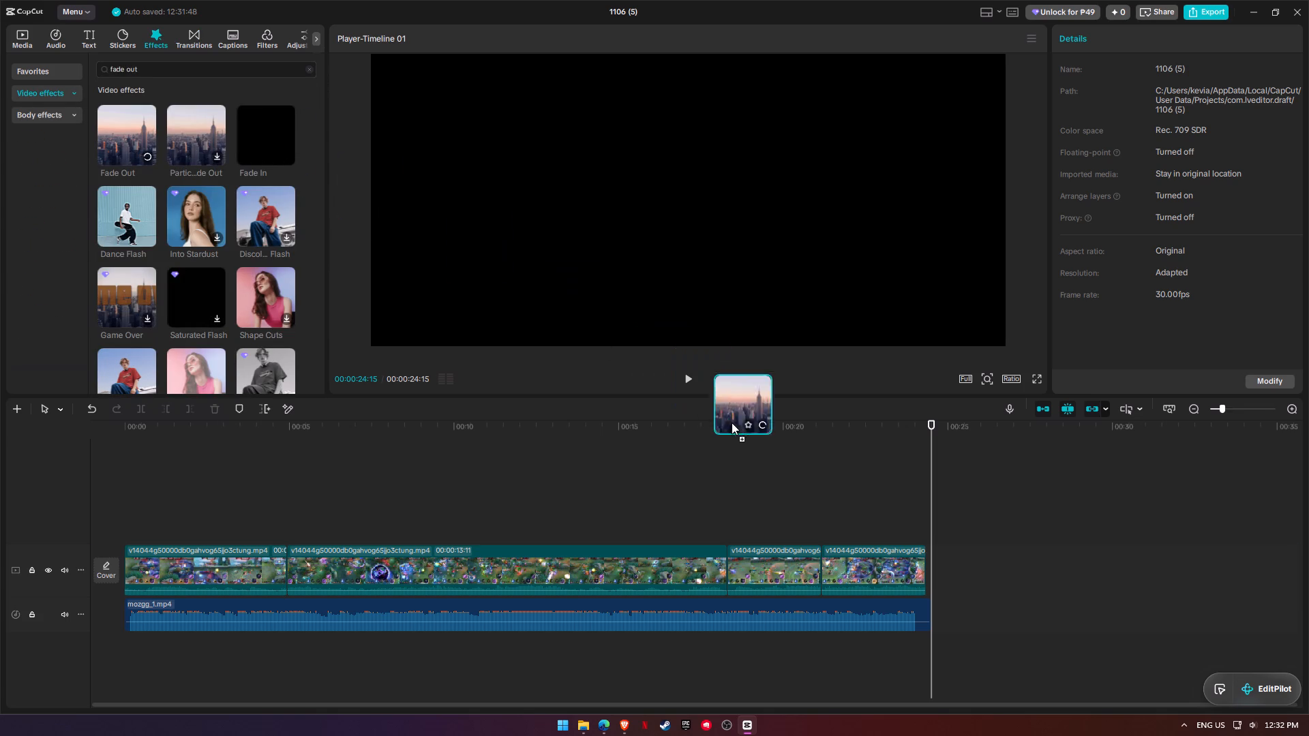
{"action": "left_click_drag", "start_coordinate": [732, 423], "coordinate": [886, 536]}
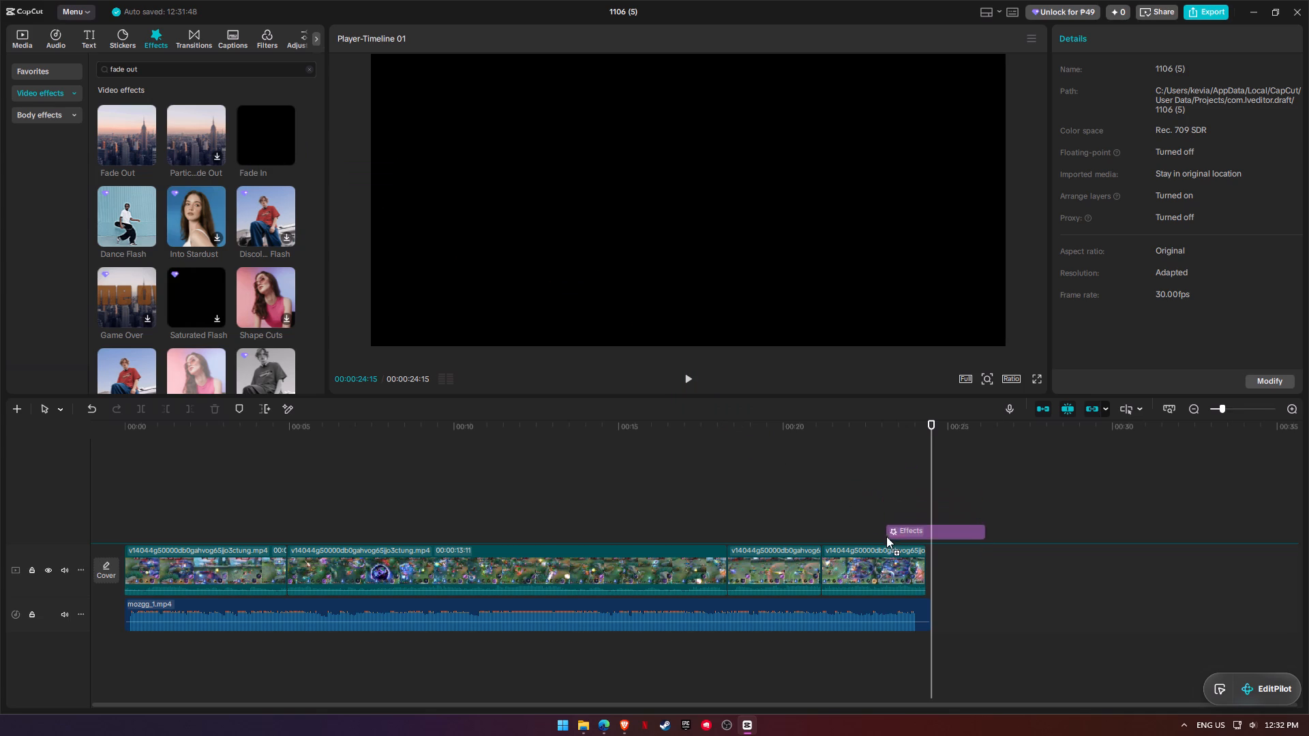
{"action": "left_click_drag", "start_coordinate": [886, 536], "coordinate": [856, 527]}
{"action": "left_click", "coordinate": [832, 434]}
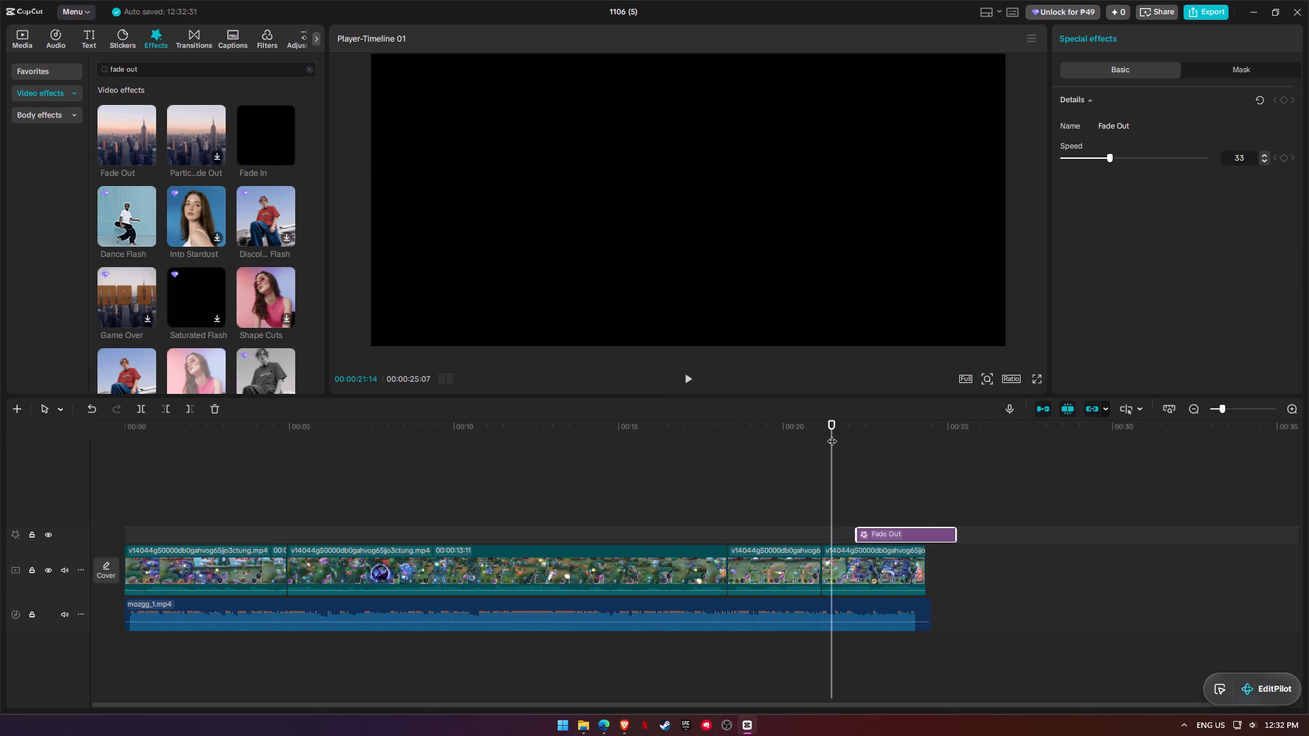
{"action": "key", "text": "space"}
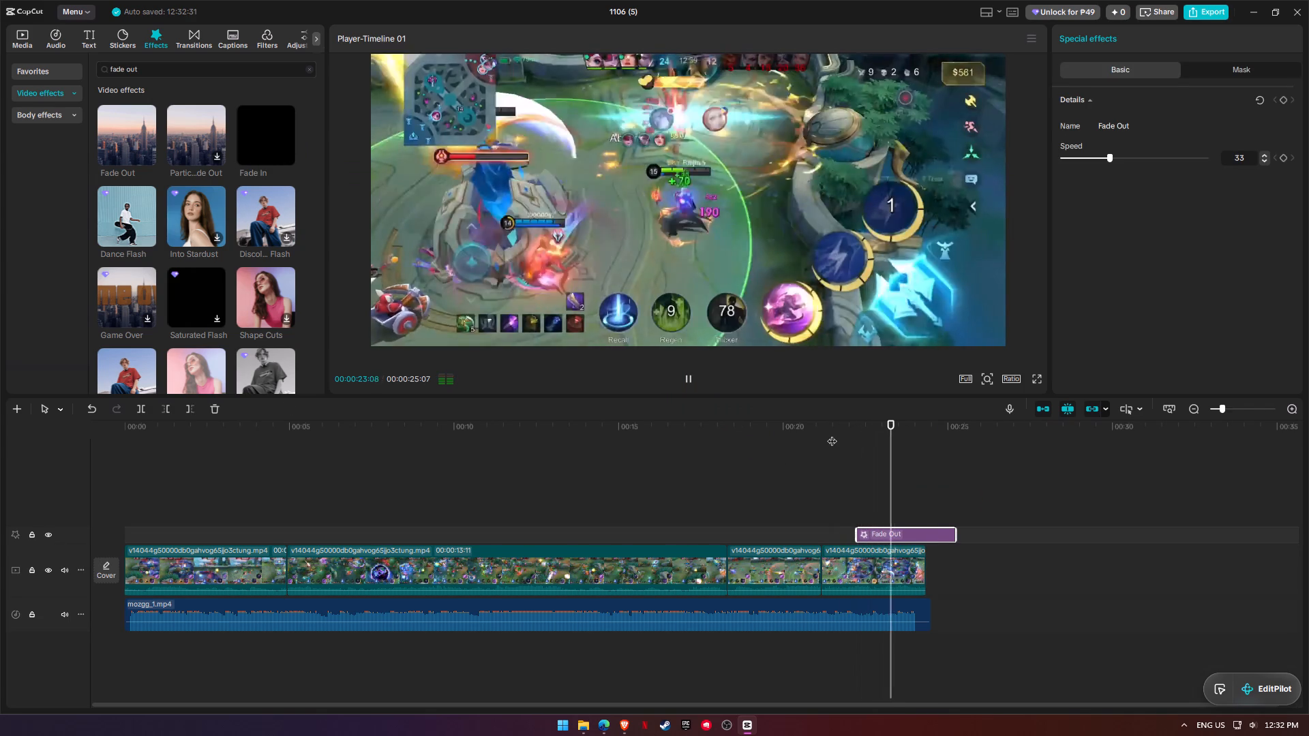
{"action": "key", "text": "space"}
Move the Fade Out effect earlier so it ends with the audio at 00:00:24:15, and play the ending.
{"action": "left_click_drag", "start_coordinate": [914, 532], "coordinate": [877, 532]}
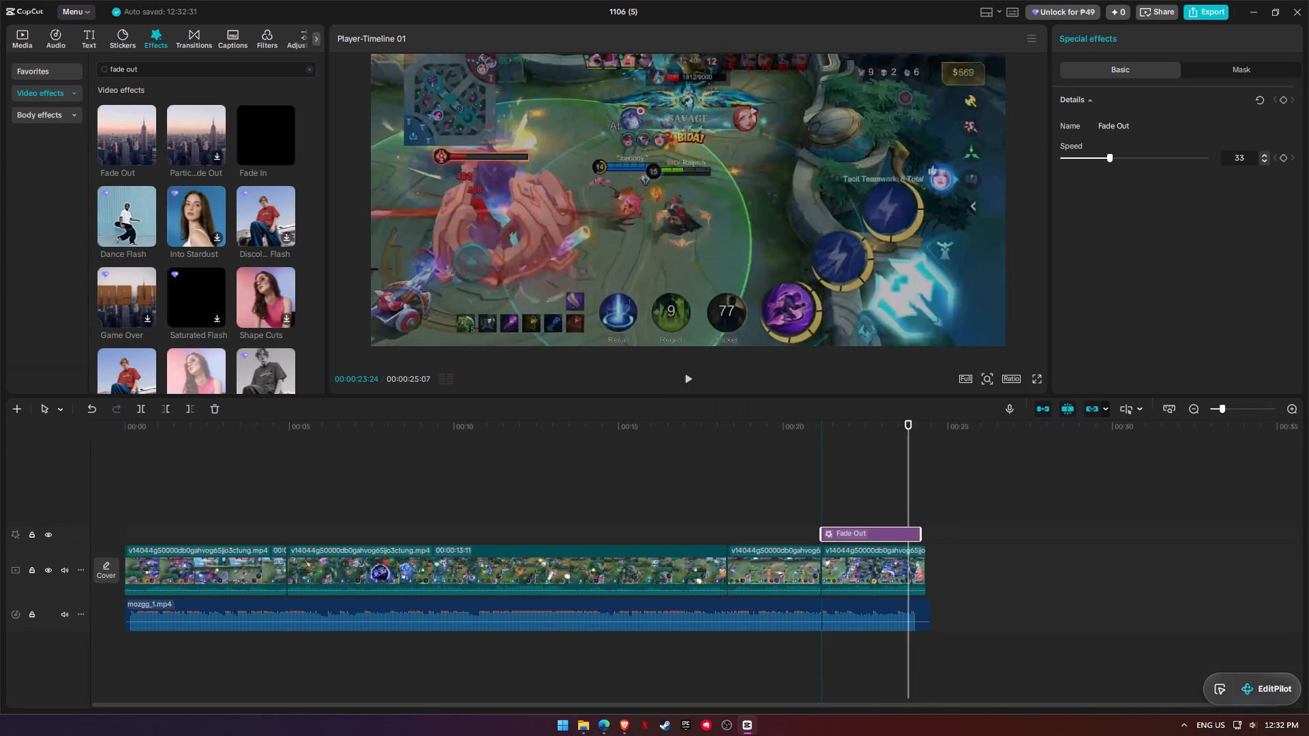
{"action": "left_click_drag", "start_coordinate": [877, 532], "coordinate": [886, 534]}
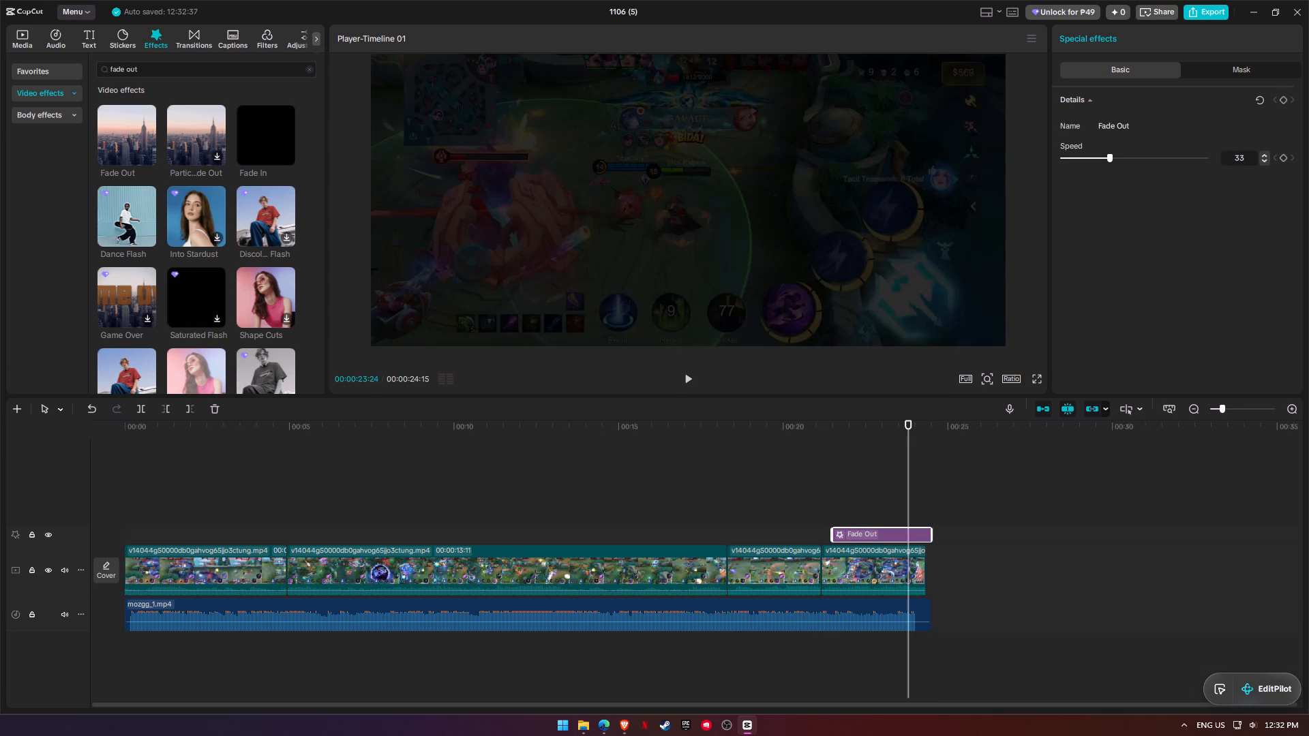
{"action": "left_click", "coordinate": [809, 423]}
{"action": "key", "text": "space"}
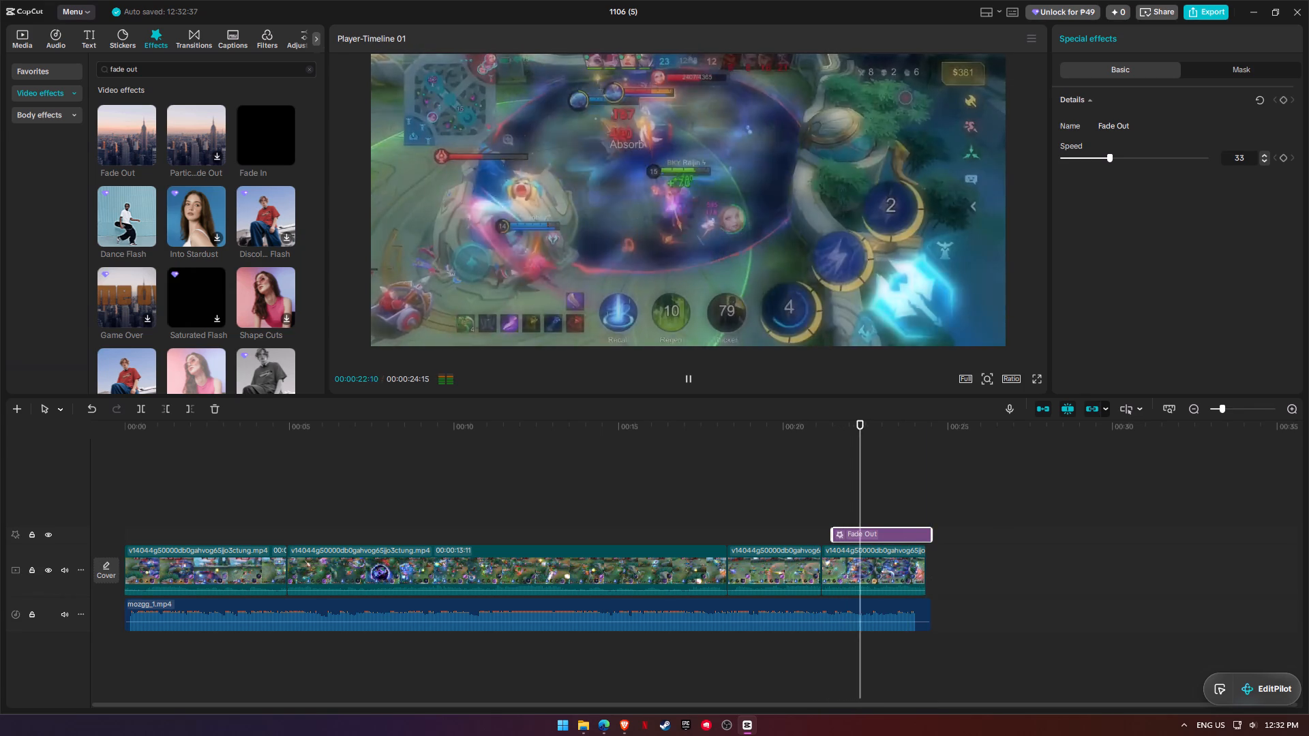
Extend the last gameplay clip's end to the mozgg_1 audio's end at 00:00:24:15 and play the ending.
{"action": "left_click", "coordinate": [925, 557]}
{"action": "key", "text": "space"}
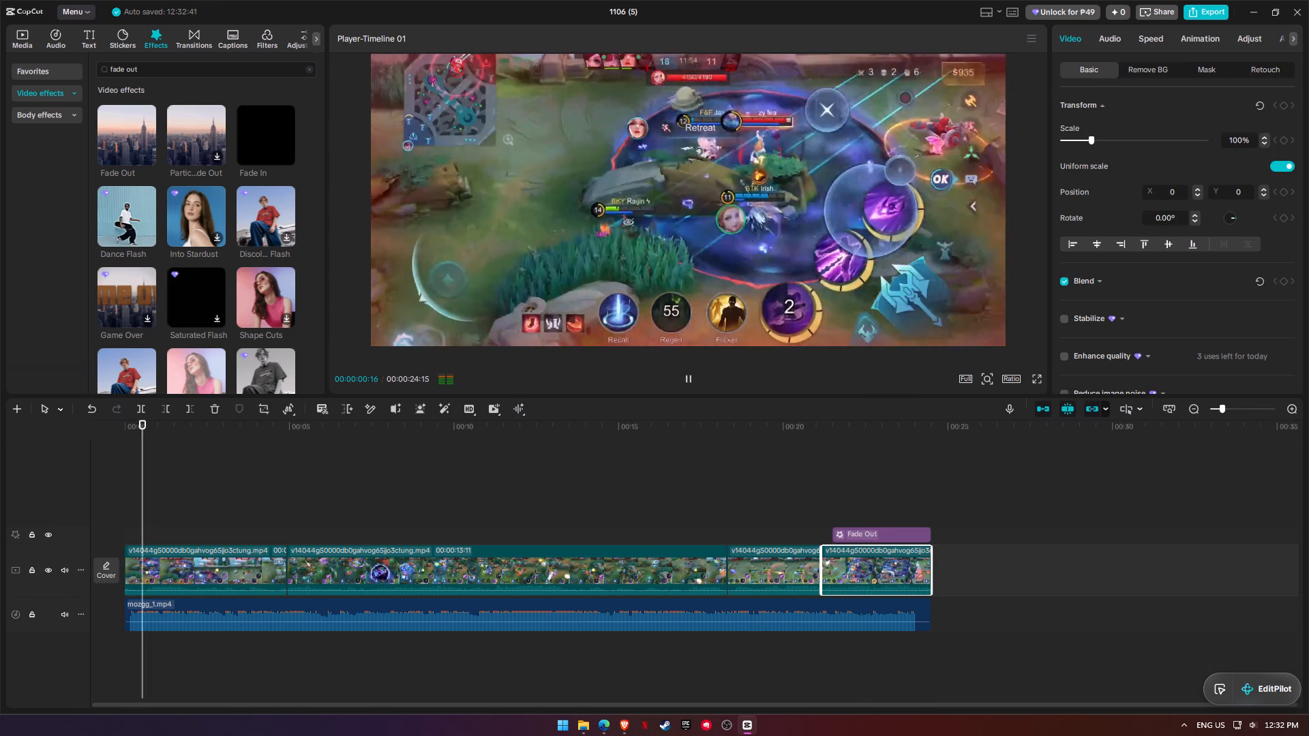
{"action": "left_click", "coordinate": [804, 432]}
{"action": "key", "text": "space"}
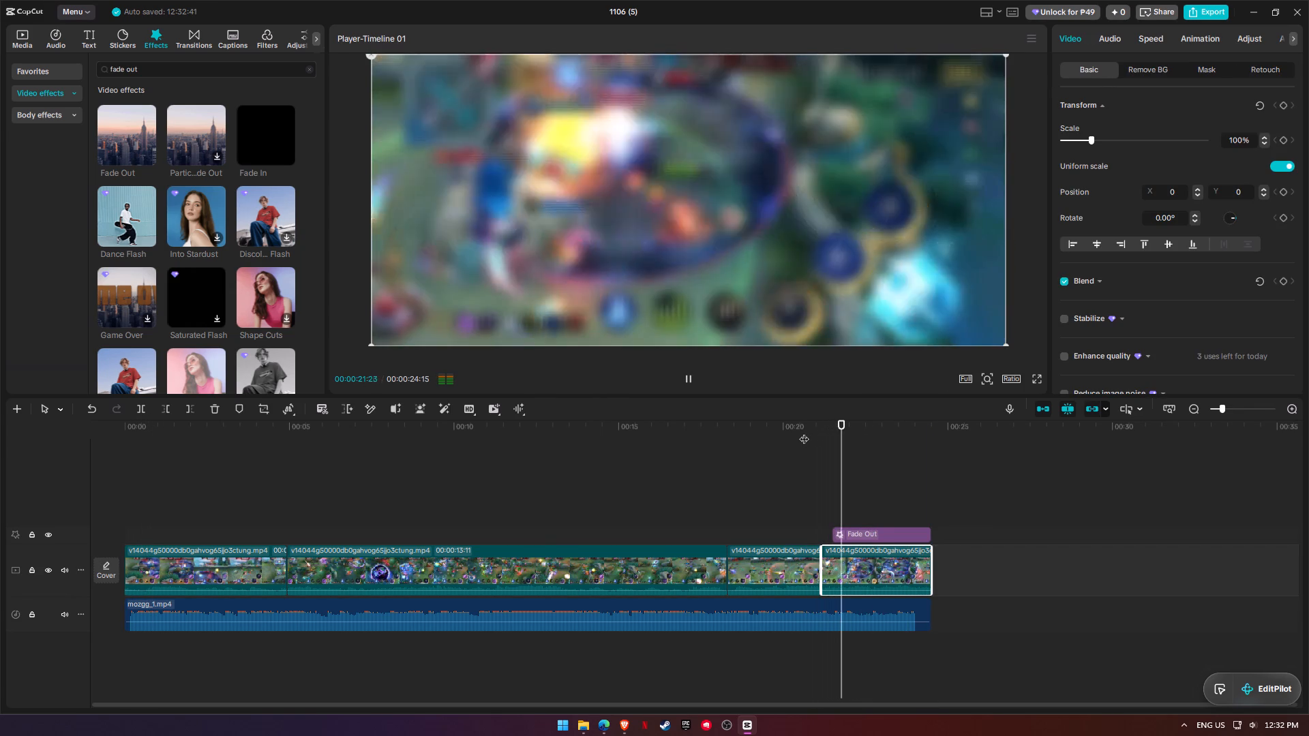
{"action": "key", "text": "space"}
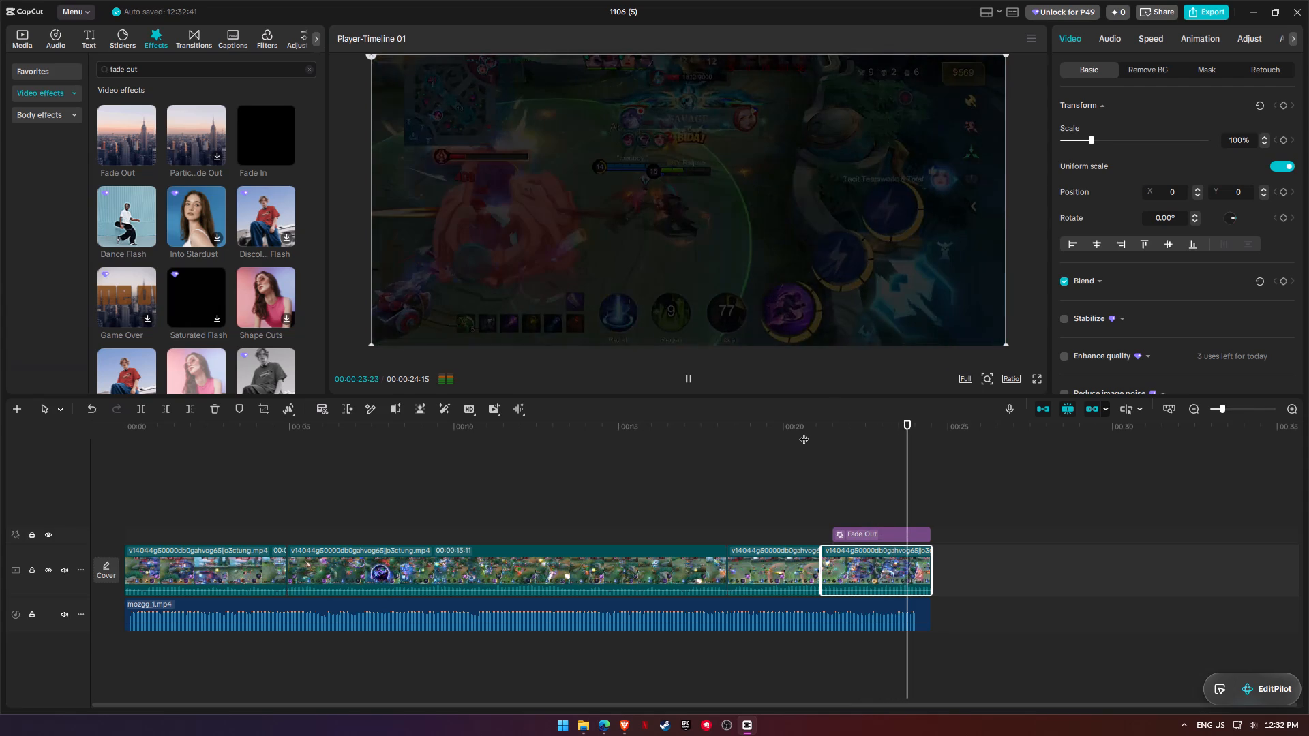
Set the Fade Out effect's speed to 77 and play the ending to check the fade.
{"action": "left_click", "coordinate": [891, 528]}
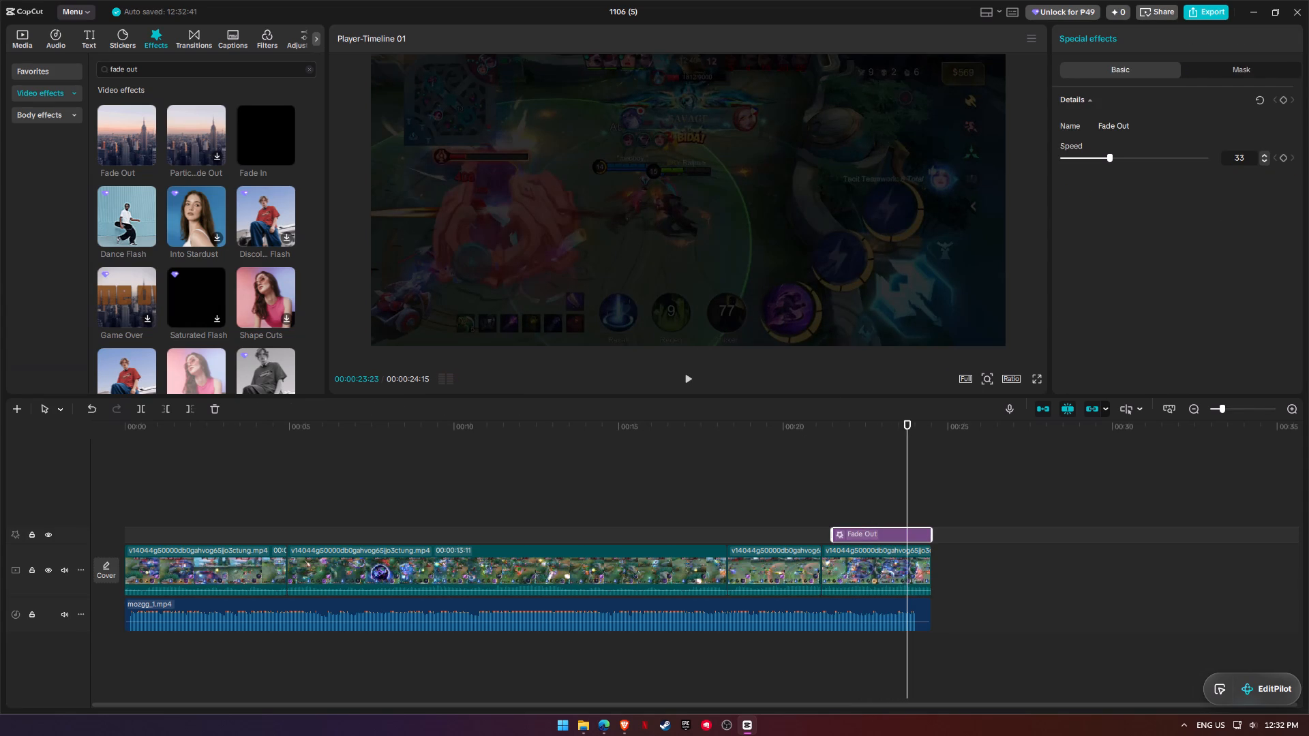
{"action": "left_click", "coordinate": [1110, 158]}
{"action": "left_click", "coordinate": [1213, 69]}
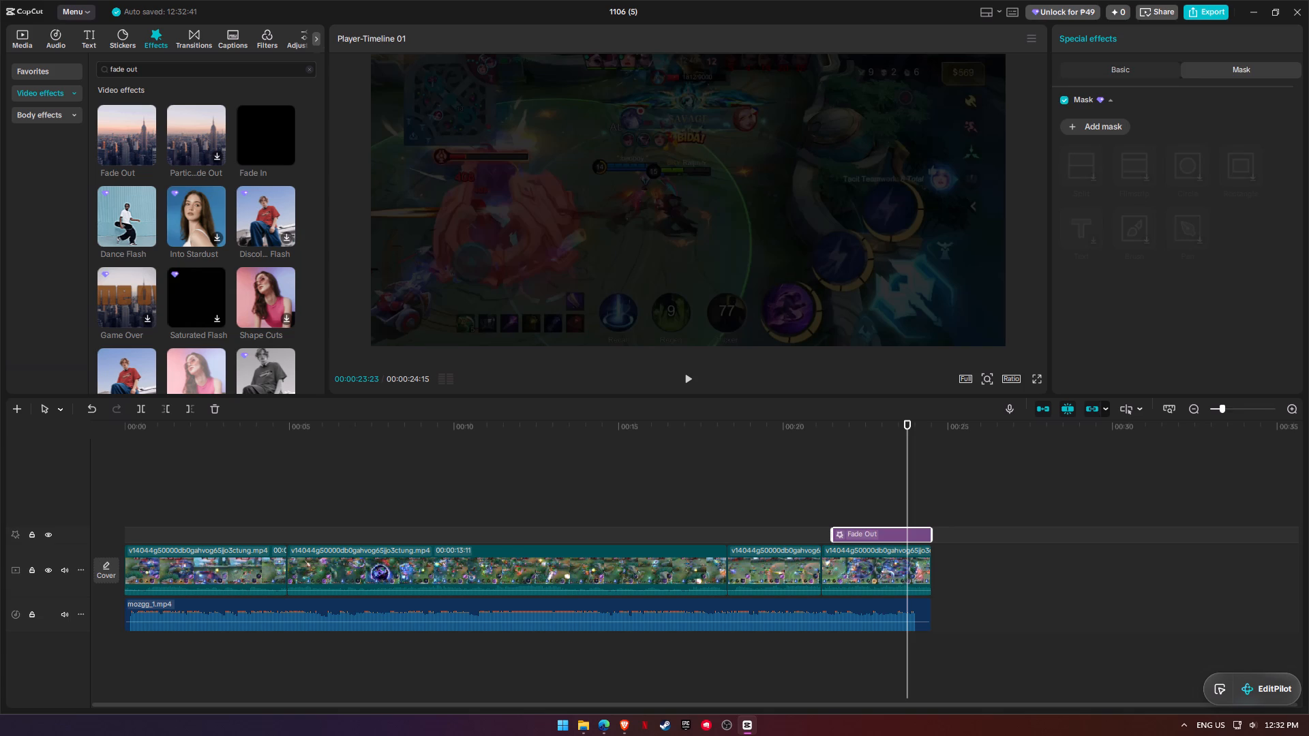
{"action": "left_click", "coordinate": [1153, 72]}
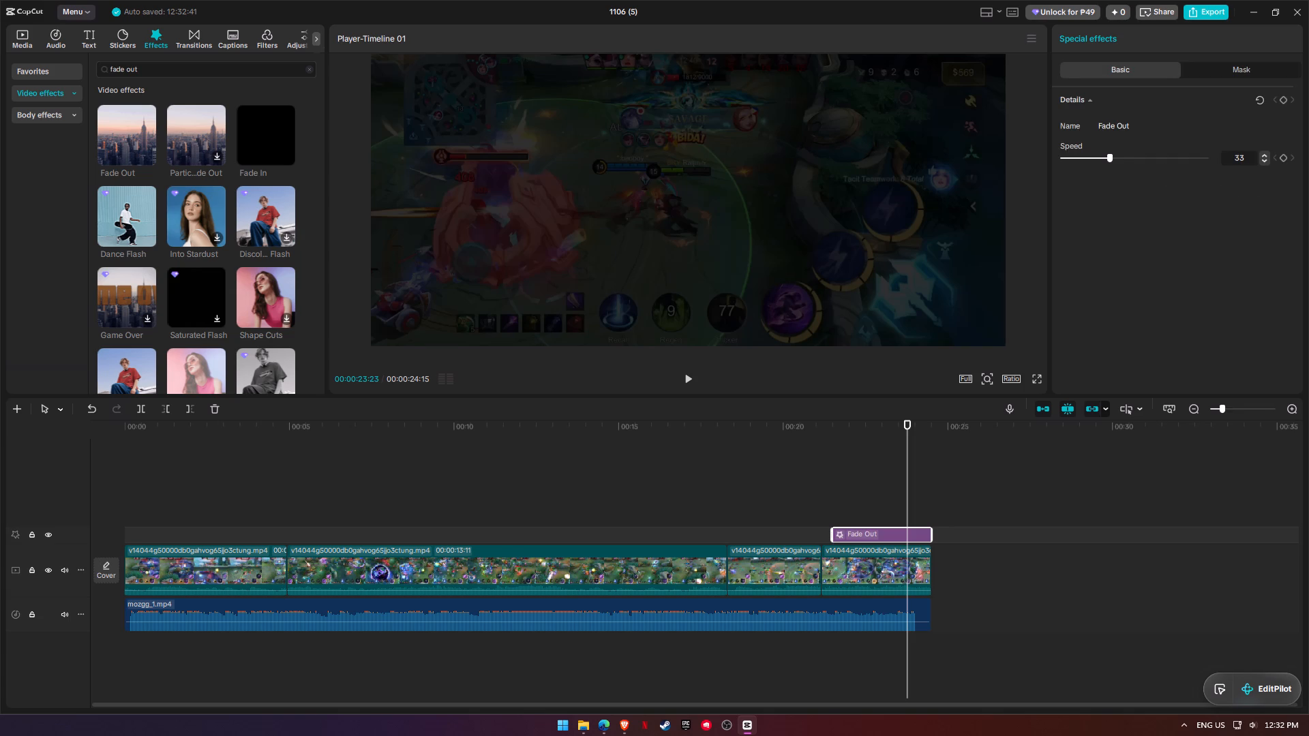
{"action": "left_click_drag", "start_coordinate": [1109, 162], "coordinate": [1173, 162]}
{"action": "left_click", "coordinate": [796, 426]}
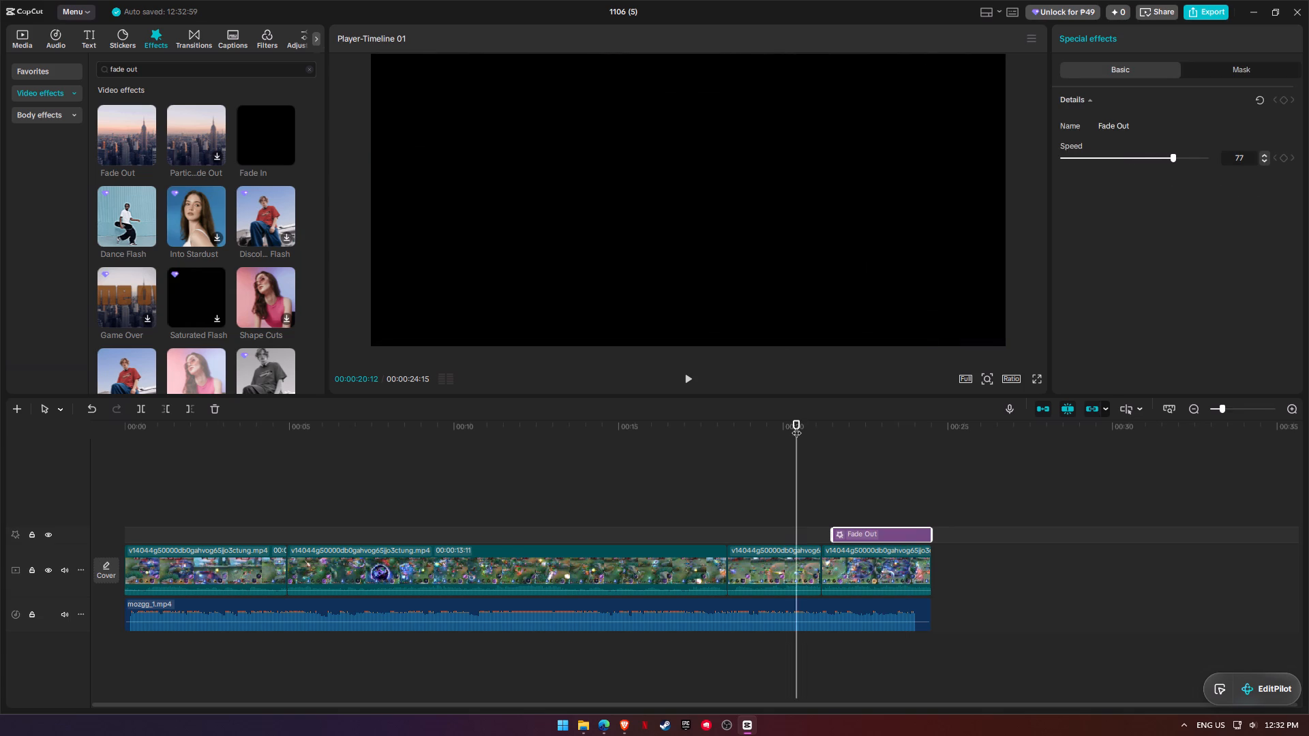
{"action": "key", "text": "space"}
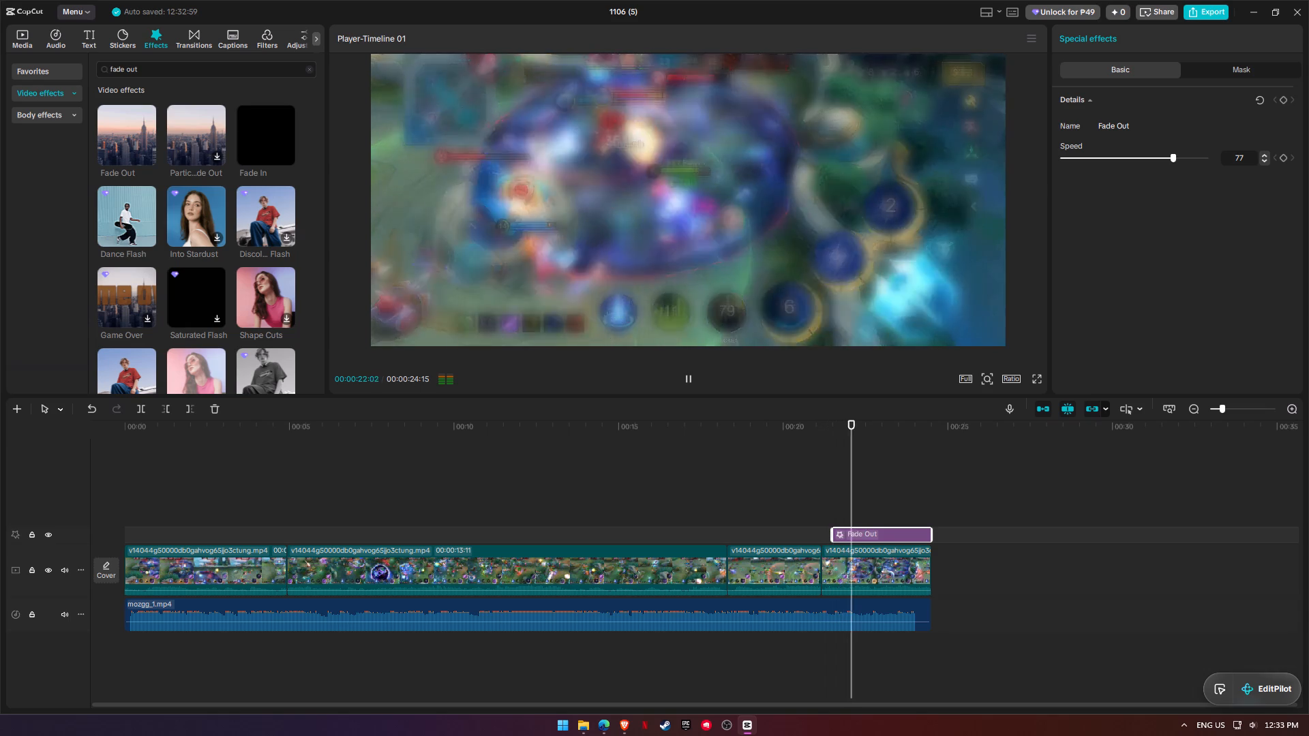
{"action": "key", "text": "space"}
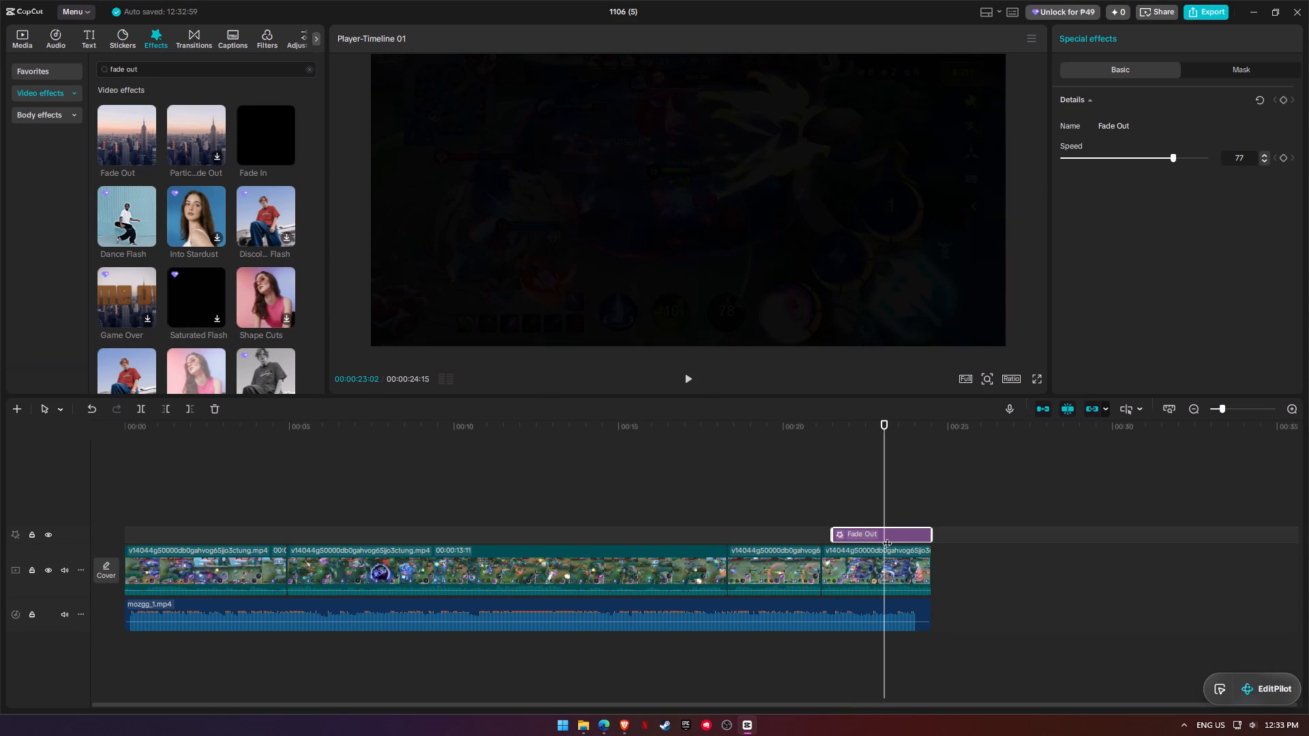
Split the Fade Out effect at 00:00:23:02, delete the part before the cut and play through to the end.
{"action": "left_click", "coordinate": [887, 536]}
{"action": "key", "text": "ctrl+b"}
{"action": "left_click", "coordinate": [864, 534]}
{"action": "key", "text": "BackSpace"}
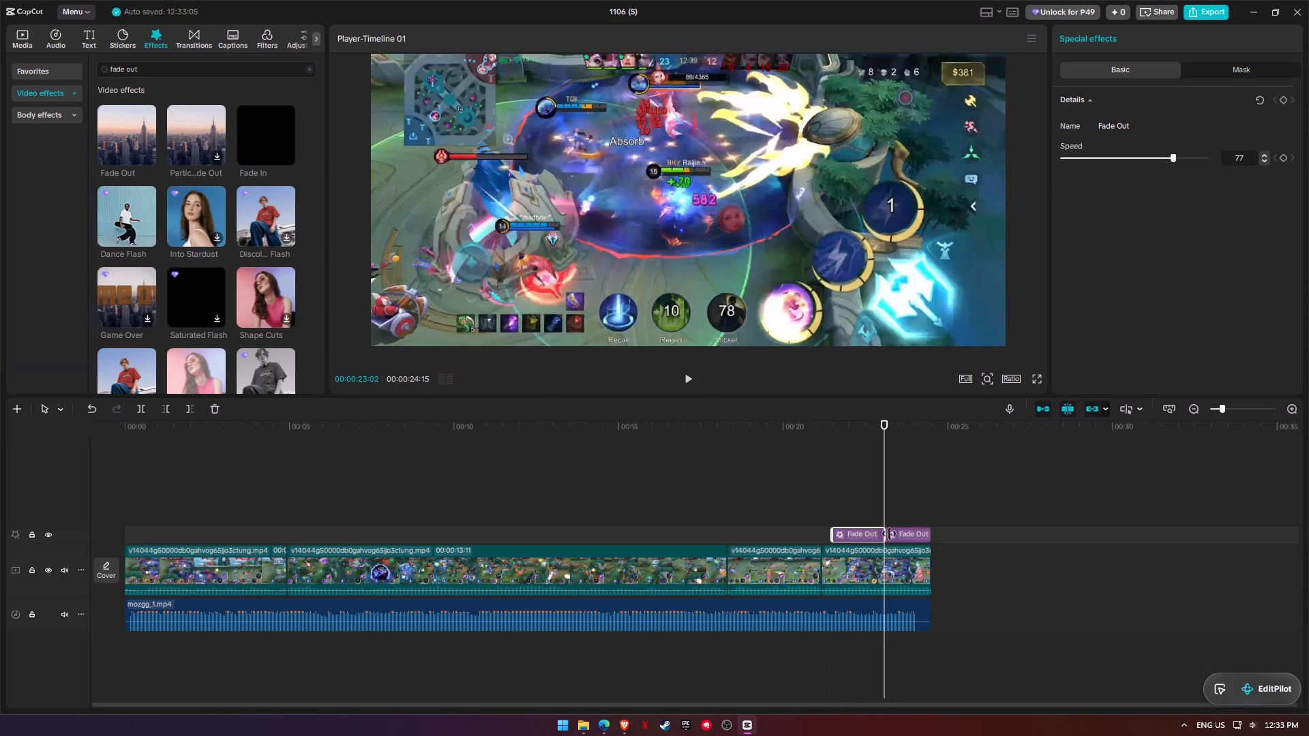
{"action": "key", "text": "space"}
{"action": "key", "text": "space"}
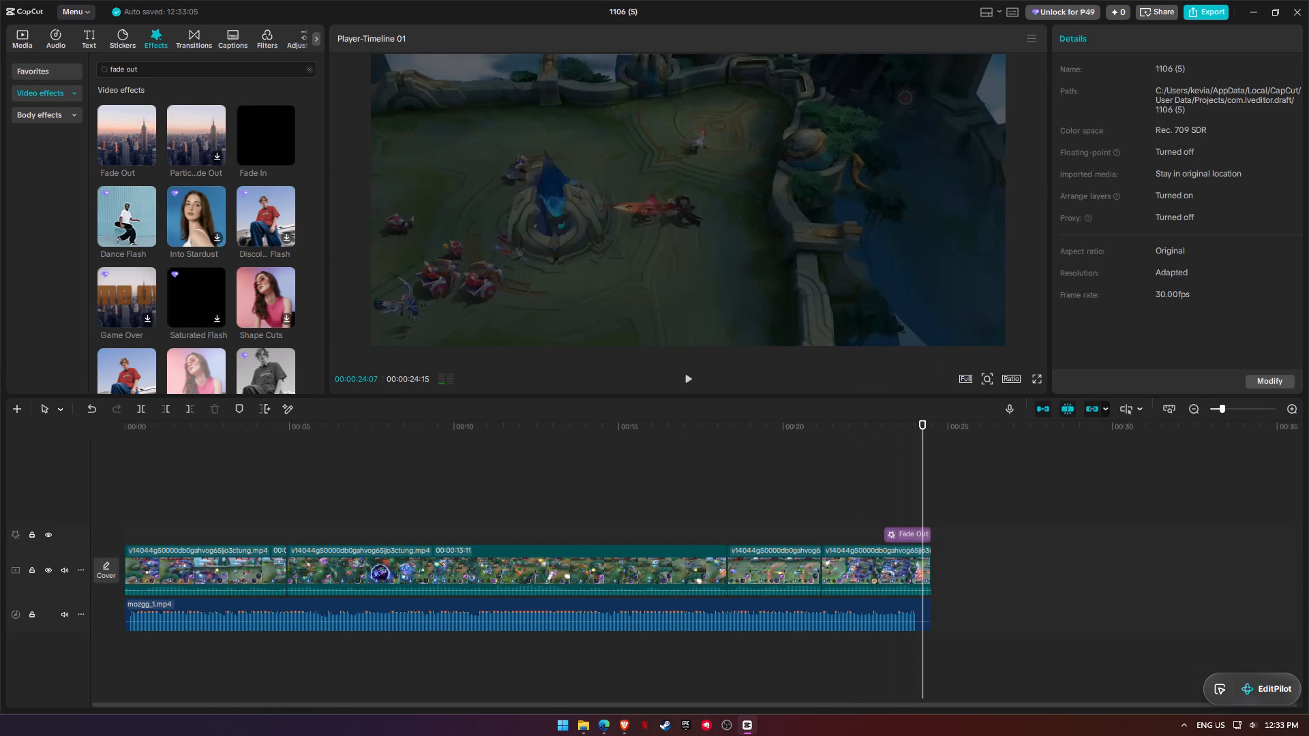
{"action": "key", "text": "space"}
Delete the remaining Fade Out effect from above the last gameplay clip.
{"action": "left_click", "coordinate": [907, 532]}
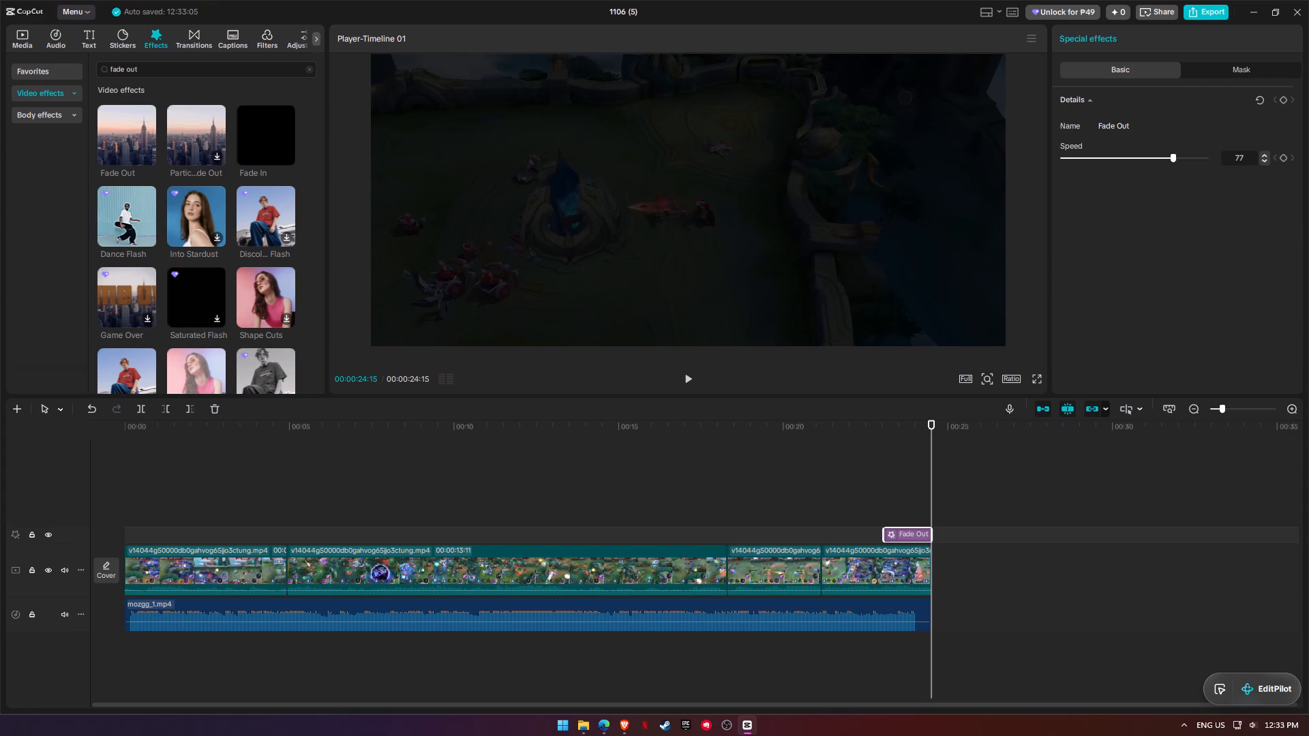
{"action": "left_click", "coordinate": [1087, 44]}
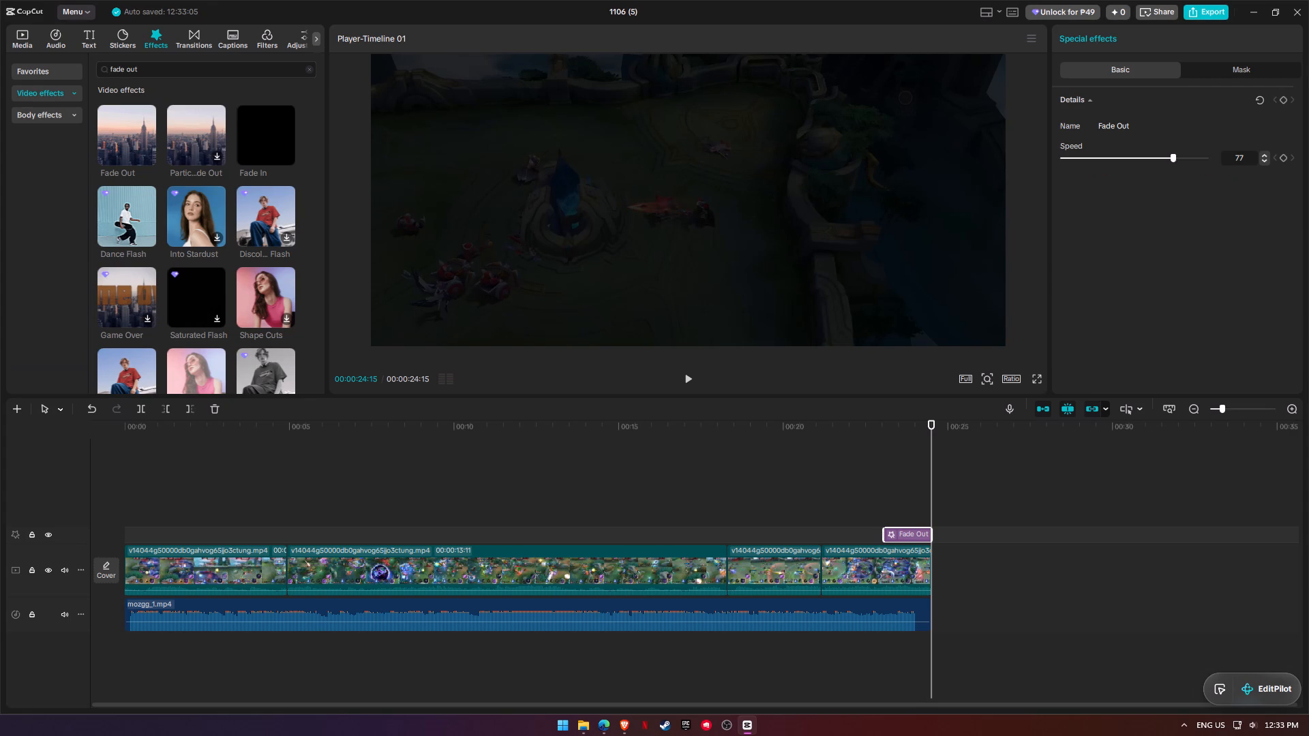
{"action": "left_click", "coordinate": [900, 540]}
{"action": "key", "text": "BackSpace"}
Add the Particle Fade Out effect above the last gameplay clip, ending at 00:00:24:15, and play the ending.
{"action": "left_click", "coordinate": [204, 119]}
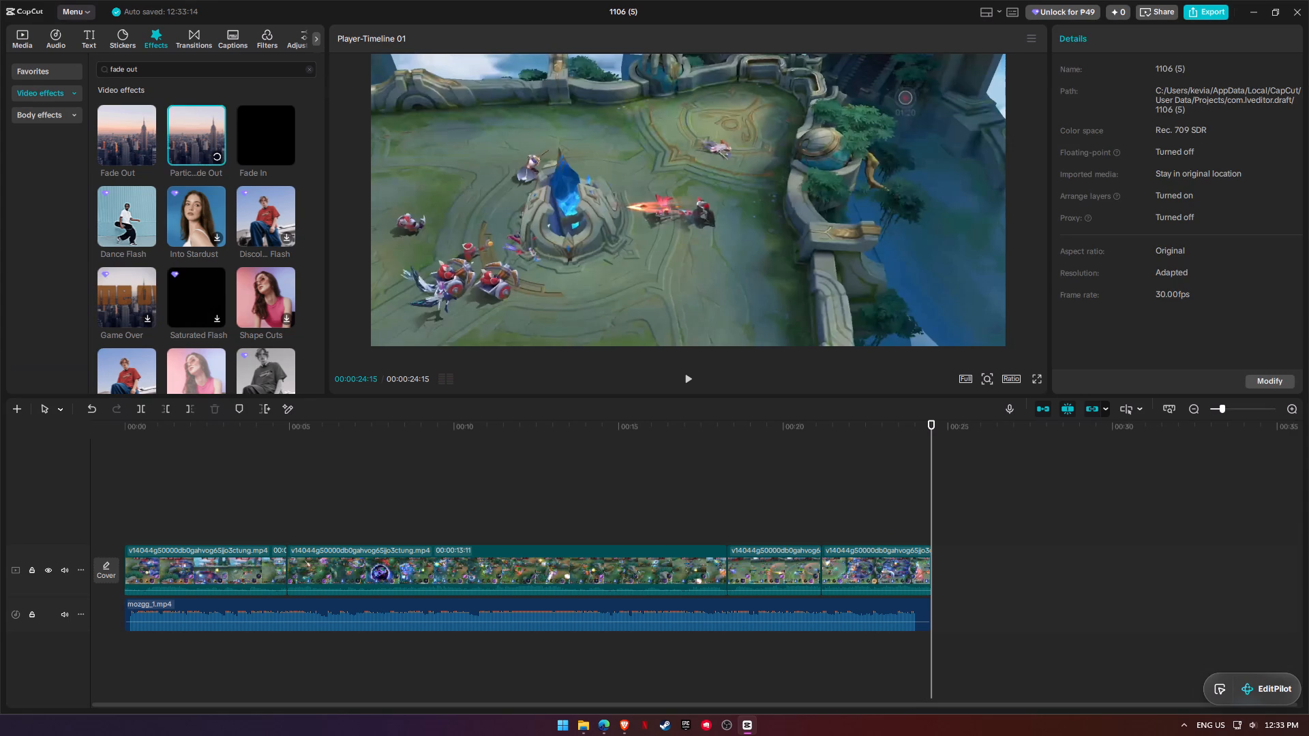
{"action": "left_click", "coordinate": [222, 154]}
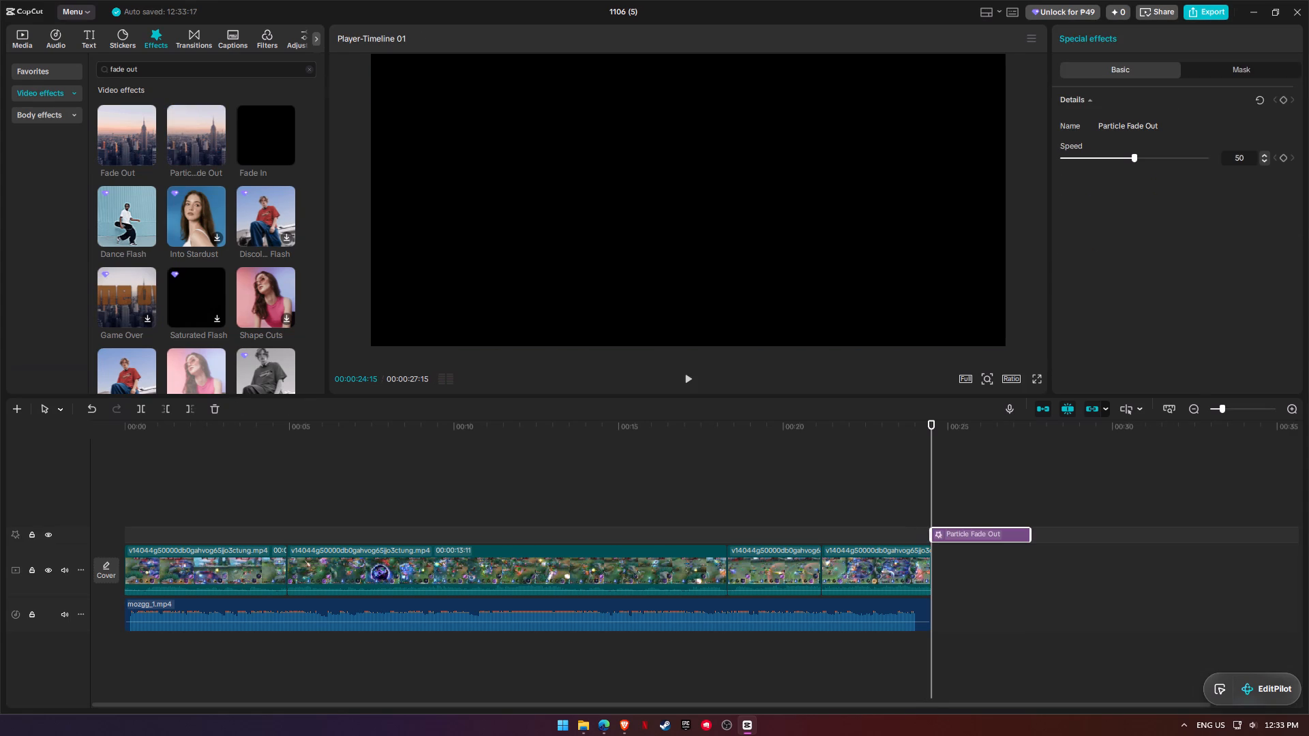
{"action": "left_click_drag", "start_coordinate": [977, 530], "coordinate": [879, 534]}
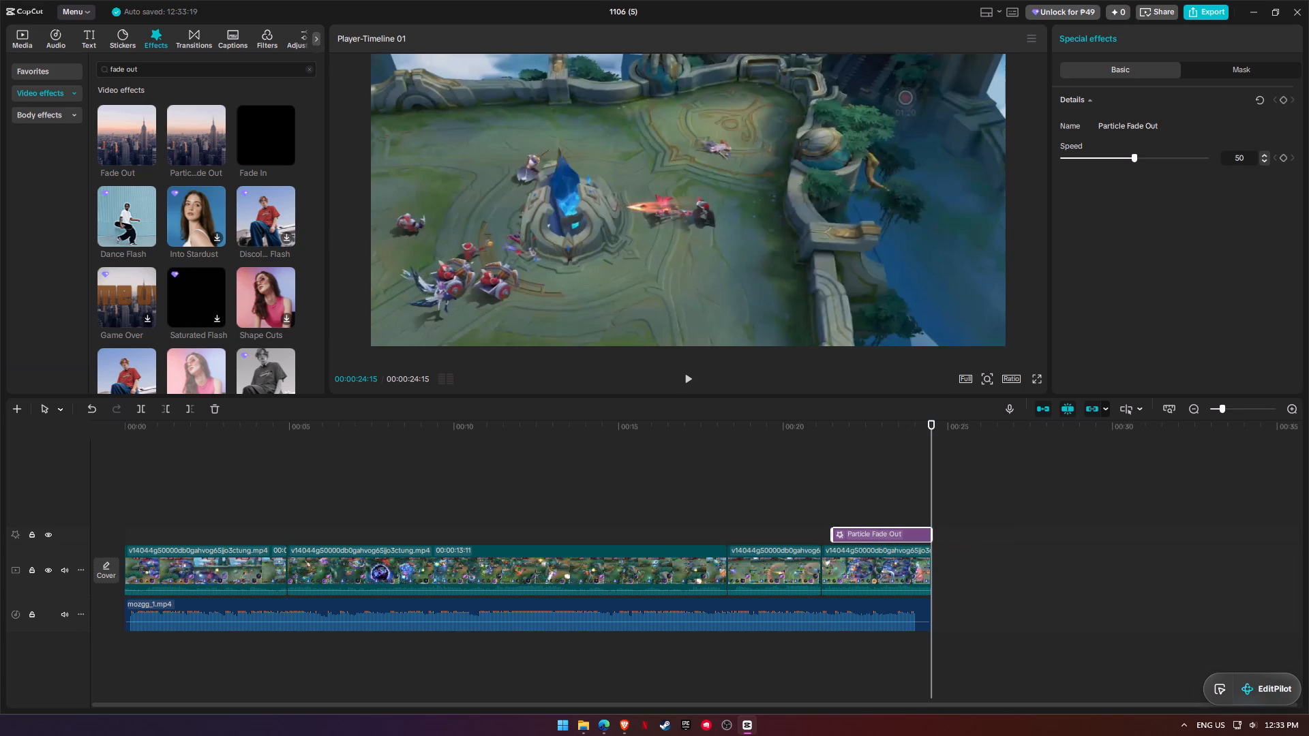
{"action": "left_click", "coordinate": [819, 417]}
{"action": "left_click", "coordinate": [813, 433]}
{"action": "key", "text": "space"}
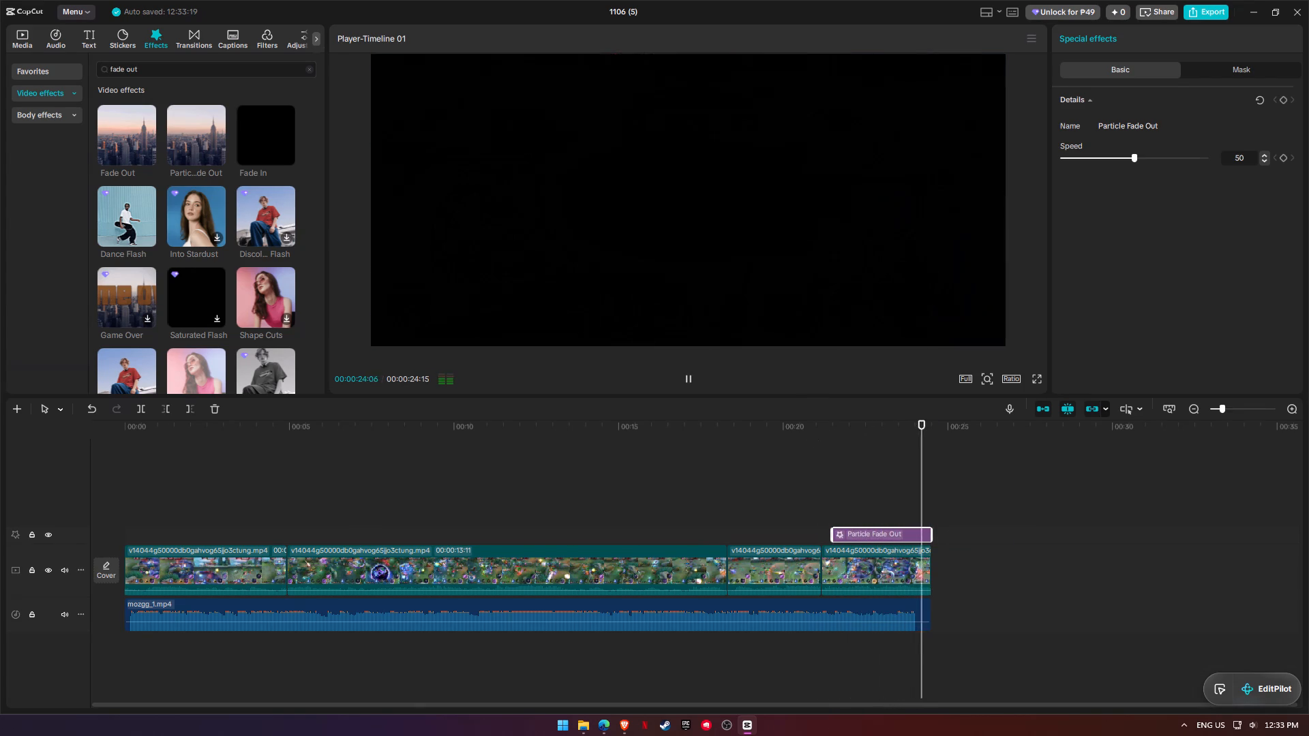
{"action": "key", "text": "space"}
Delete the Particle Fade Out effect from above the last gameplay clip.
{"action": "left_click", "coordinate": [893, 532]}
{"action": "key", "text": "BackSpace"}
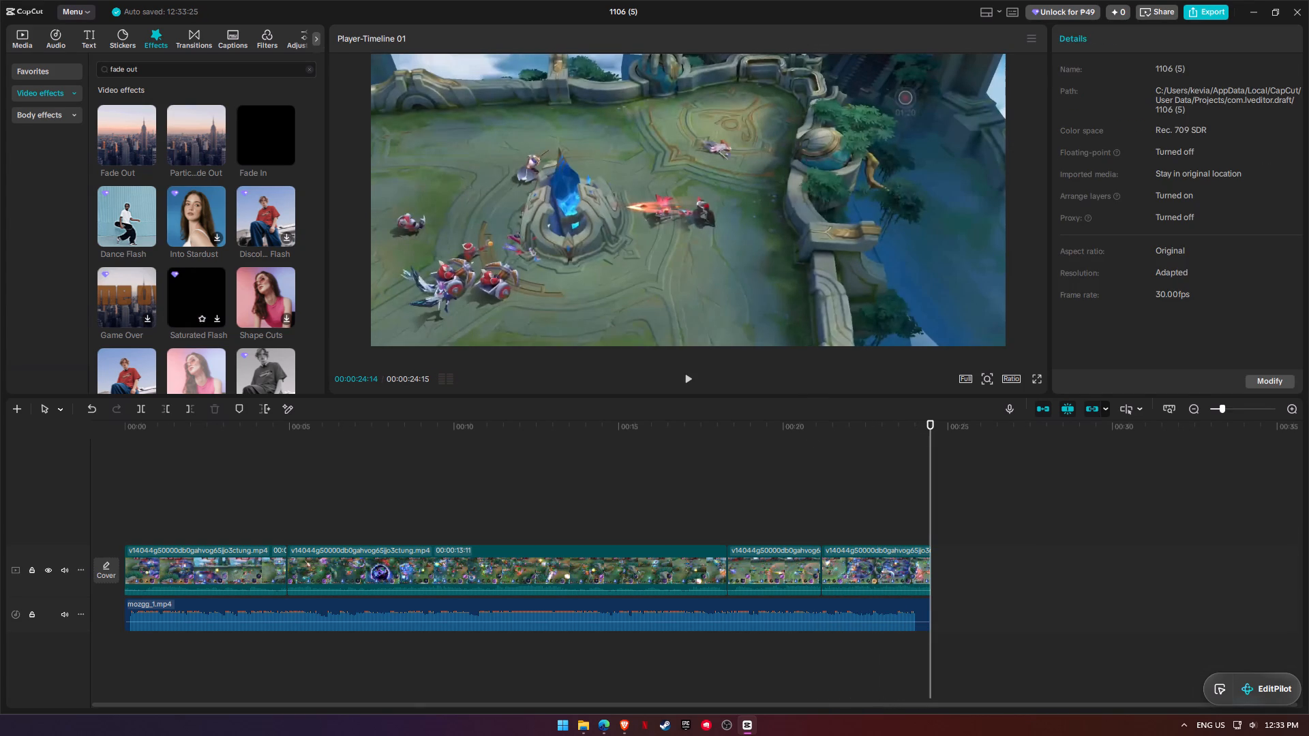
Browse the fade out video effects for another ending effect.
{"action": "scroll", "coordinate": [147, 221], "scroll_direction": "down", "scroll_amount": 1}
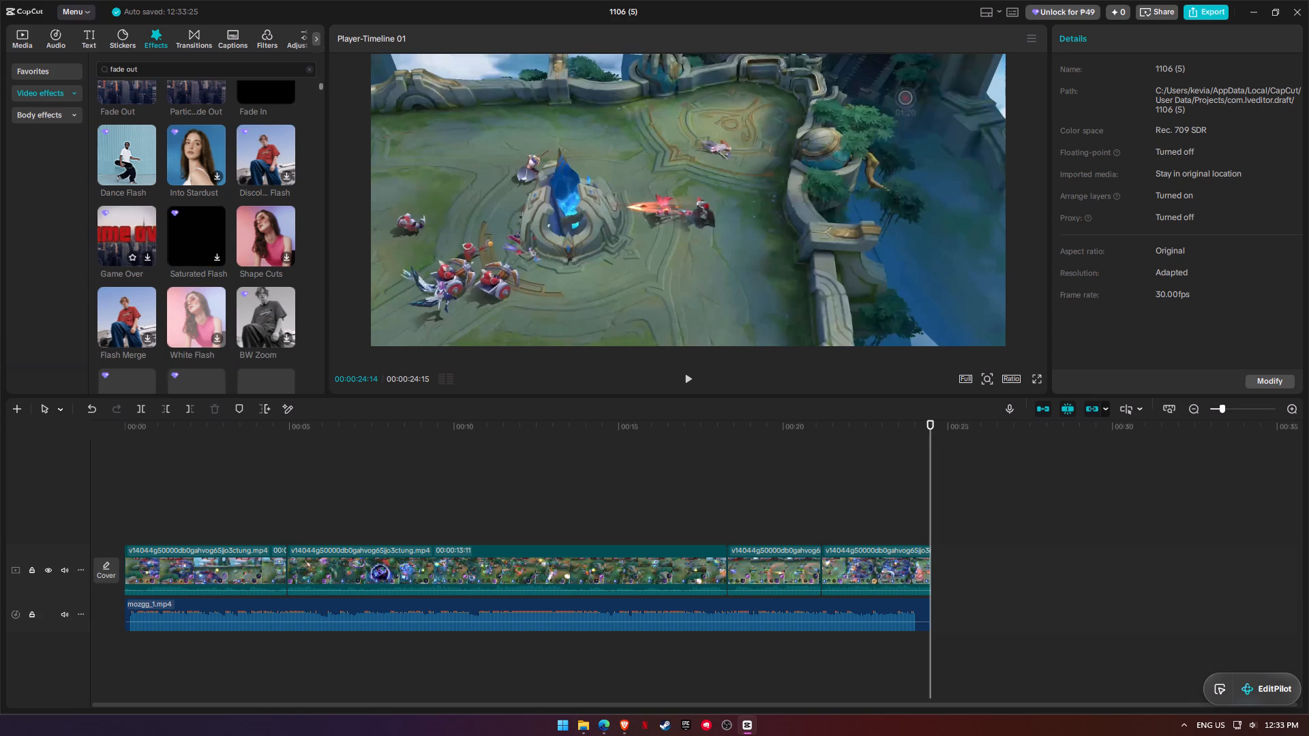
{"action": "scroll", "coordinate": [239, 258], "scroll_direction": "down", "scroll_amount": 3}
{"action": "scroll", "coordinate": [206, 319], "scroll_direction": "down", "scroll_amount": 3}
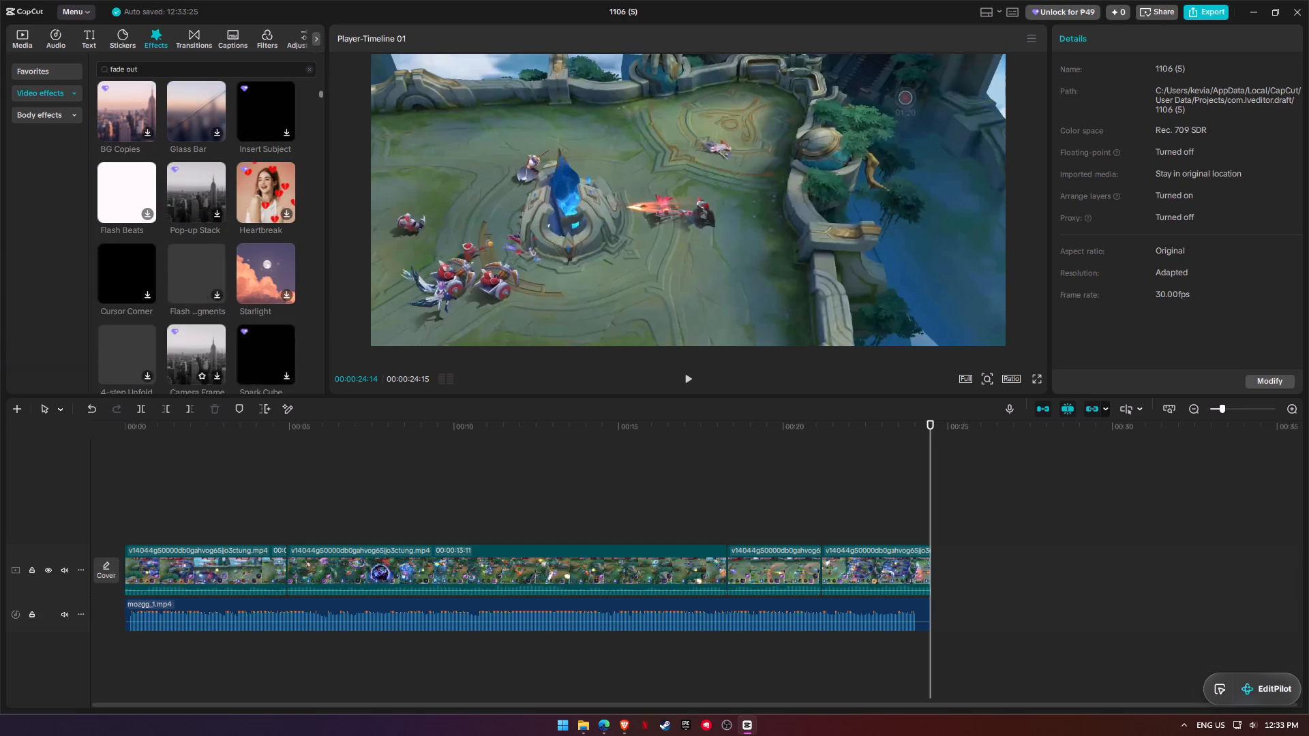
{"action": "scroll", "coordinate": [241, 316], "scroll_direction": "down", "scroll_amount": 6}
Play back the ending and spot-check the edit at several earlier points on the timeline.
{"action": "left_click", "coordinate": [875, 427]}
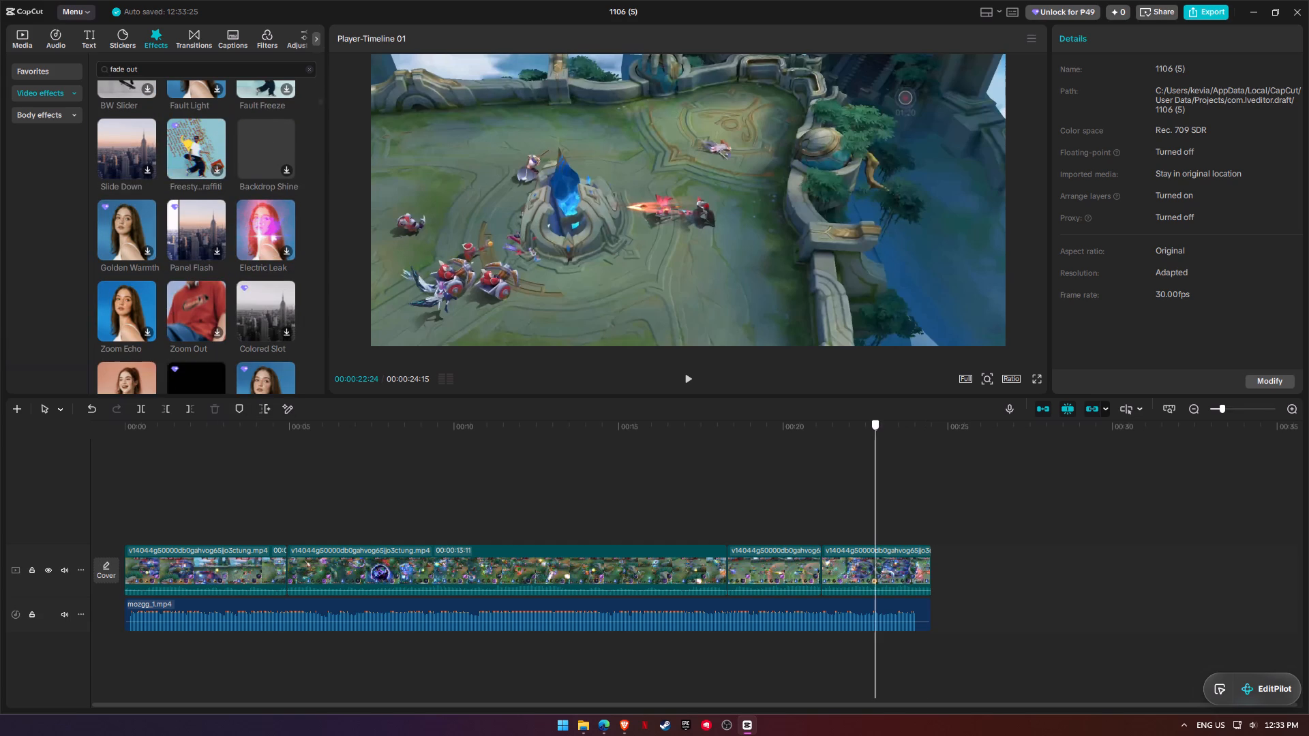
{"action": "key", "text": "space"}
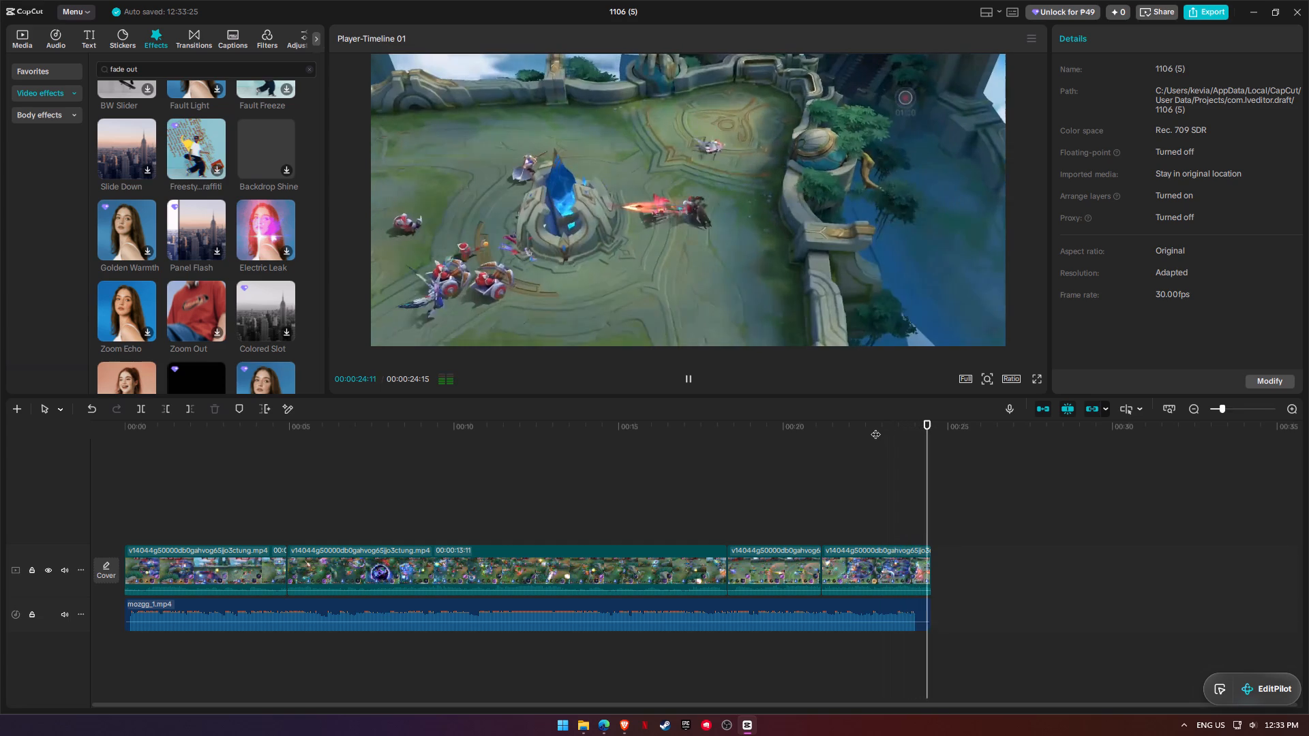
{"action": "left_click", "coordinate": [778, 418]}
{"action": "left_click", "coordinate": [768, 433]}
{"action": "key", "text": "space"}
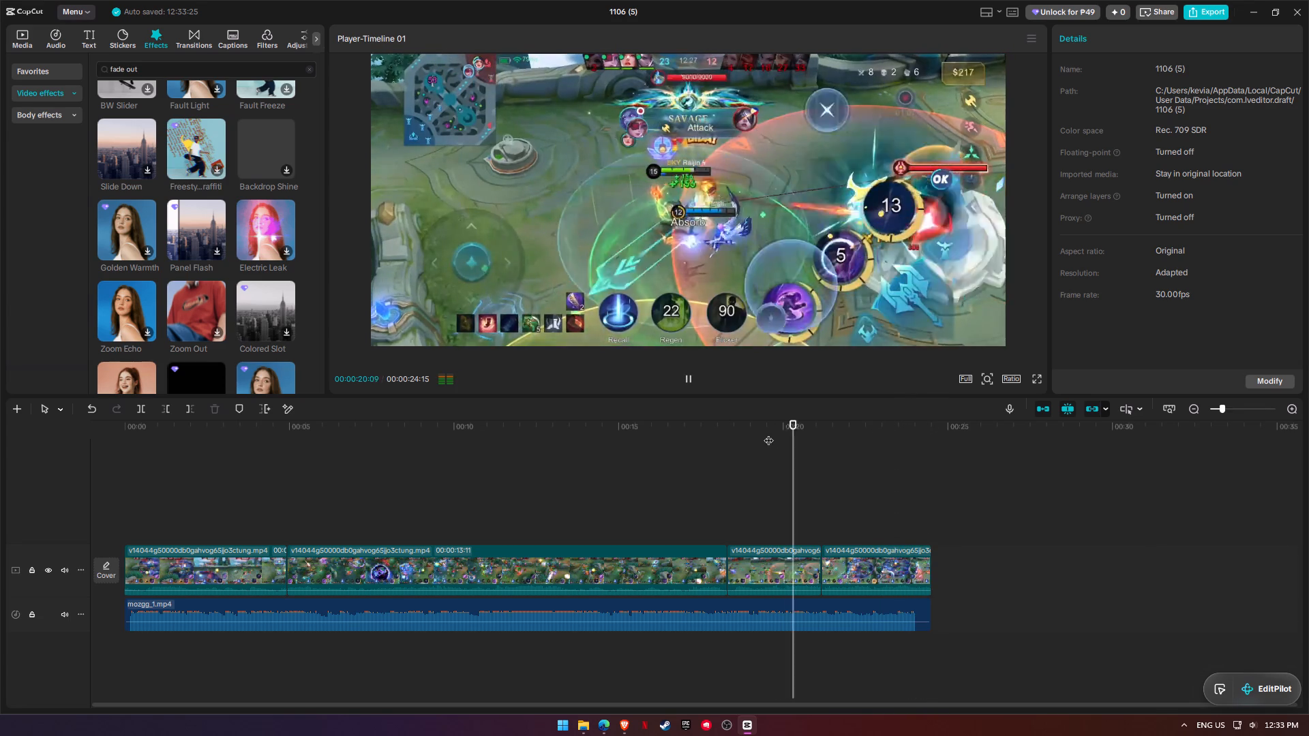
{"action": "key", "text": "space"}
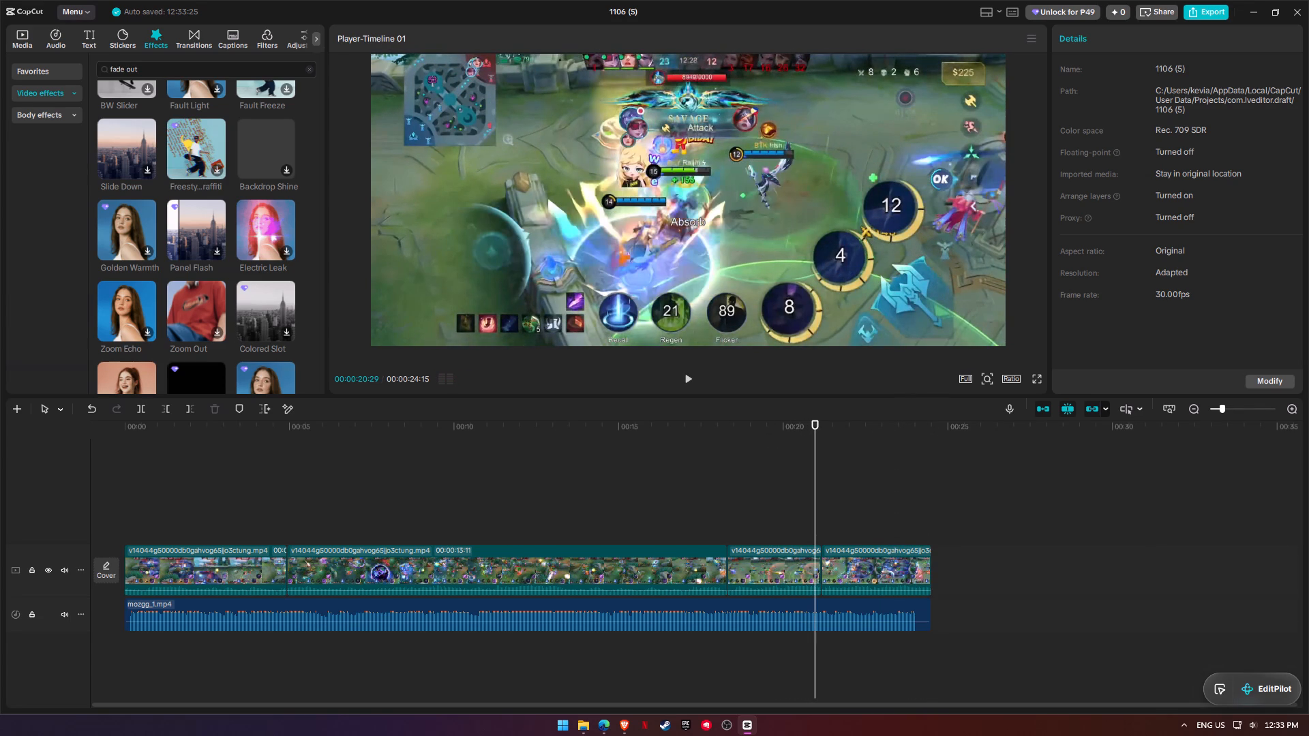
{"action": "key", "text": "space"}
{"action": "left_click", "coordinate": [599, 457]}
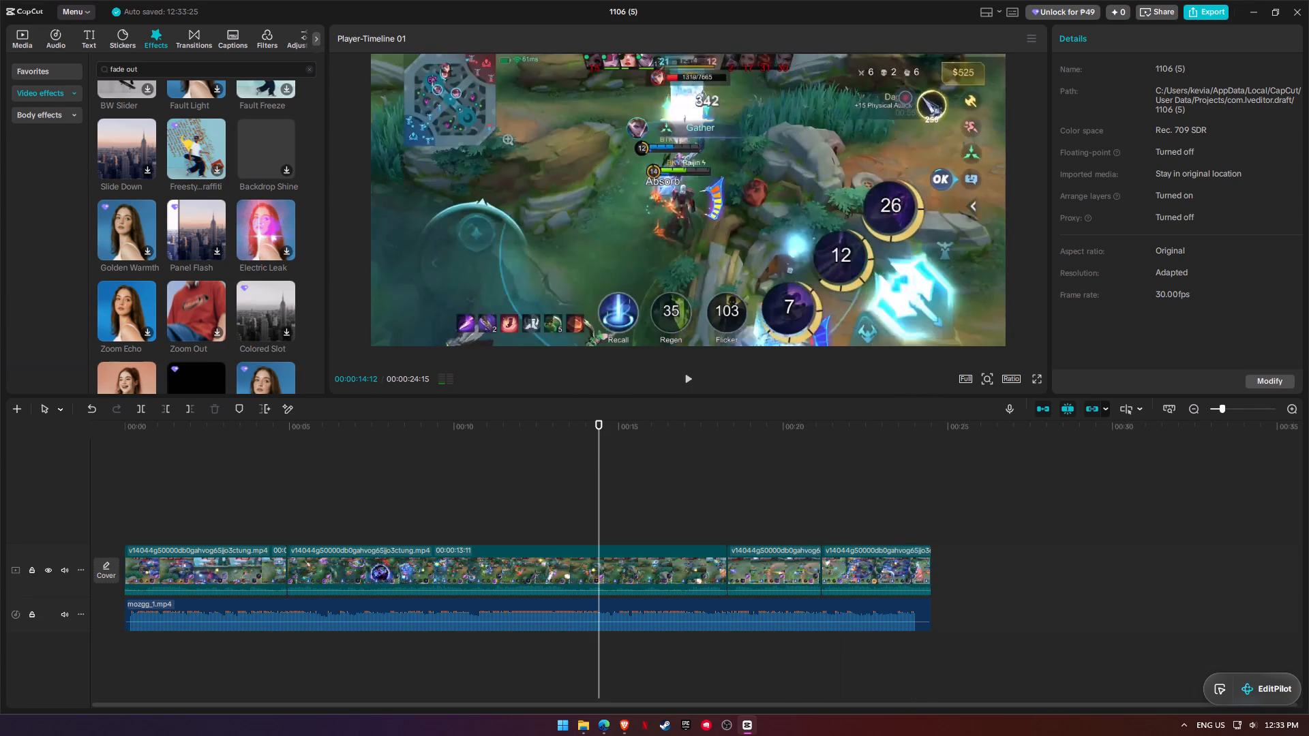
{"action": "key", "text": "space"}
{"action": "left_click", "coordinate": [361, 435]}
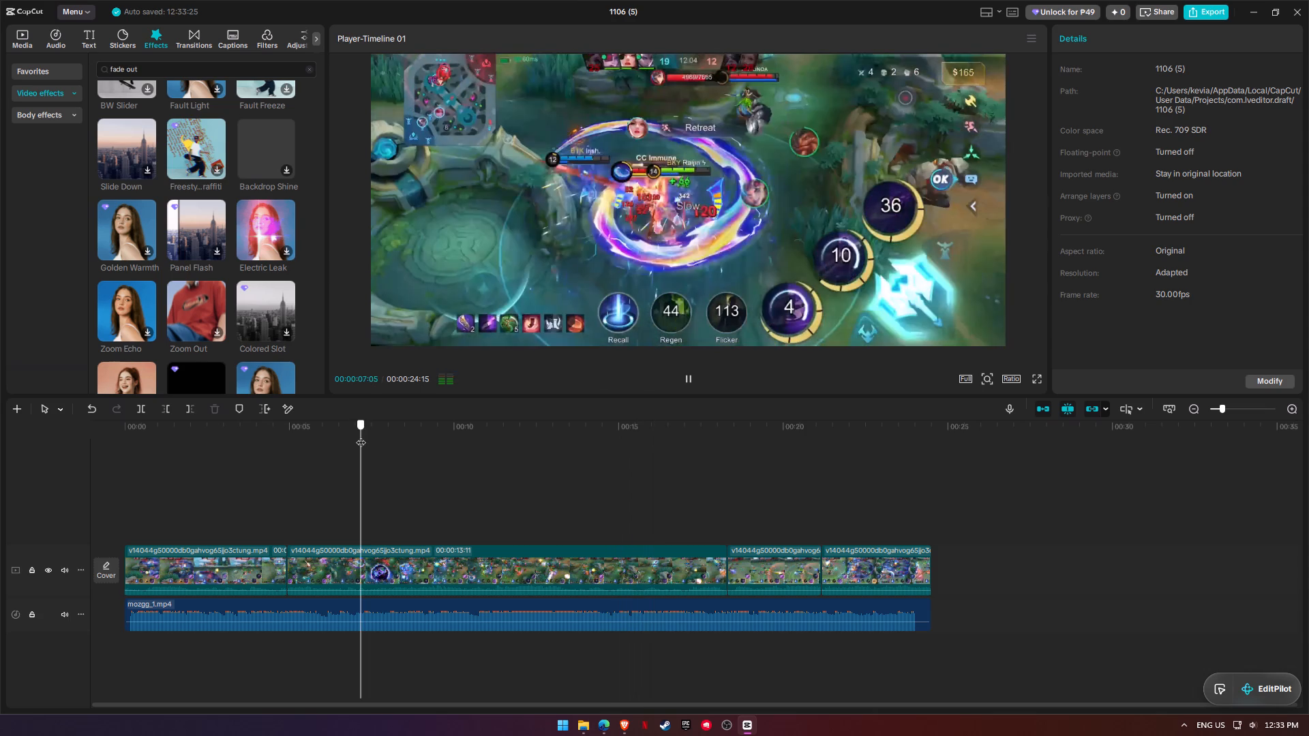
{"action": "key", "text": "space"}
{"action": "left_click", "coordinate": [164, 441]}
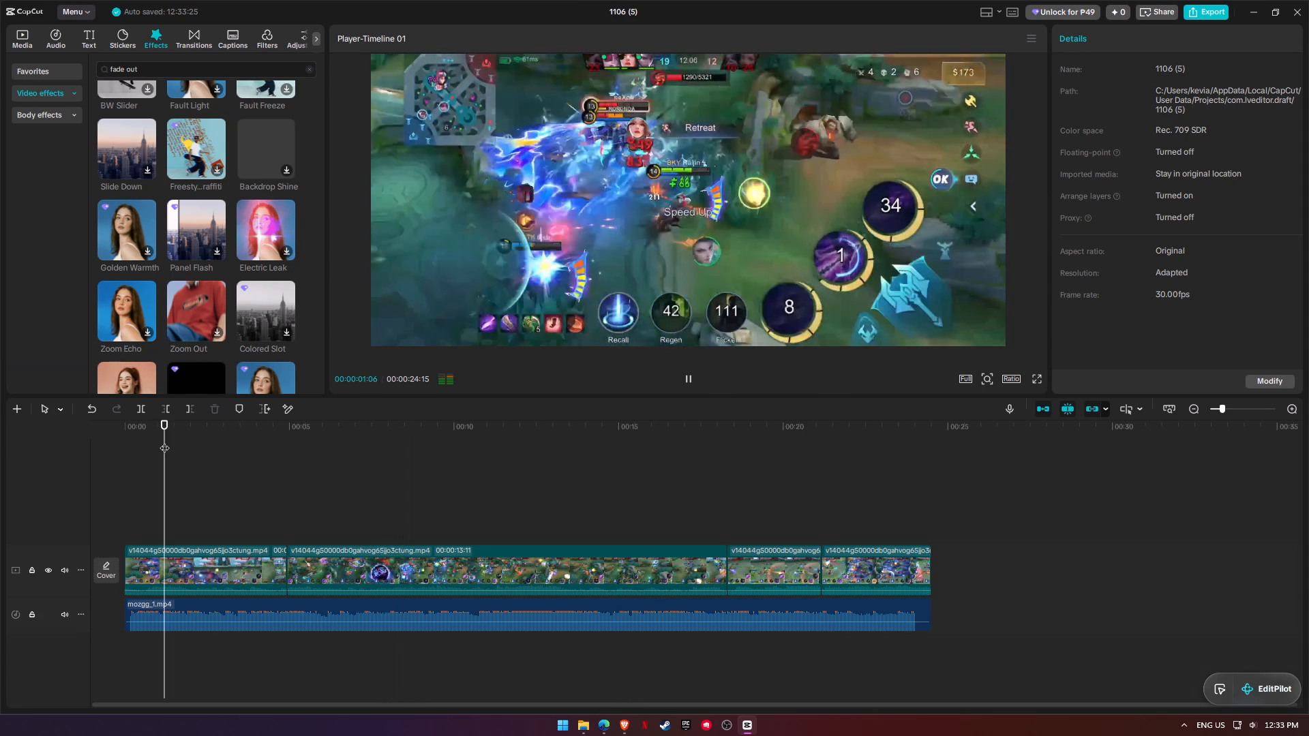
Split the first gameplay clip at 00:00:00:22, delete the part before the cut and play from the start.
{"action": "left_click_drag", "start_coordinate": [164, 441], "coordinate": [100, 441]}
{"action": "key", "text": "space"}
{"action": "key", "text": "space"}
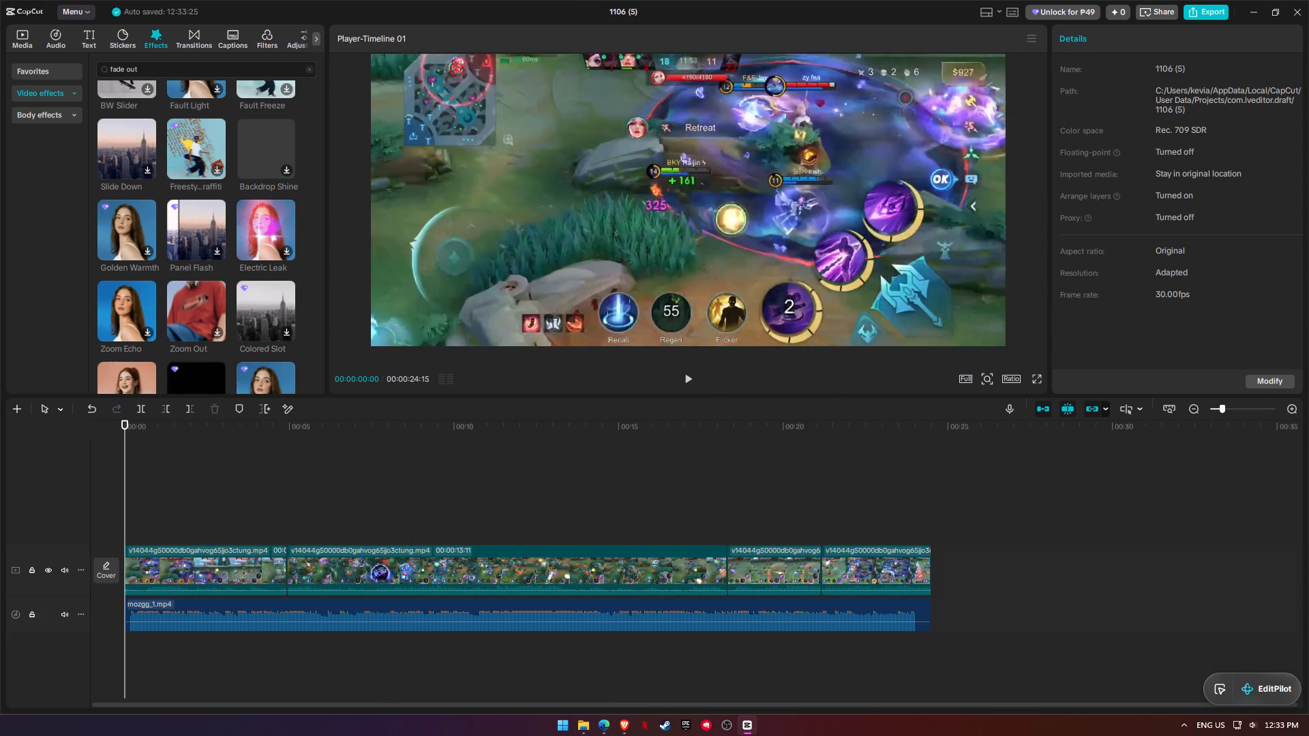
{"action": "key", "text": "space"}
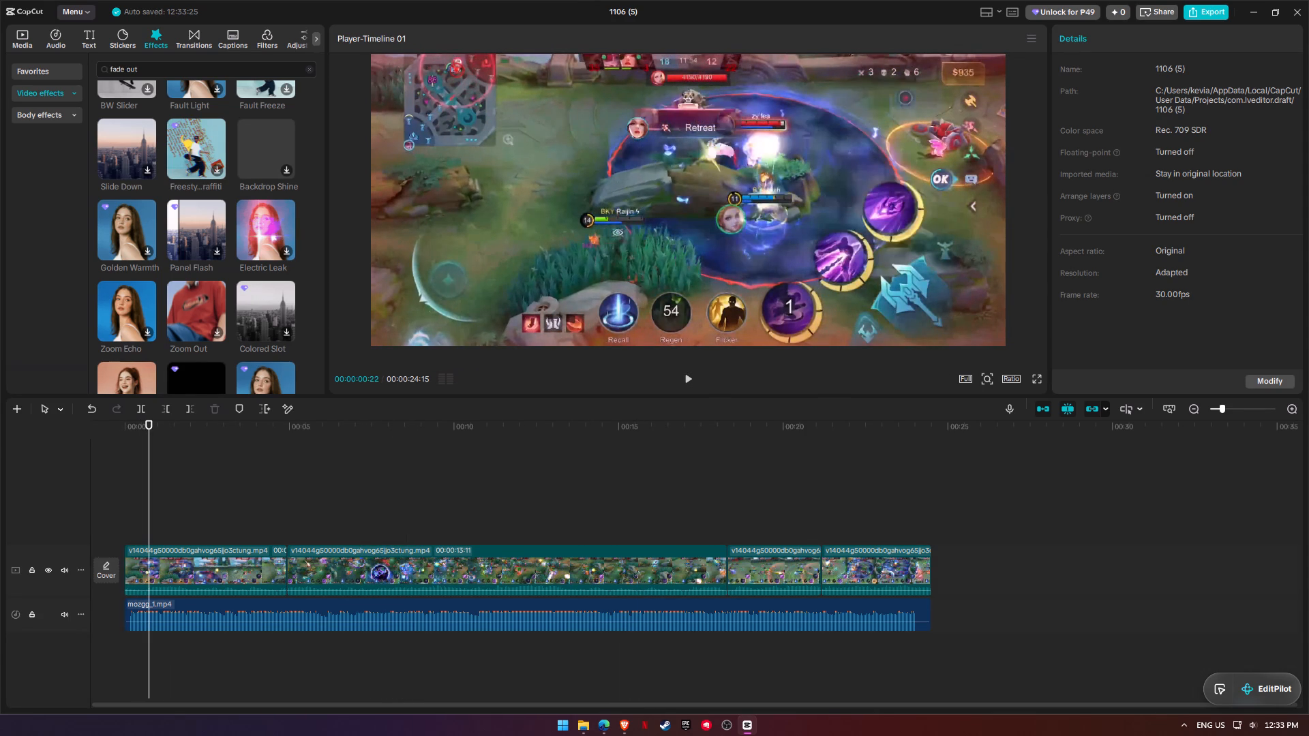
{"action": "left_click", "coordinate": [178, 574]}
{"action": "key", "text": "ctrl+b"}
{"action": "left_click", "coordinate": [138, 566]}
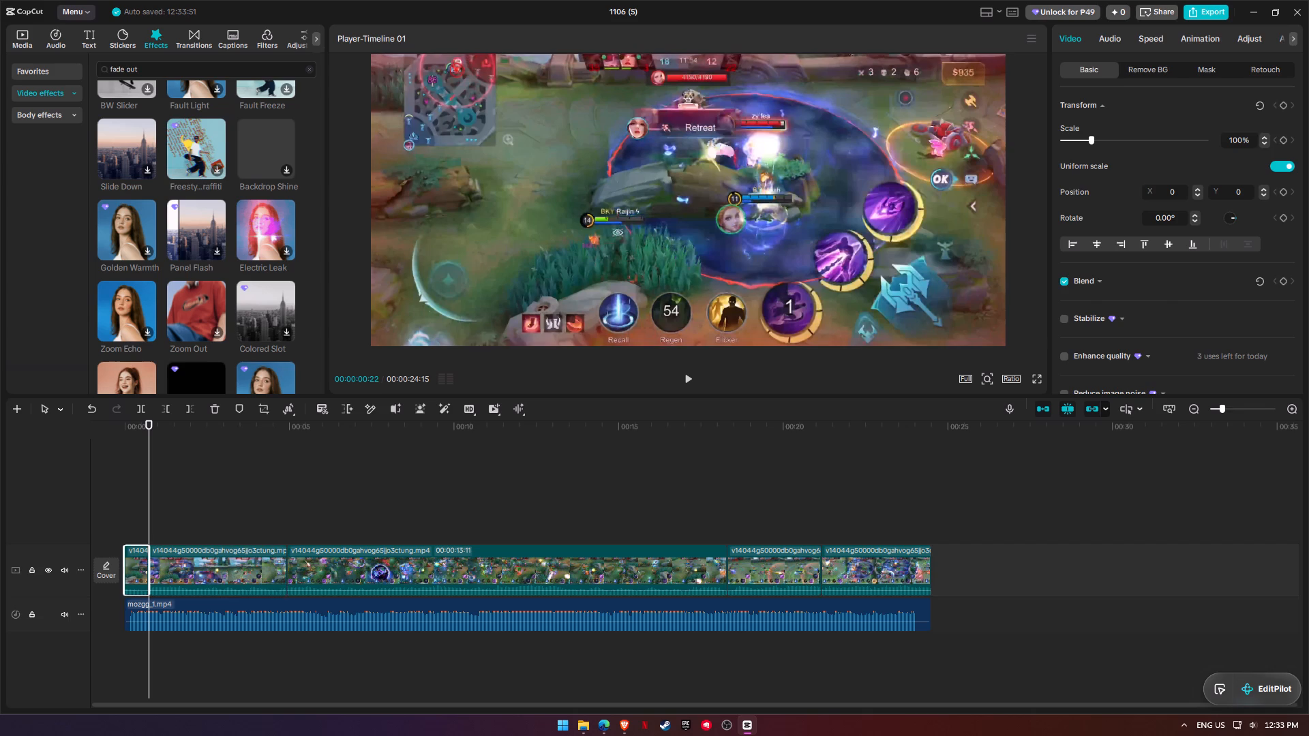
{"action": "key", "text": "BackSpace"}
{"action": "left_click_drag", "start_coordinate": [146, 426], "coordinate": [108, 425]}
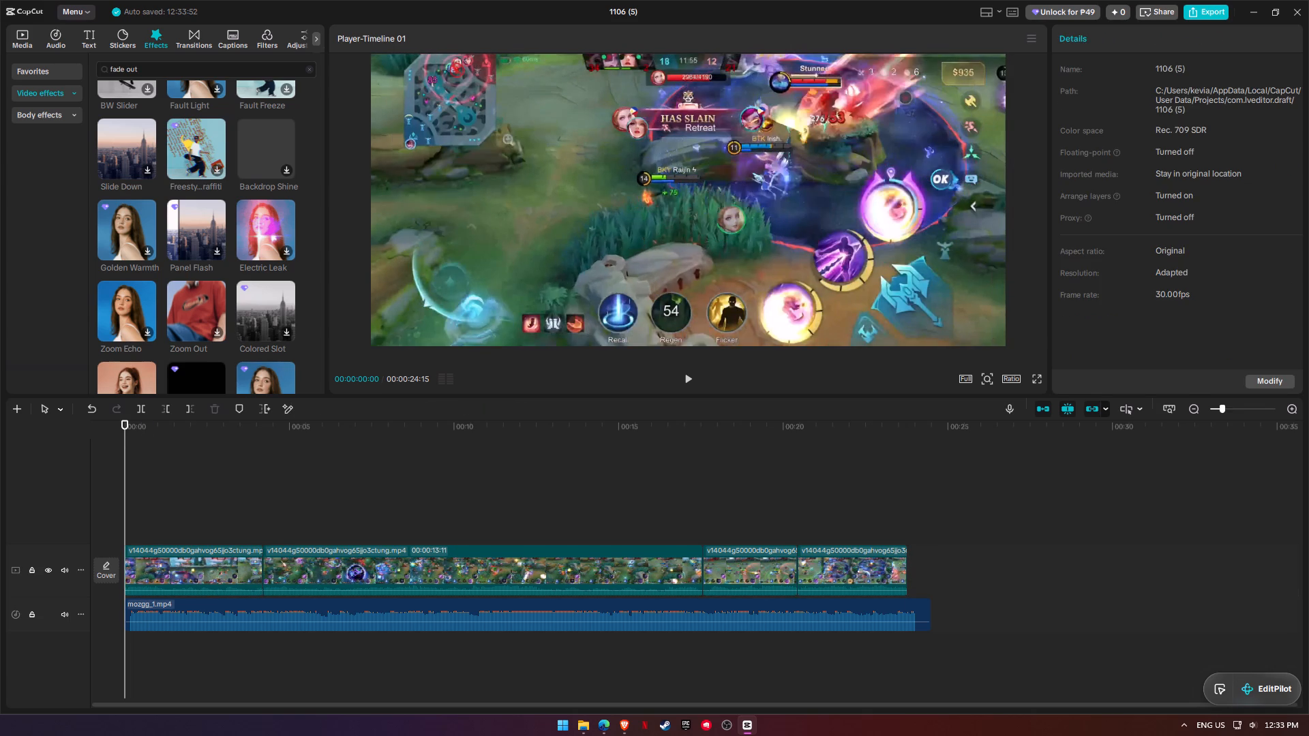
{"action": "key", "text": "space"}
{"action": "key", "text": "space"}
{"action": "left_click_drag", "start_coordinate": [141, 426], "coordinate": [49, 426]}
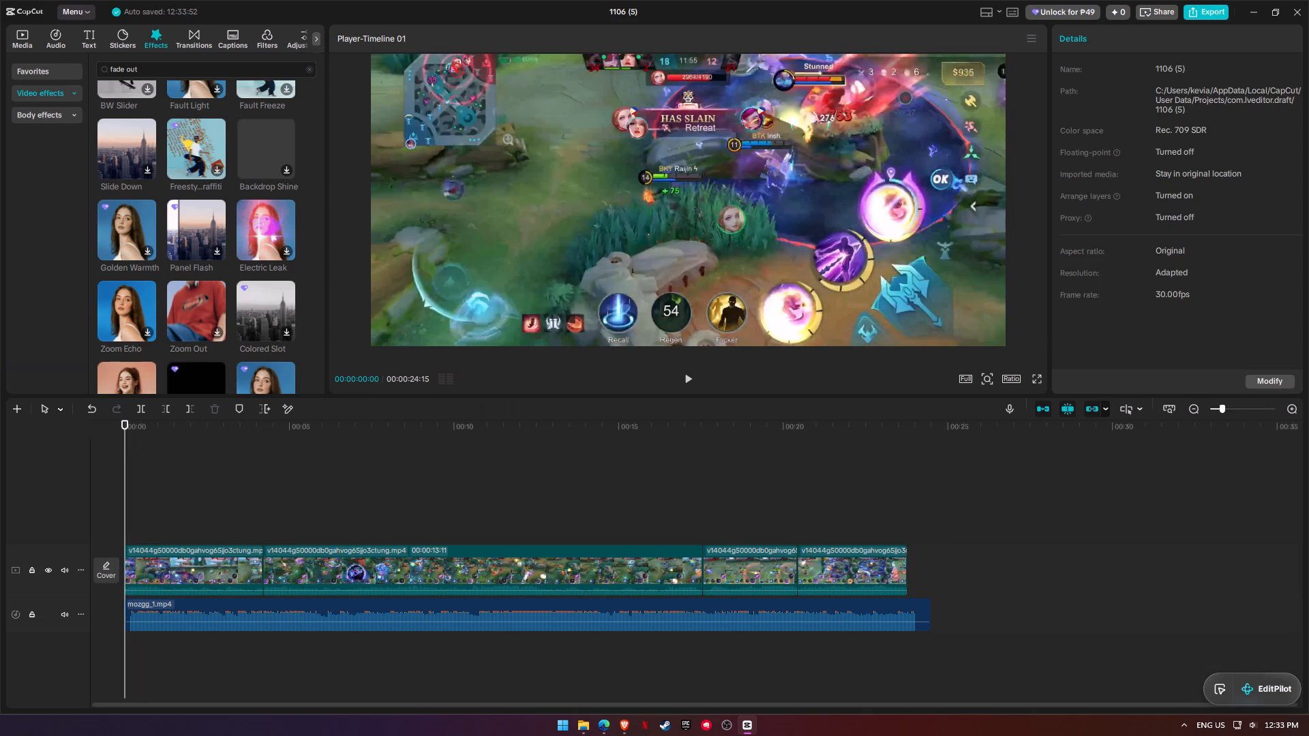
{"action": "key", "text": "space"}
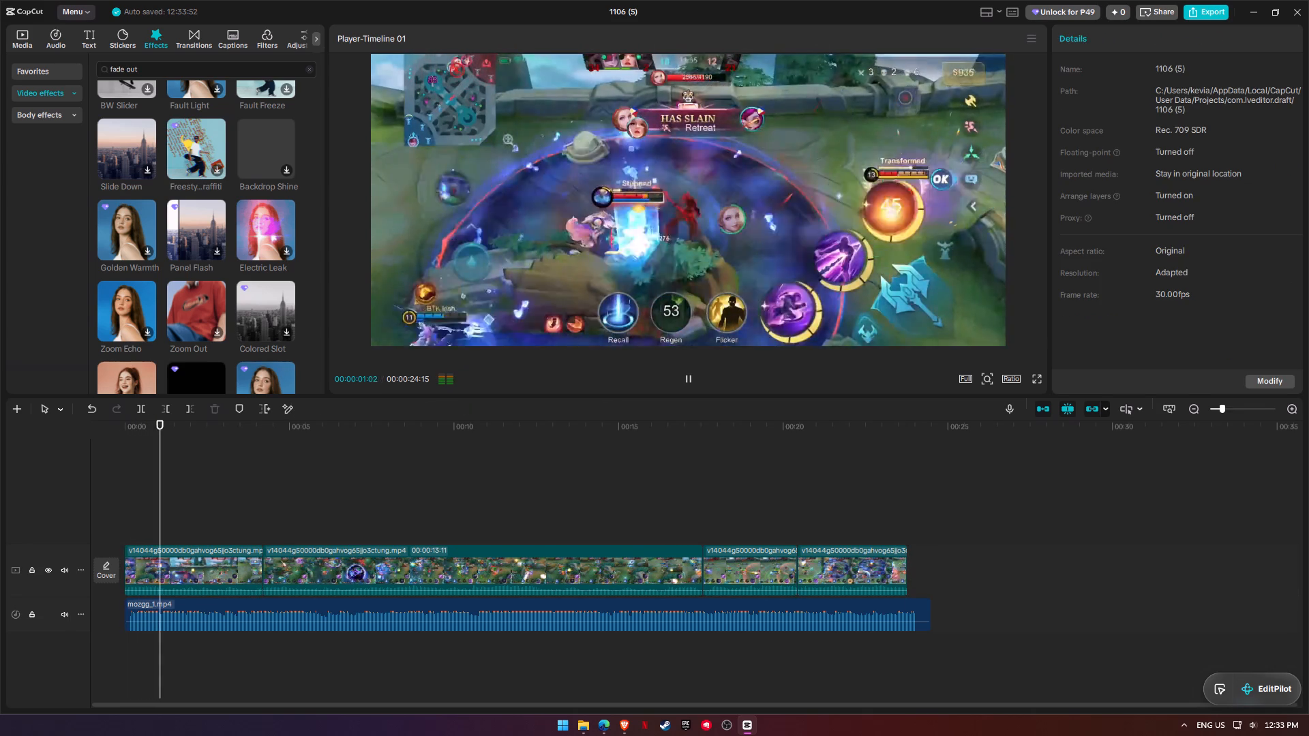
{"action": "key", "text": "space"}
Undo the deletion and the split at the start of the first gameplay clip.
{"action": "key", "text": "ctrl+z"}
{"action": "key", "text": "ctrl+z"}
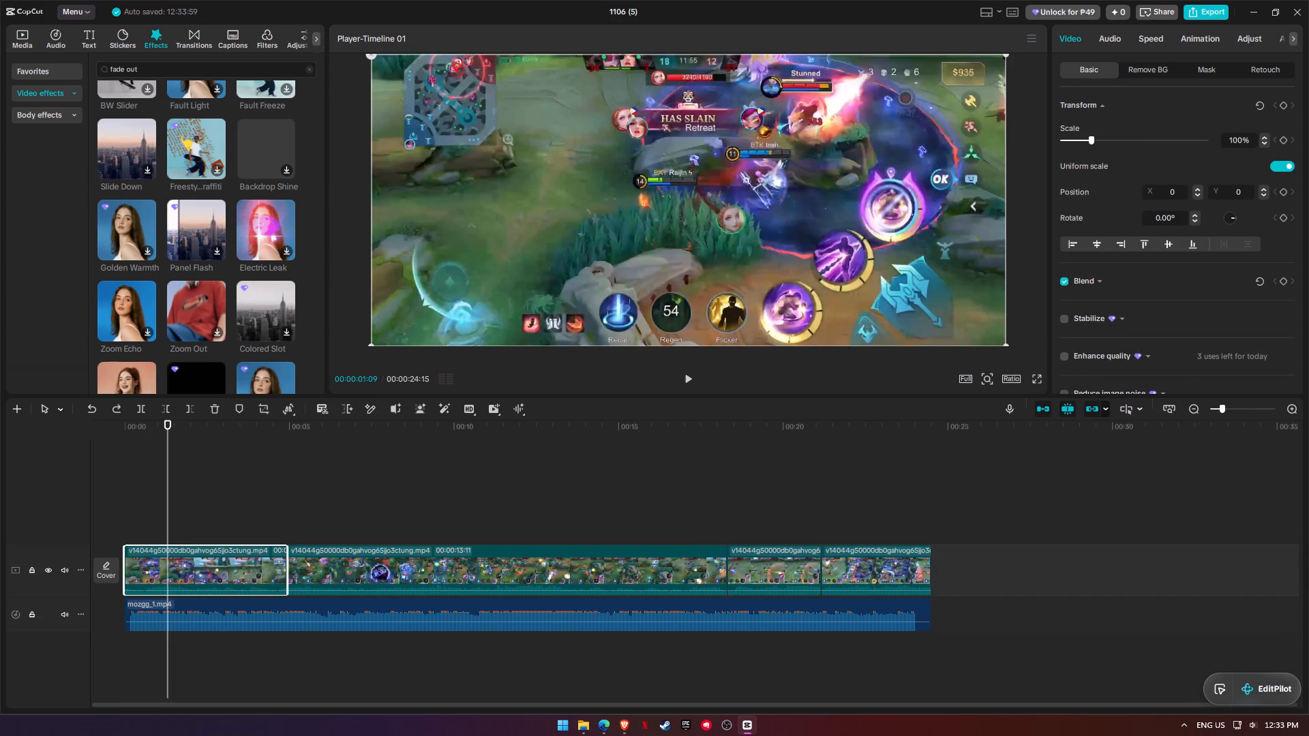
Split the first gameplay clip at 00:00:00:18, delete the part before the cut and play the whole timeline.
{"action": "left_click", "coordinate": [124, 435]}
{"action": "left_click", "coordinate": [125, 422]}
{"action": "key", "text": "space"}
{"action": "key", "text": "space"}
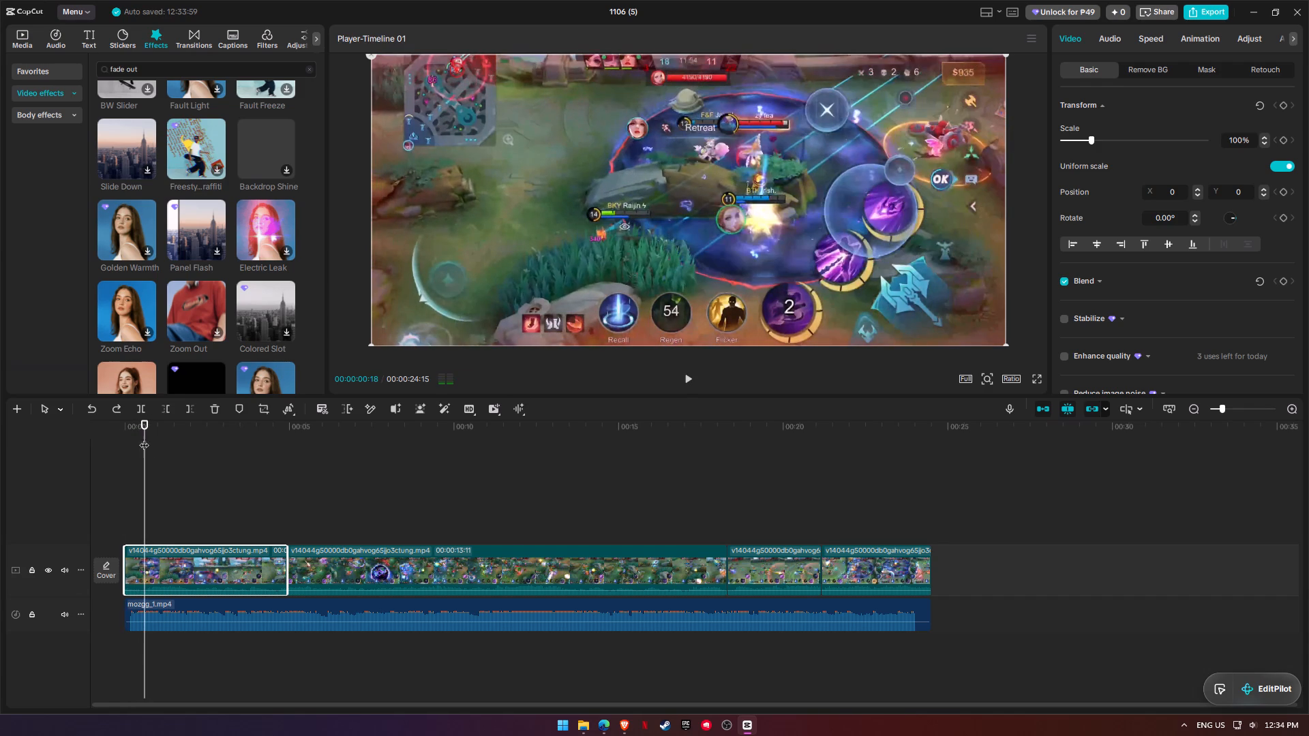
{"action": "key", "text": "ctrl+b"}
{"action": "left_click", "coordinate": [138, 564]}
{"action": "key", "text": "BackSpace"}
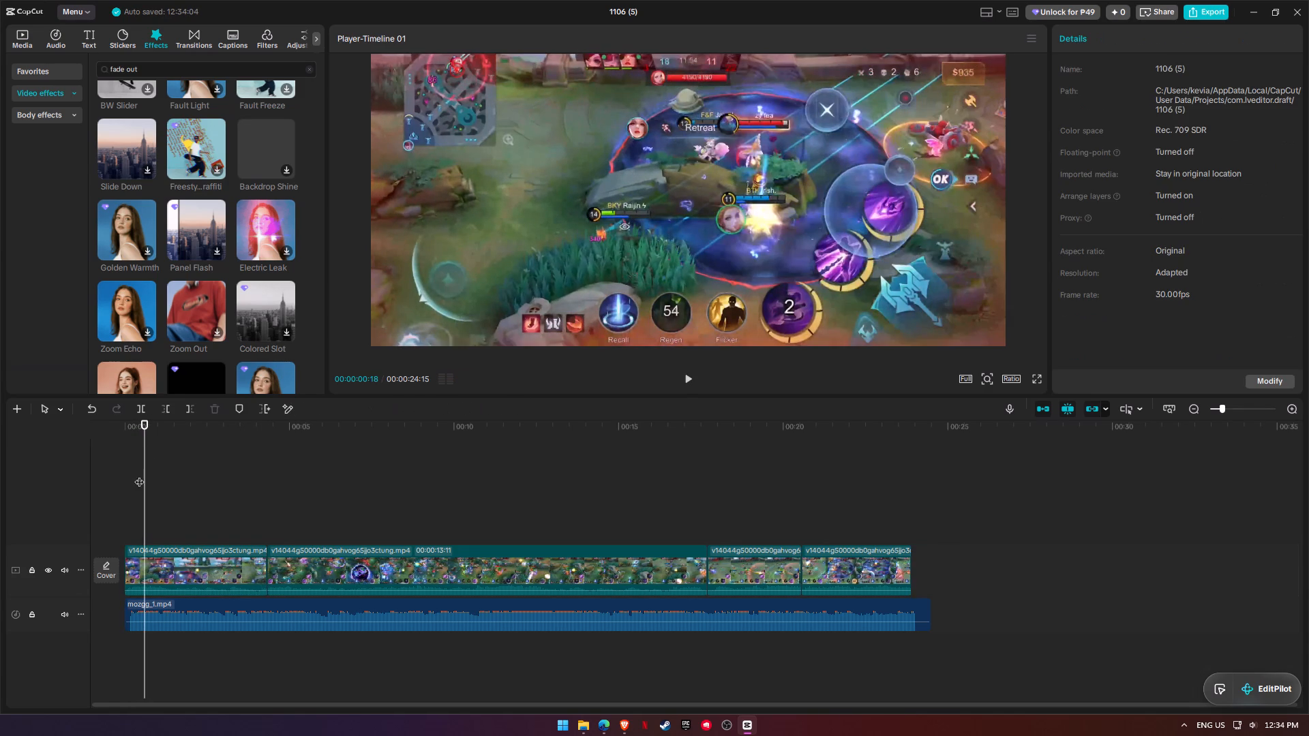
{"action": "left_click_drag", "start_coordinate": [149, 422], "coordinate": [123, 420]}
{"action": "key", "text": "space"}
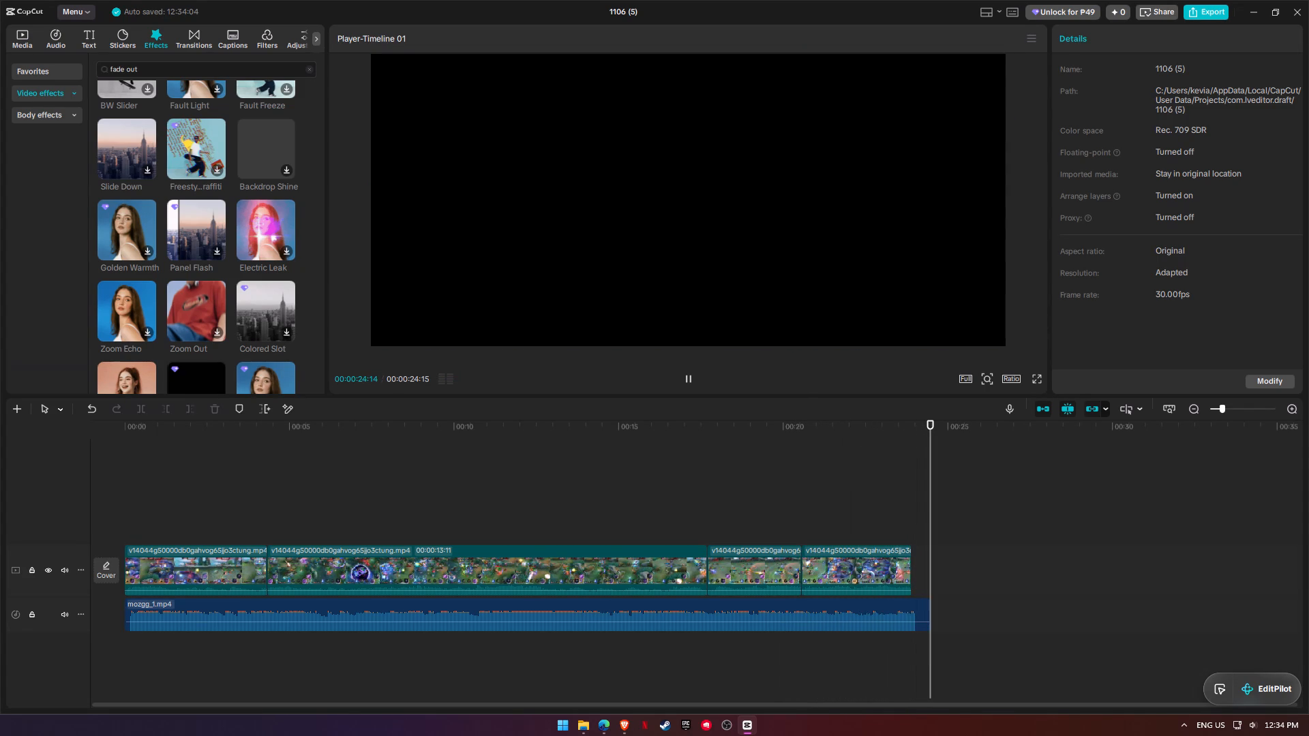
Trim the end of the mozgg_1 audio to 00:00:24:07 and play the ending.
{"action": "left_click_drag", "start_coordinate": [929, 604], "coordinate": [920, 604]}
{"action": "left_click", "coordinate": [865, 428]}
{"action": "key", "text": "space"}
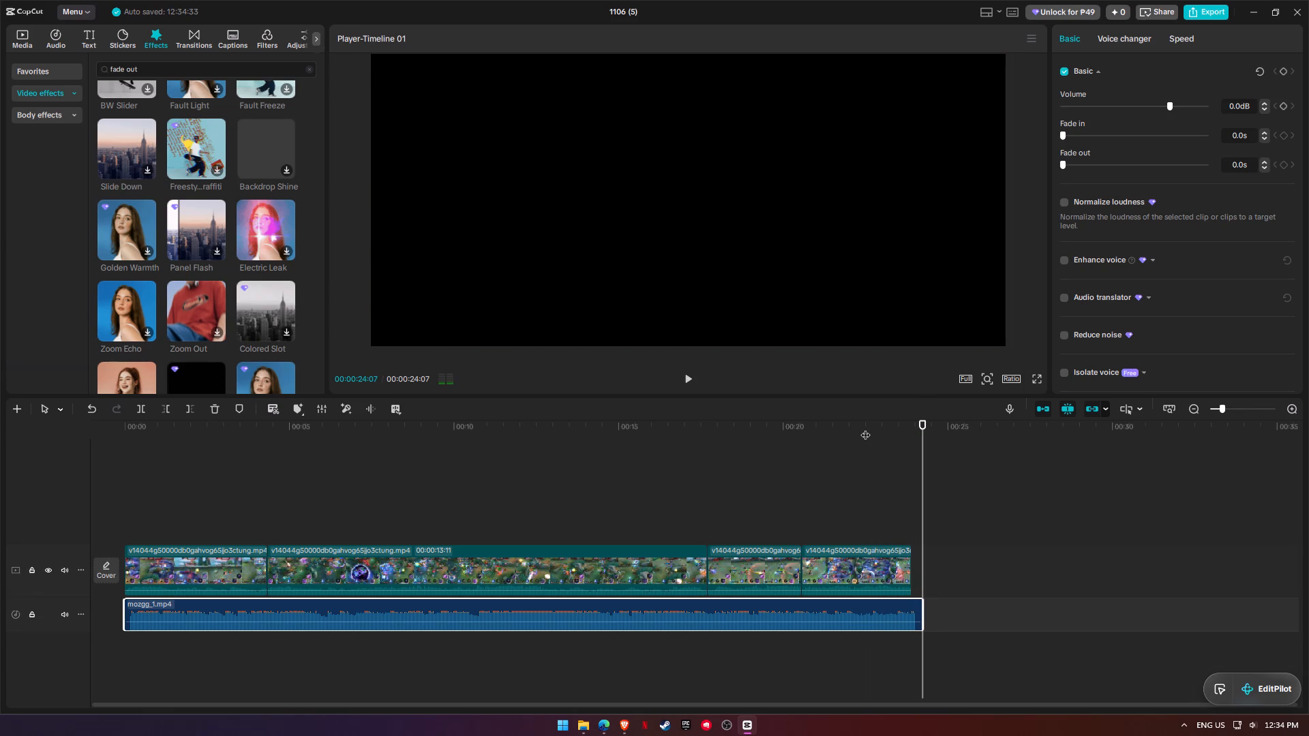
Extend the last gameplay clip to the end of the audio at 00:00:24:07 and play the ending.
{"action": "left_click_drag", "start_coordinate": [912, 570], "coordinate": [923, 571]}
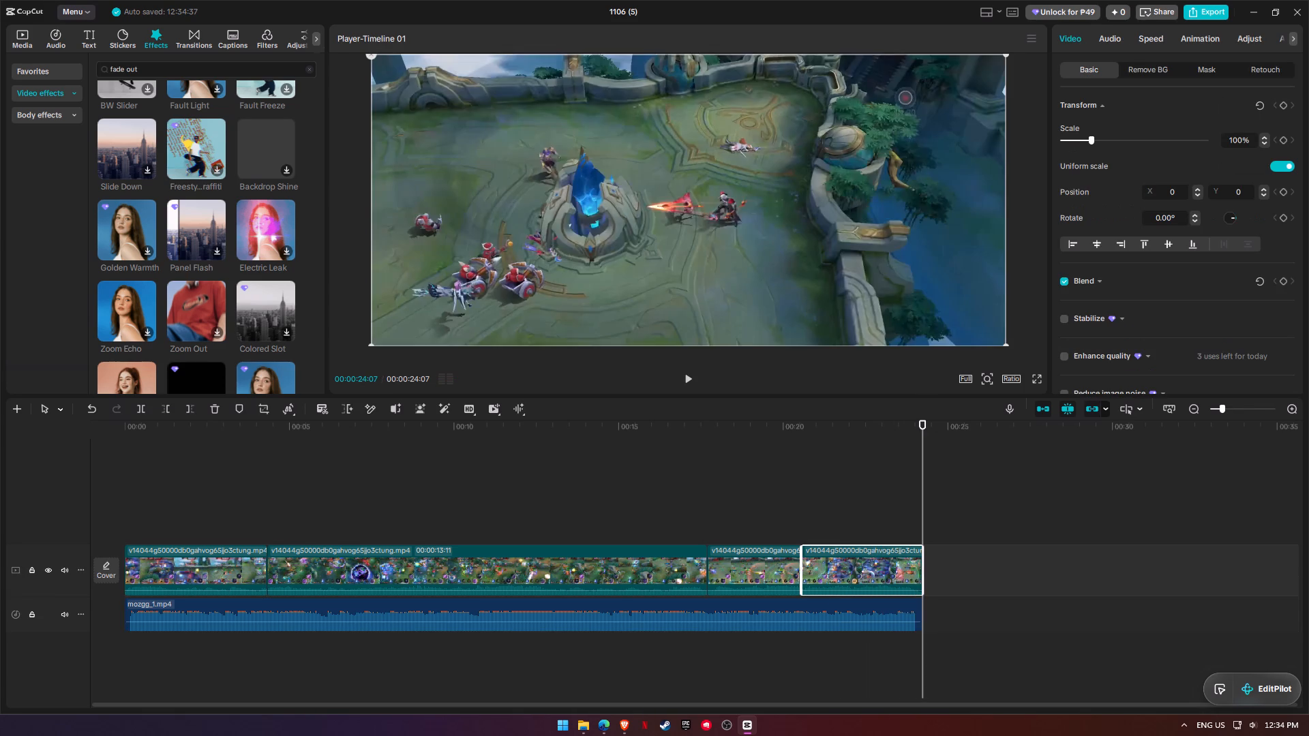
{"action": "left_click", "coordinate": [839, 425]}
{"action": "key", "text": "space"}
Split the last gameplay clip at 00:00:23:18.
{"action": "left_click_drag", "start_coordinate": [917, 423], "coordinate": [902, 420]}
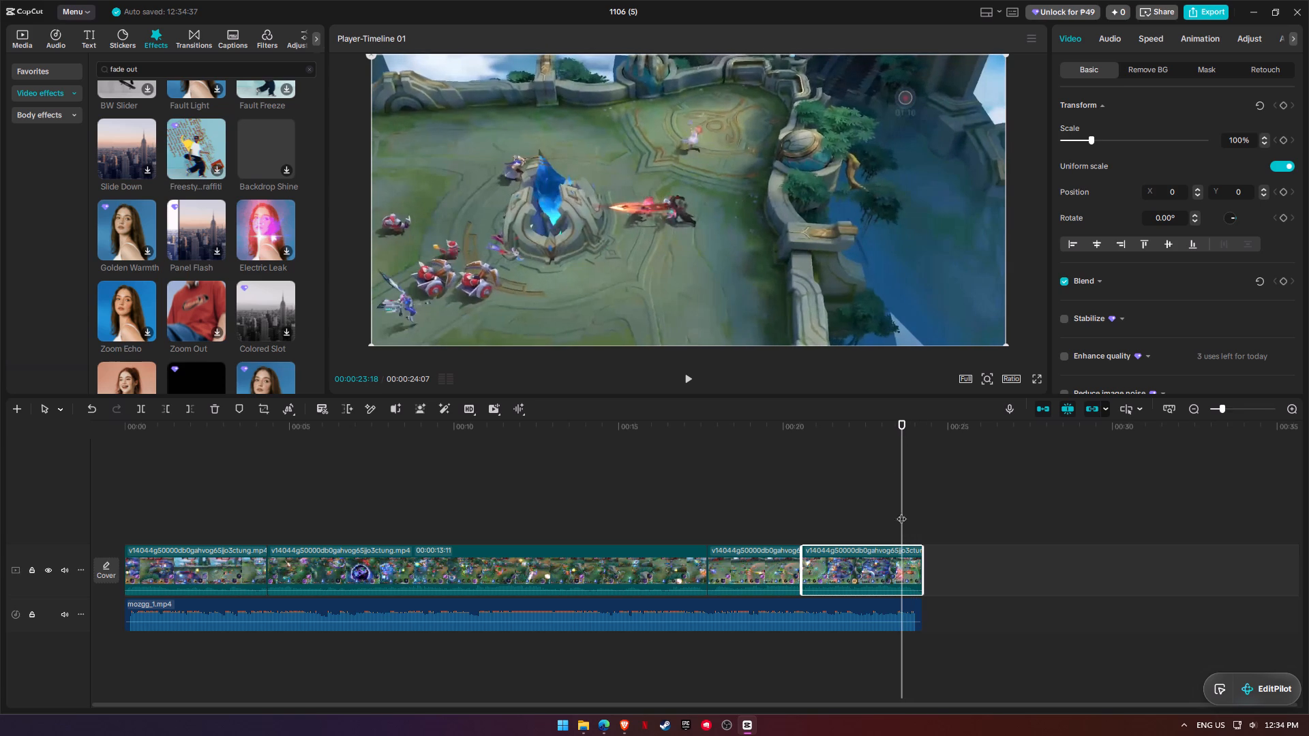
{"action": "left_click", "coordinate": [909, 557]}
{"action": "key", "text": "ctrl+b"}
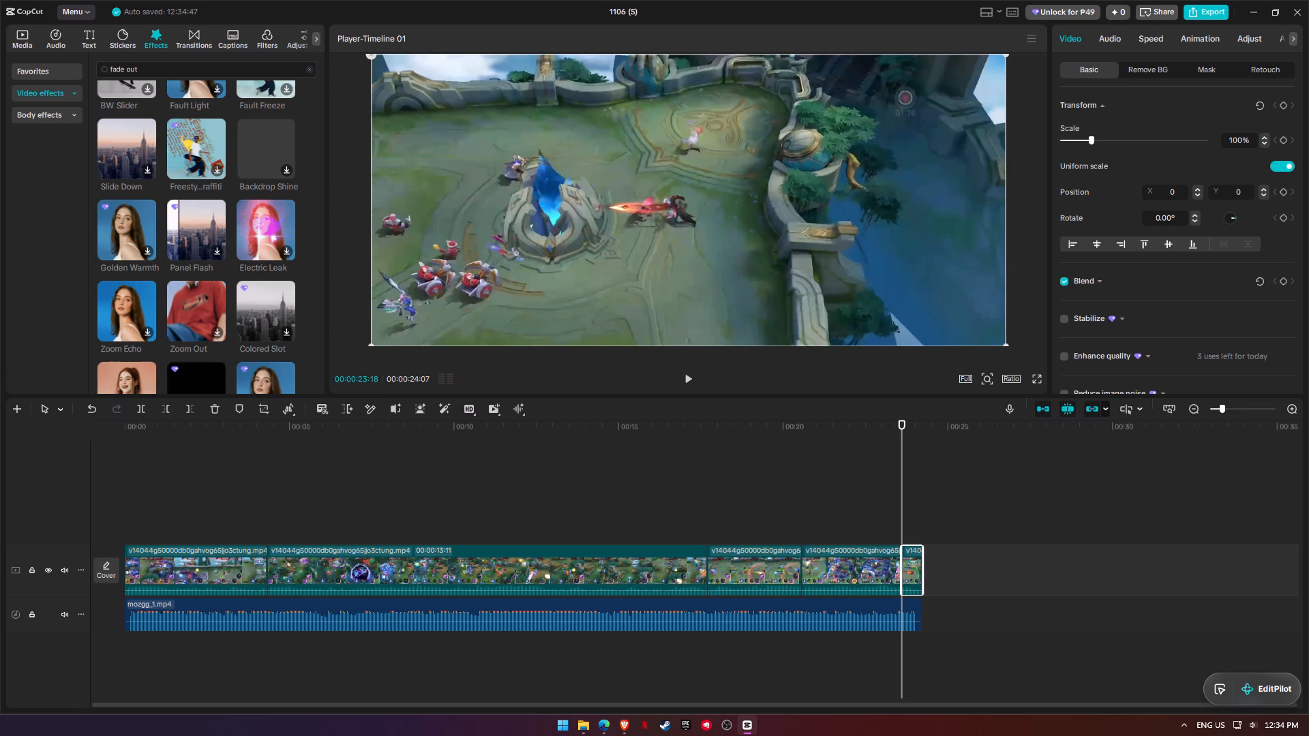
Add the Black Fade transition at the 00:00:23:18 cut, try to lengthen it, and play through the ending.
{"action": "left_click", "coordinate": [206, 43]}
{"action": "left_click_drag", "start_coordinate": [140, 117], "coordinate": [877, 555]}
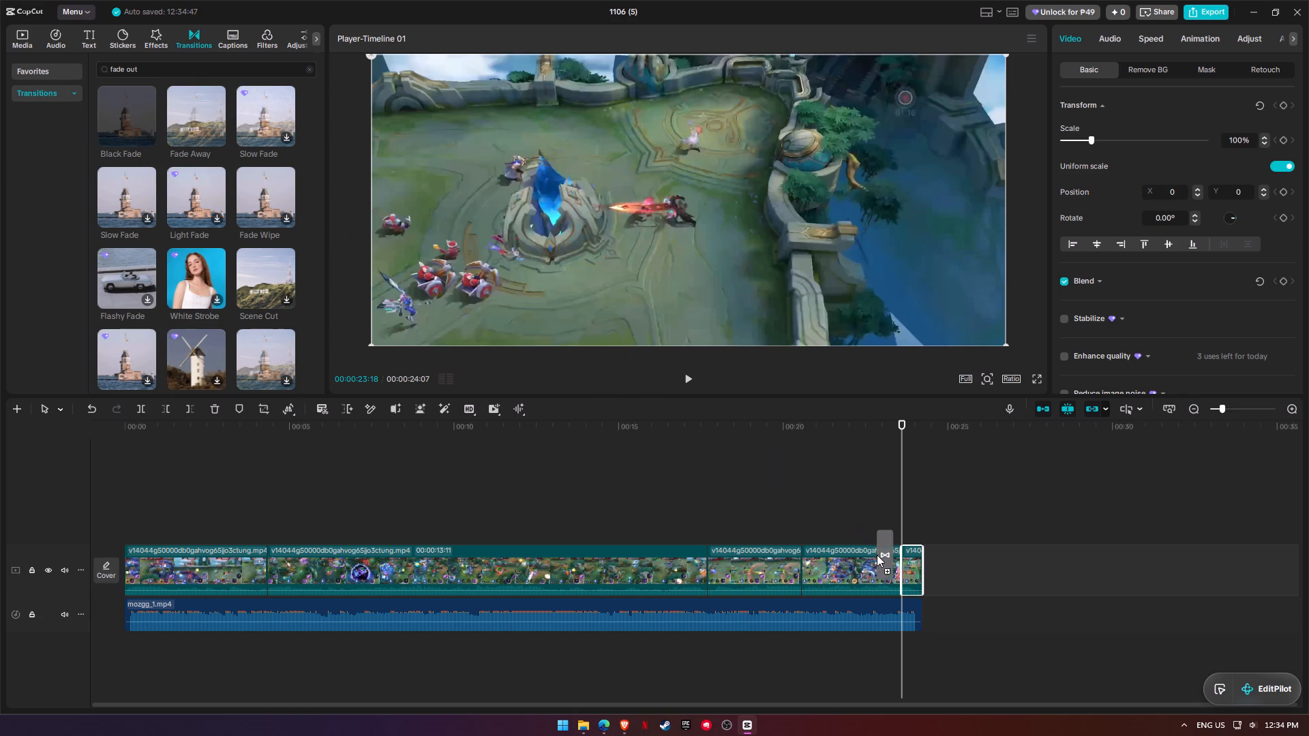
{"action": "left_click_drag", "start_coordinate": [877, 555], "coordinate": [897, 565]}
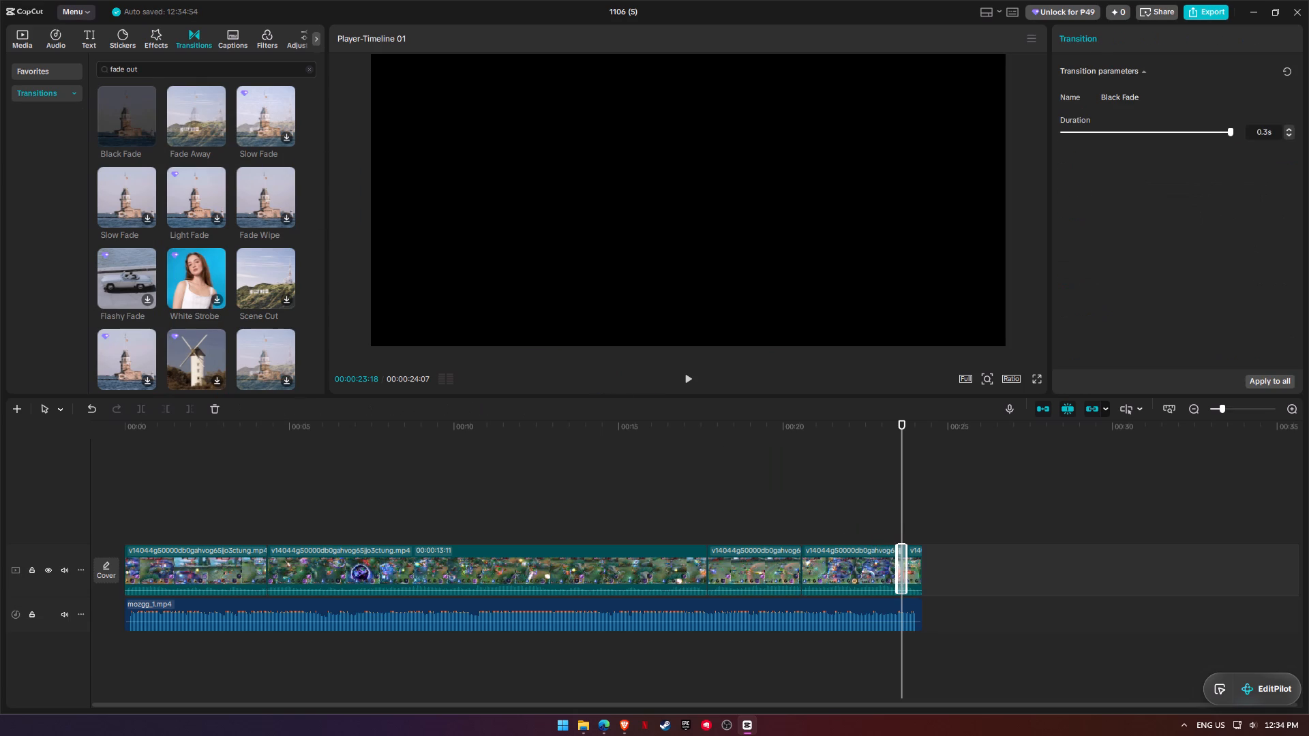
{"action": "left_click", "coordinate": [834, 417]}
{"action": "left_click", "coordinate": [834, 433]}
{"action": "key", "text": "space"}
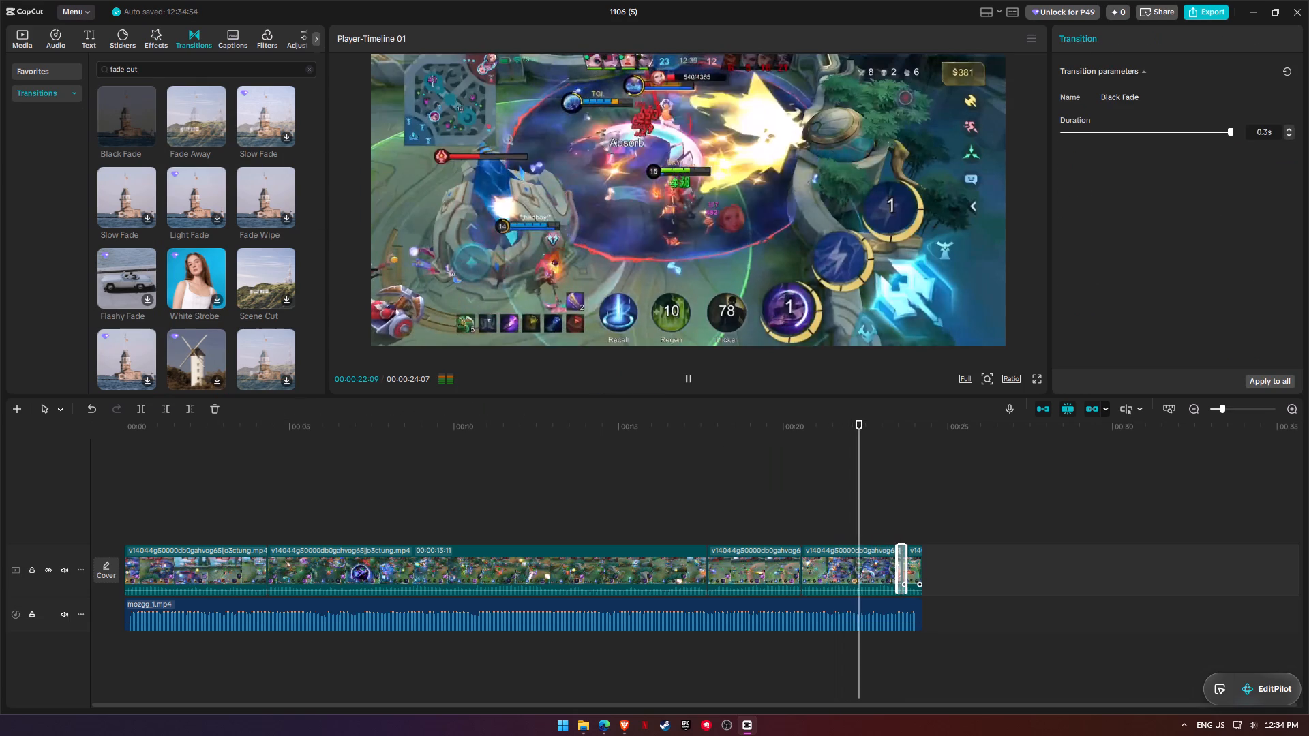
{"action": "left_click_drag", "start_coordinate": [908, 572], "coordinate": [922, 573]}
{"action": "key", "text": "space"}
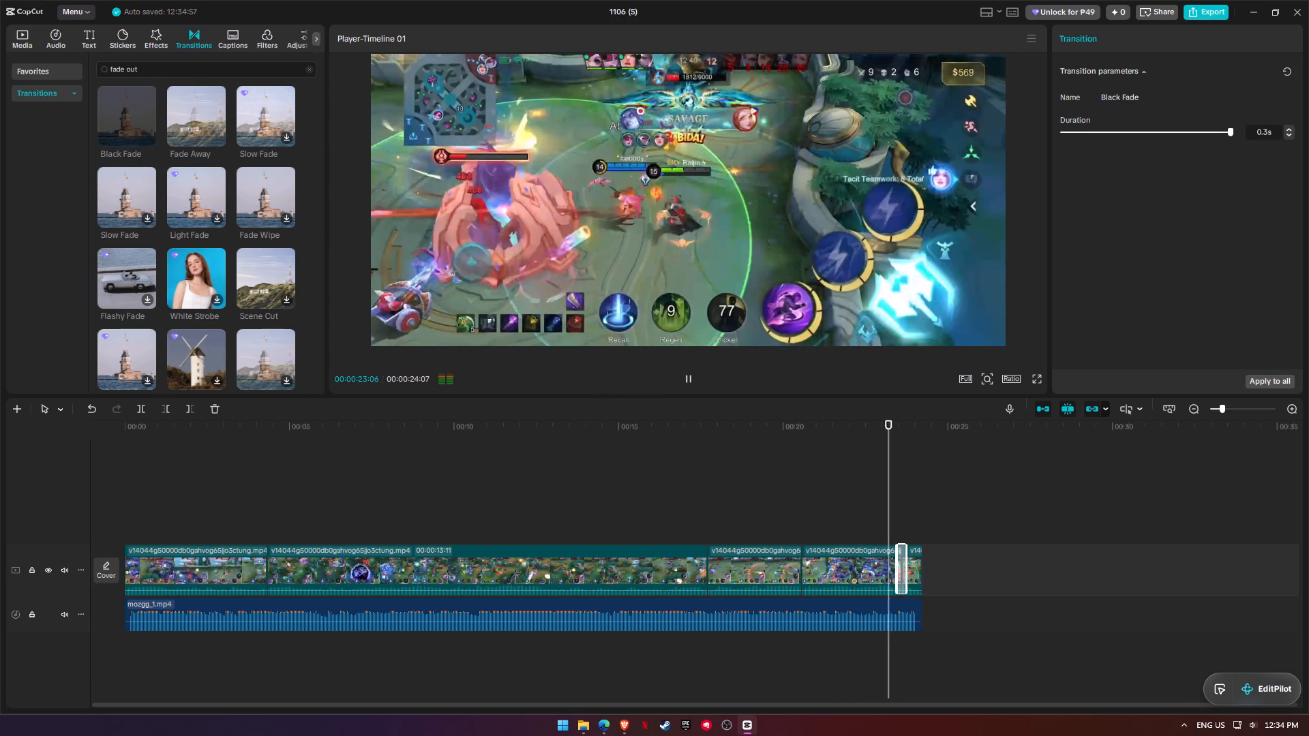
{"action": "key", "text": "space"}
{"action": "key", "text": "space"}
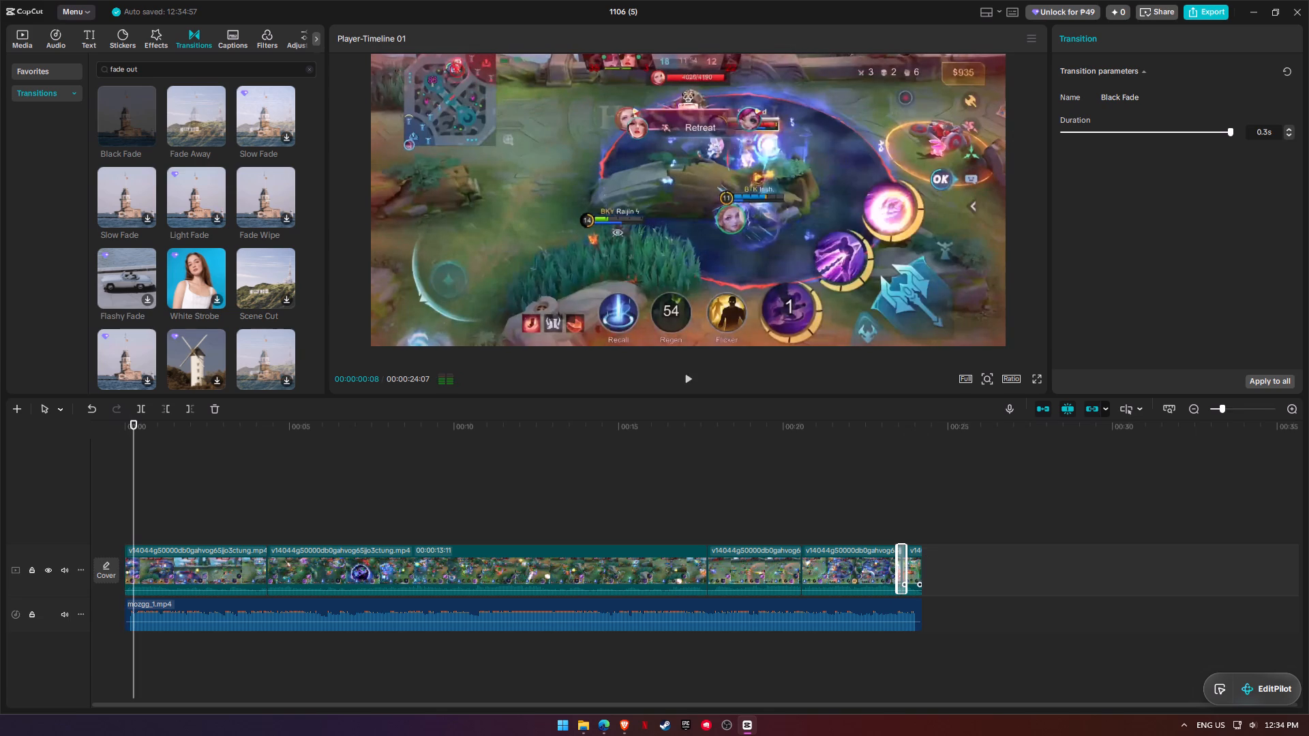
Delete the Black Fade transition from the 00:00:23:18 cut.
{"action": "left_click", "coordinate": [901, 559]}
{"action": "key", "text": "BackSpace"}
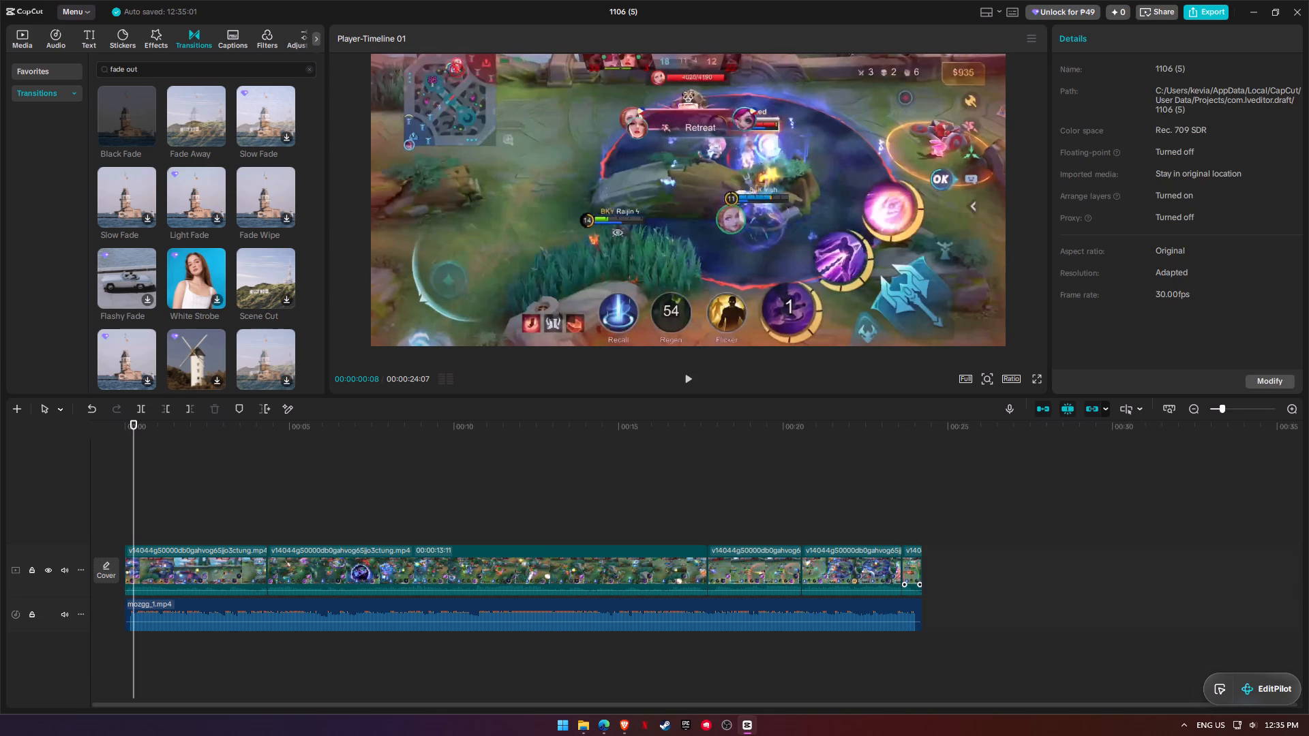
Find the fade animations for the last gameplay segment and apply the Fade Out exit animation.
{"action": "left_click", "coordinate": [909, 557]}
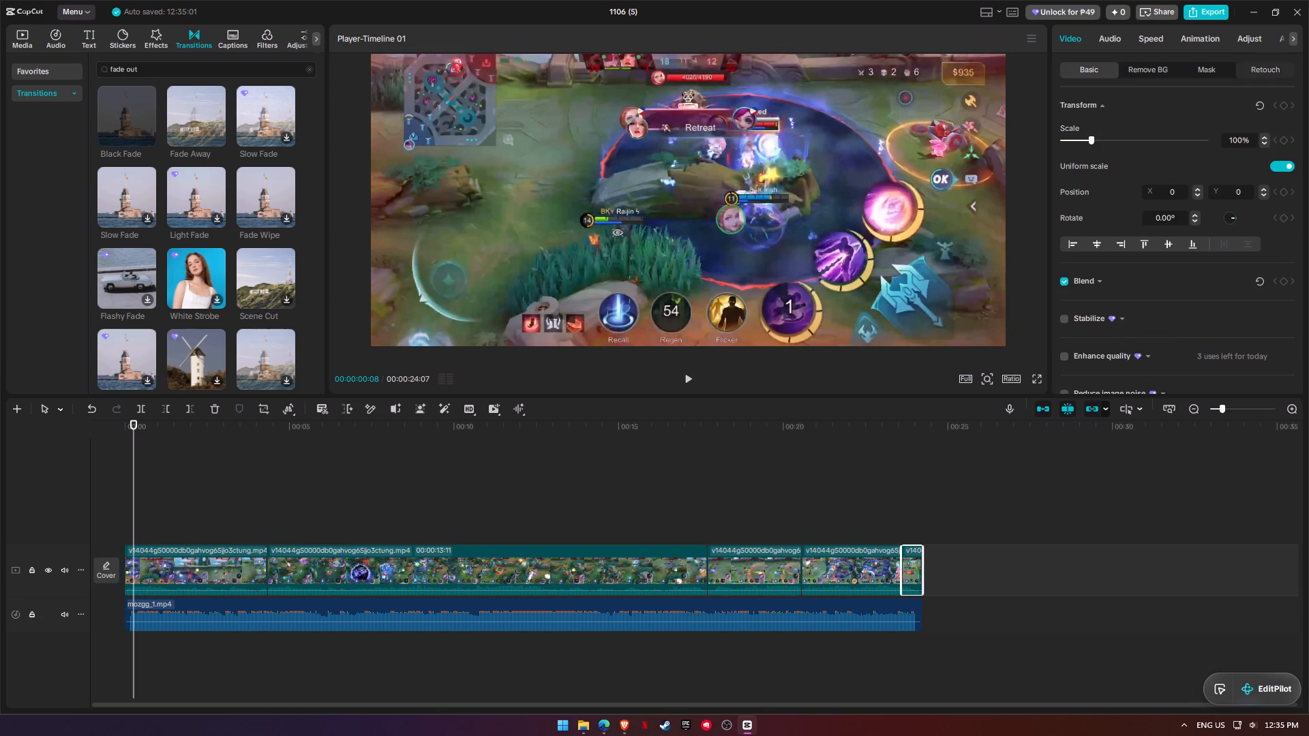
{"action": "left_click_drag", "start_coordinate": [1214, 44], "coordinate": [1231, 43]}
{"action": "left_click", "coordinate": [1215, 43]}
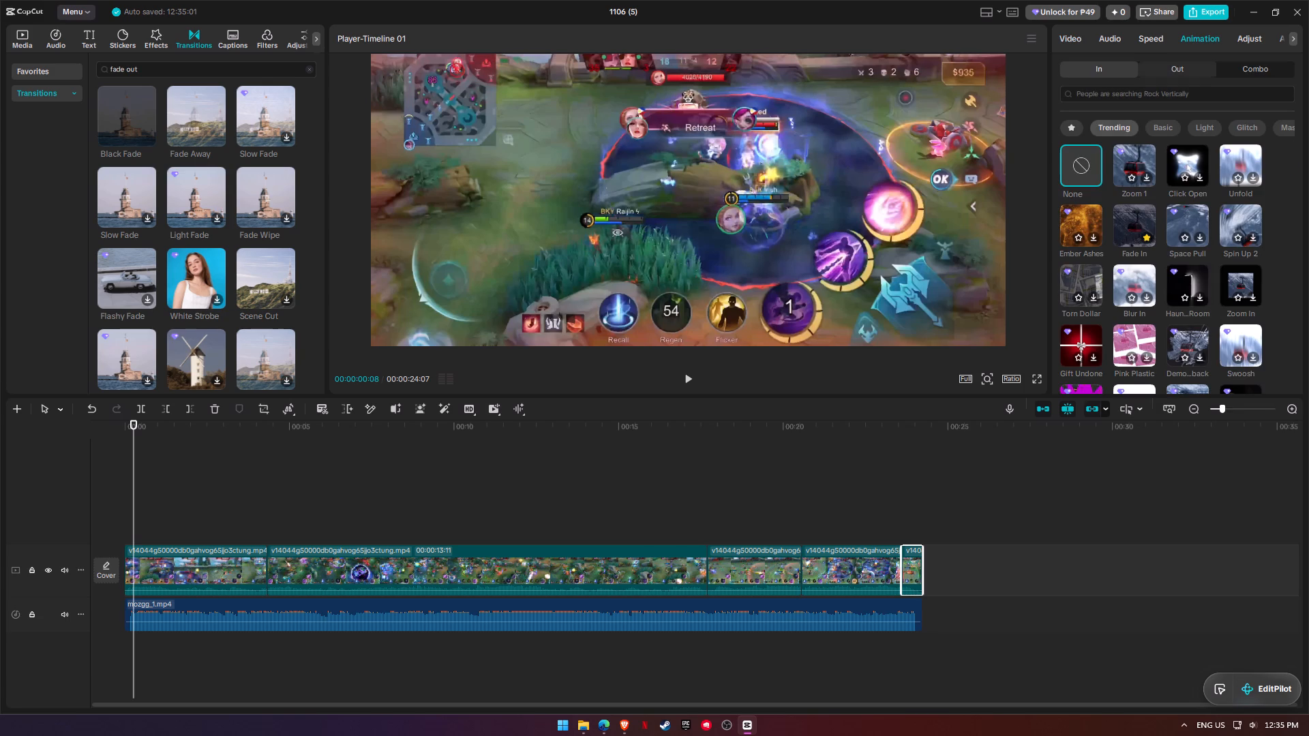
{"action": "left_click", "coordinate": [1167, 95]}
{"action": "type", "text": "fade"}
{"action": "left_click", "coordinate": [1111, 112]}
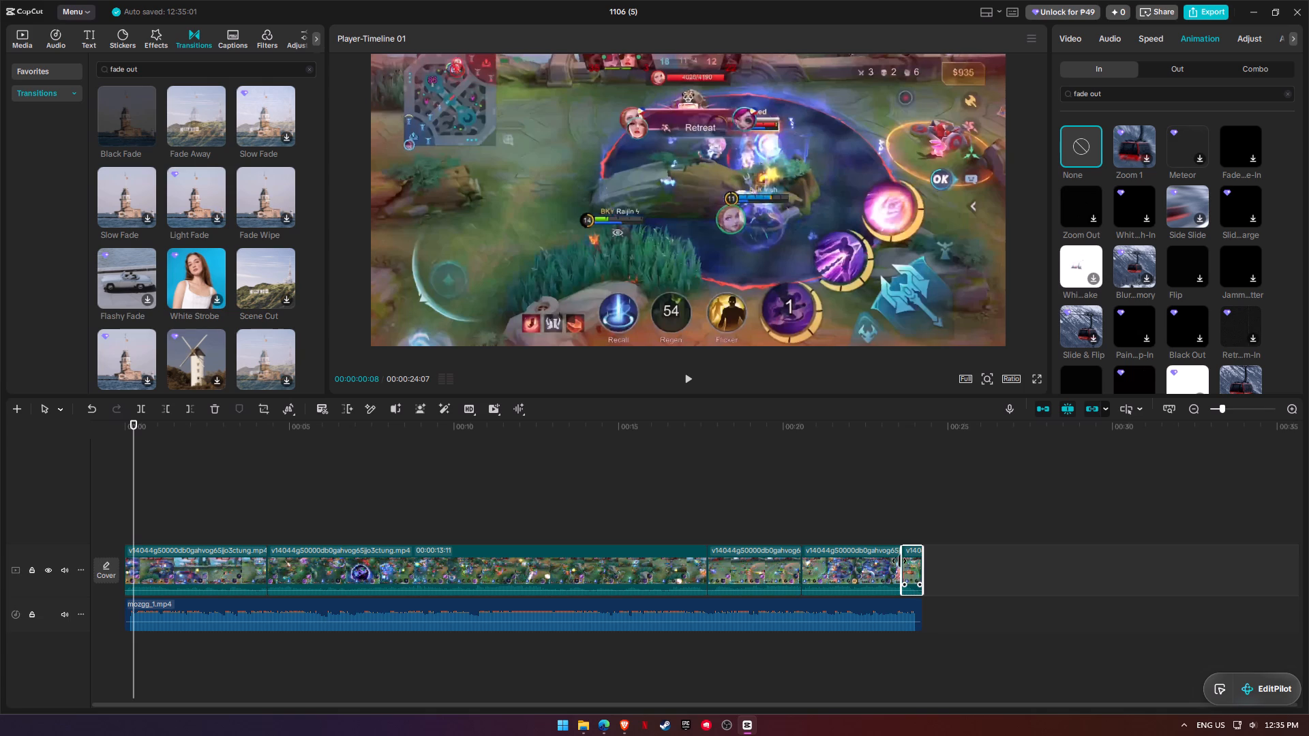
{"action": "left_click", "coordinate": [913, 434]}
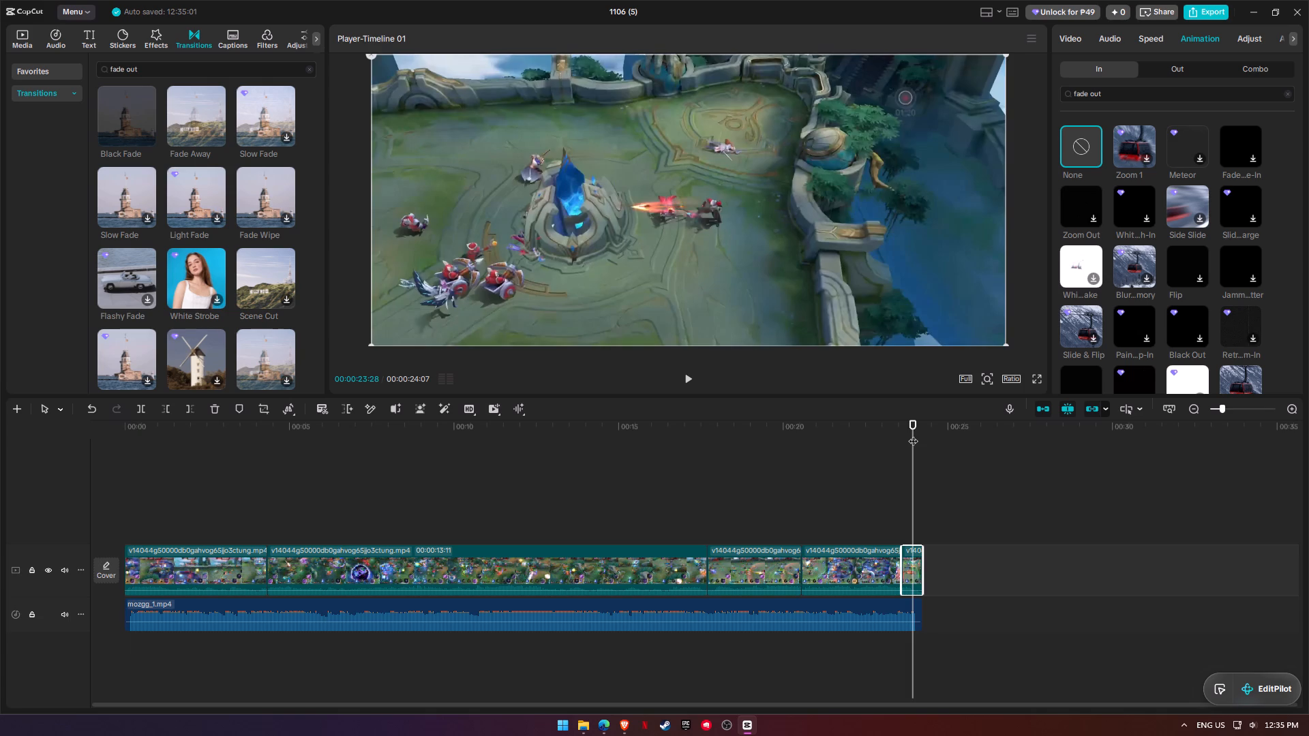
{"action": "left_click", "coordinate": [907, 426]}
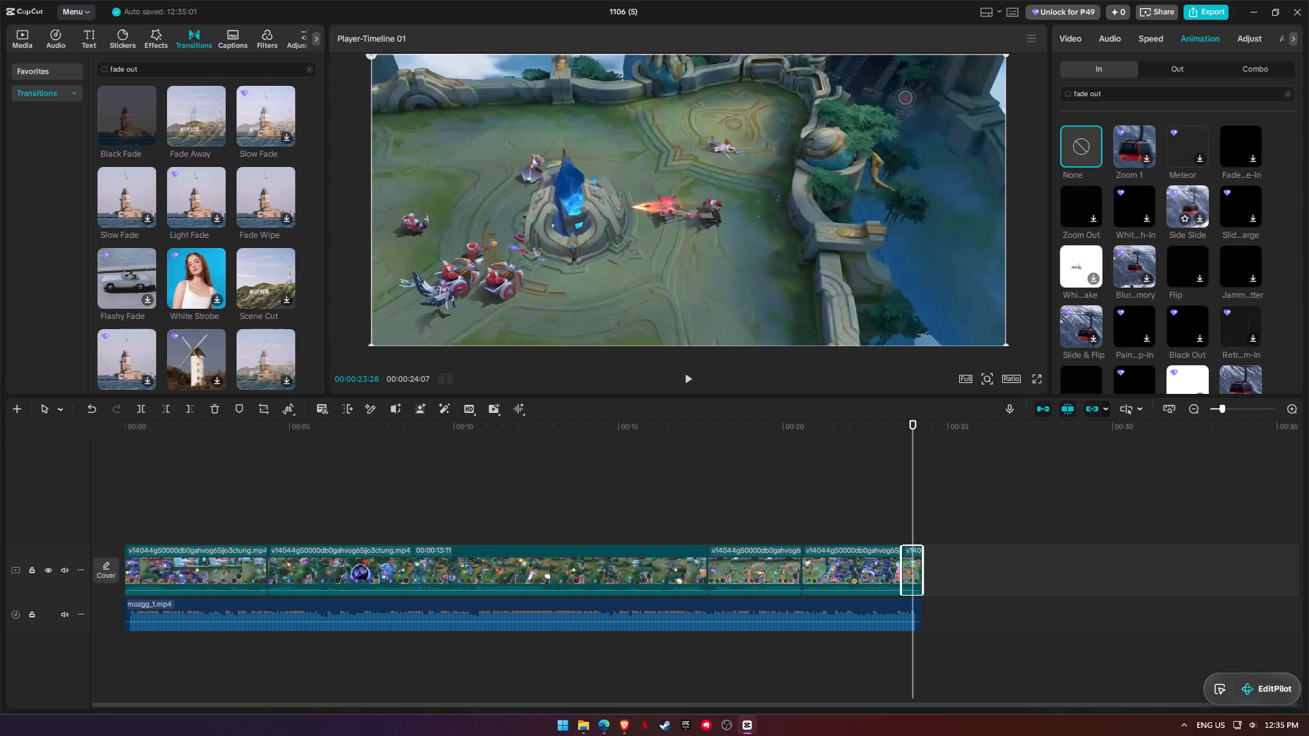
{"action": "left_click", "coordinate": [1184, 74]}
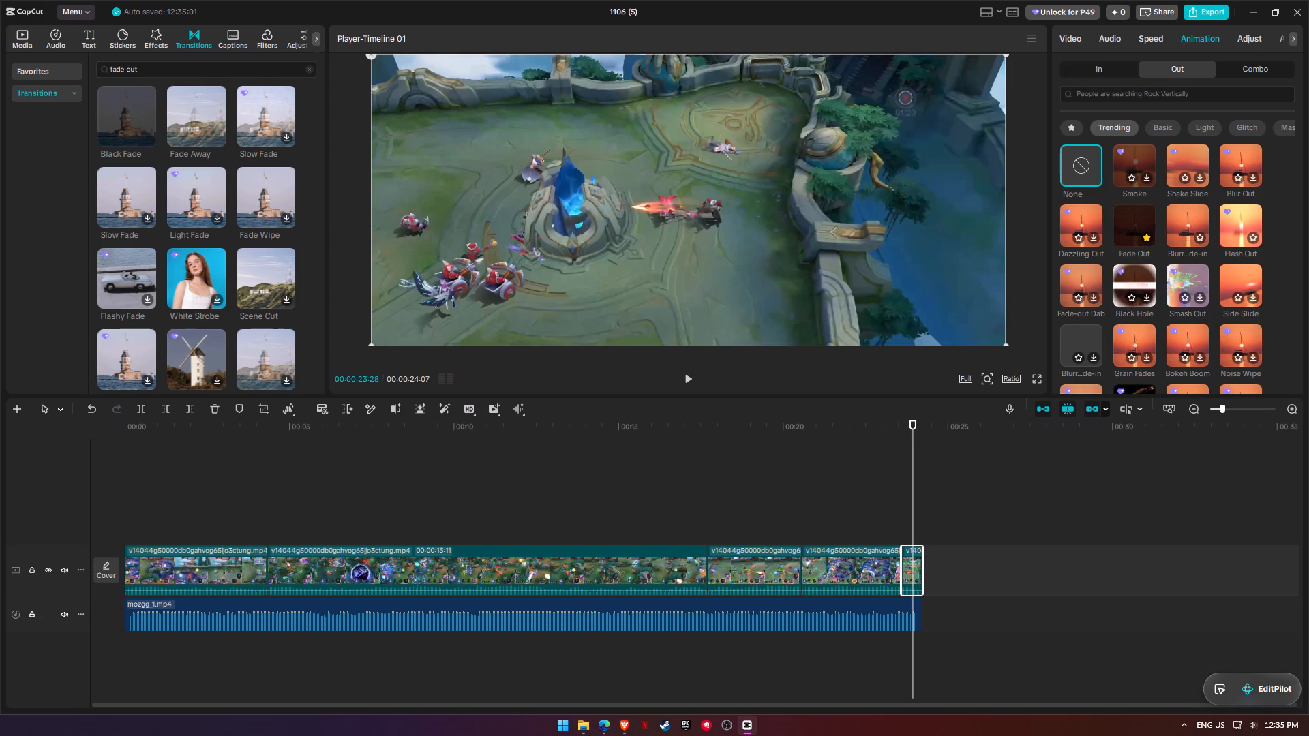
{"action": "left_click", "coordinate": [1134, 97]}
{"action": "type", "text": "fade"}
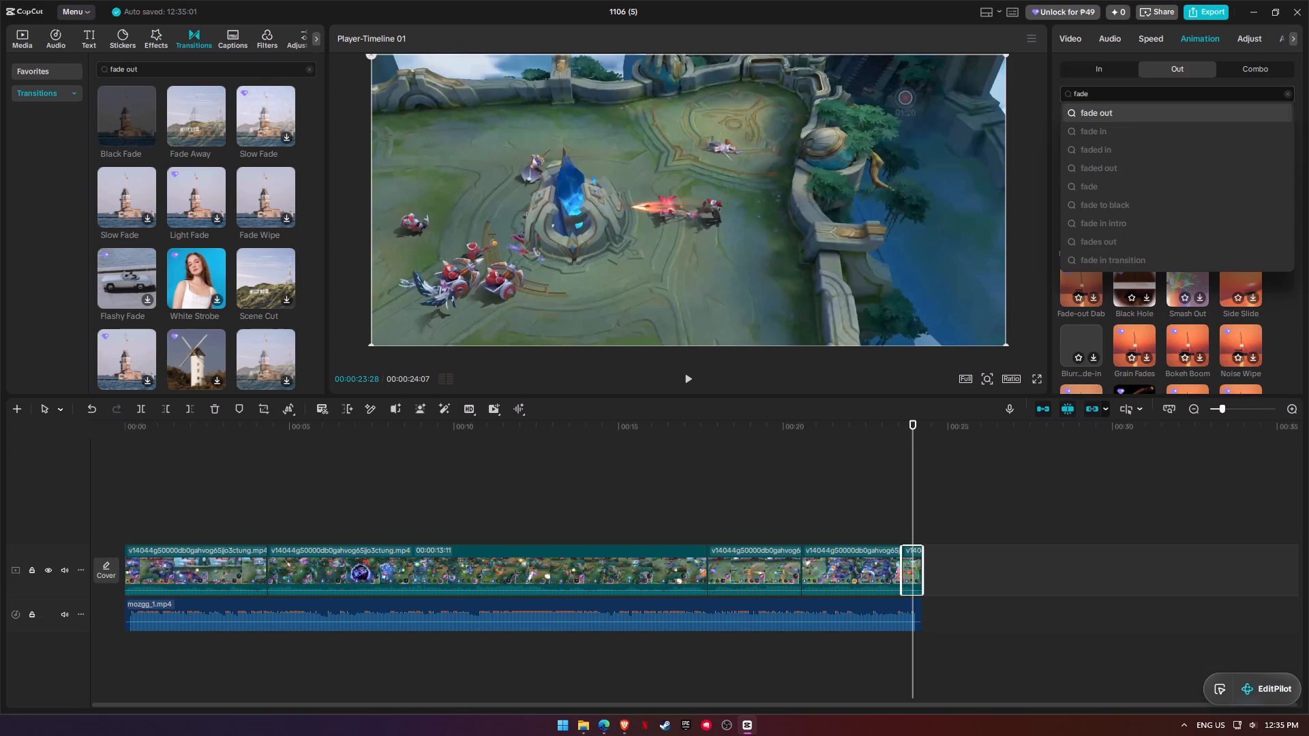
{"action": "key", "text": "Return"}
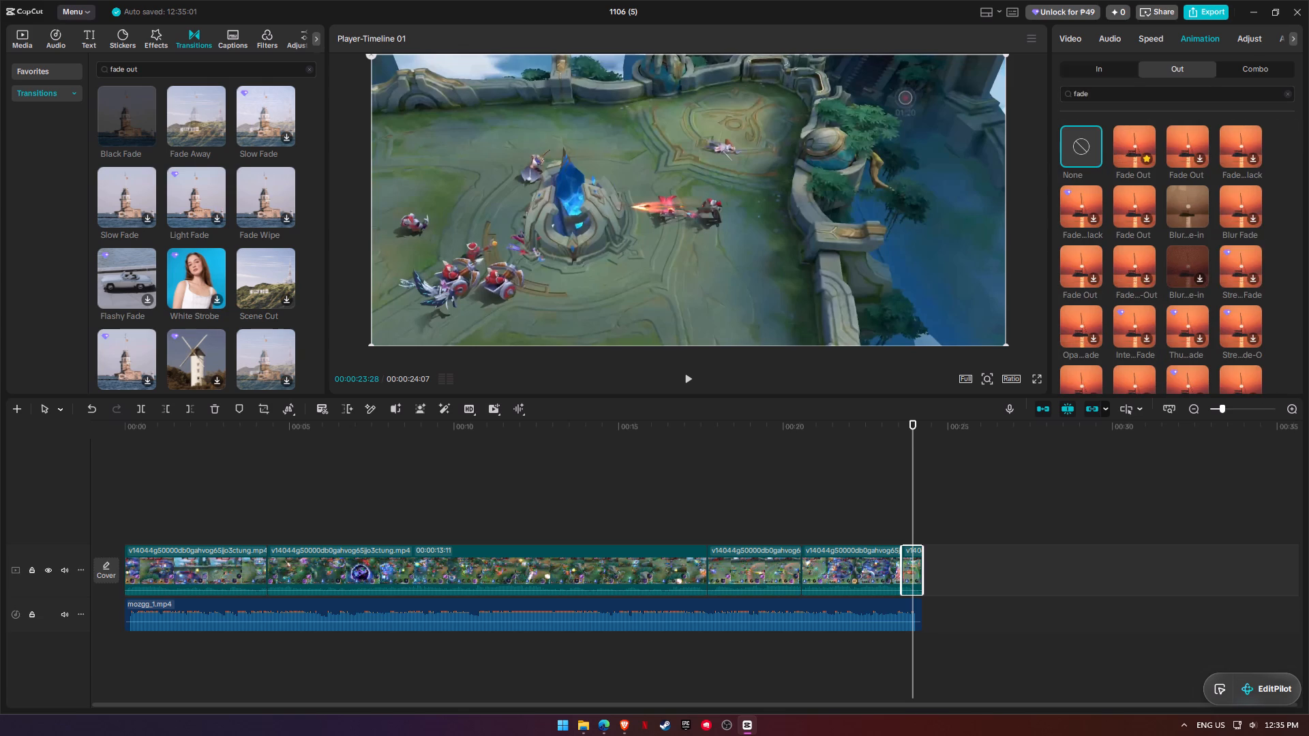
{"action": "left_click", "coordinate": [1137, 144]}
Play the end of the video to check the last segment's fade-out.
{"action": "left_click", "coordinate": [844, 433]}
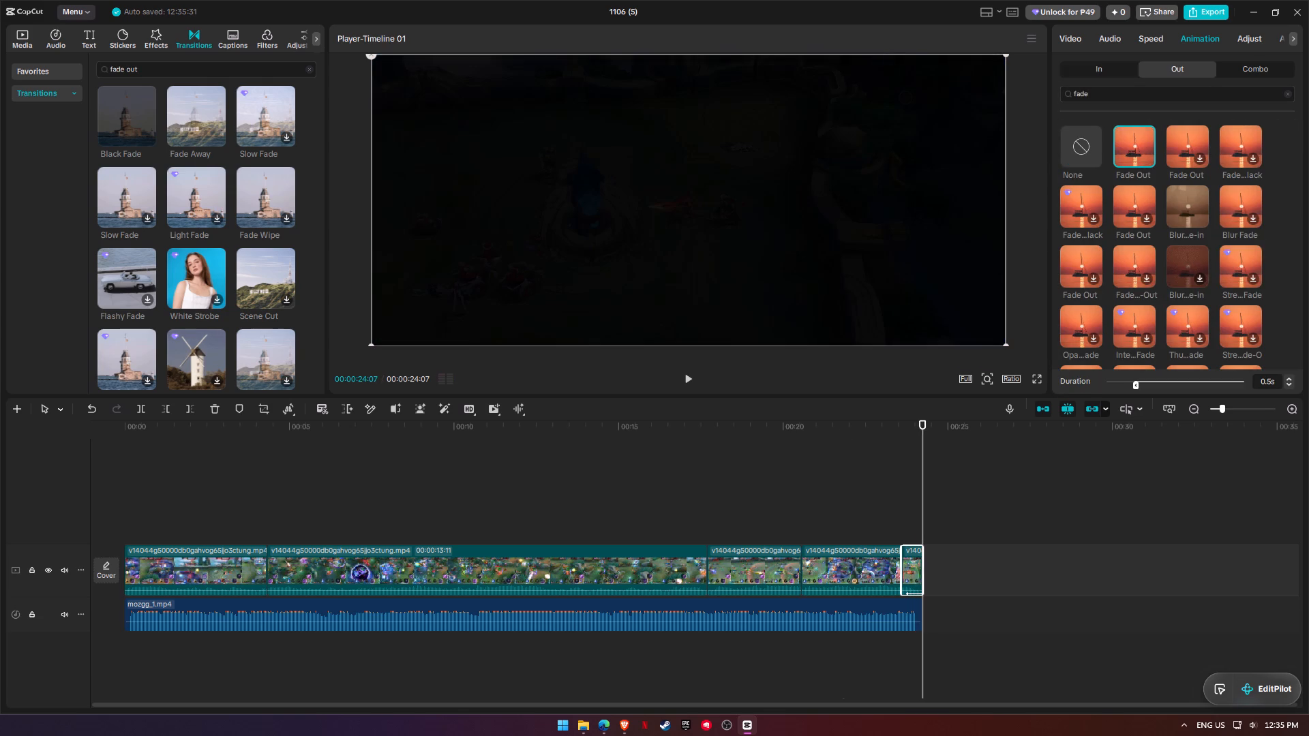
{"action": "key", "text": "space"}
{"action": "left_click", "coordinate": [999, 493]}
{"action": "left_click", "coordinate": [807, 429]}
{"action": "key", "text": "space"}
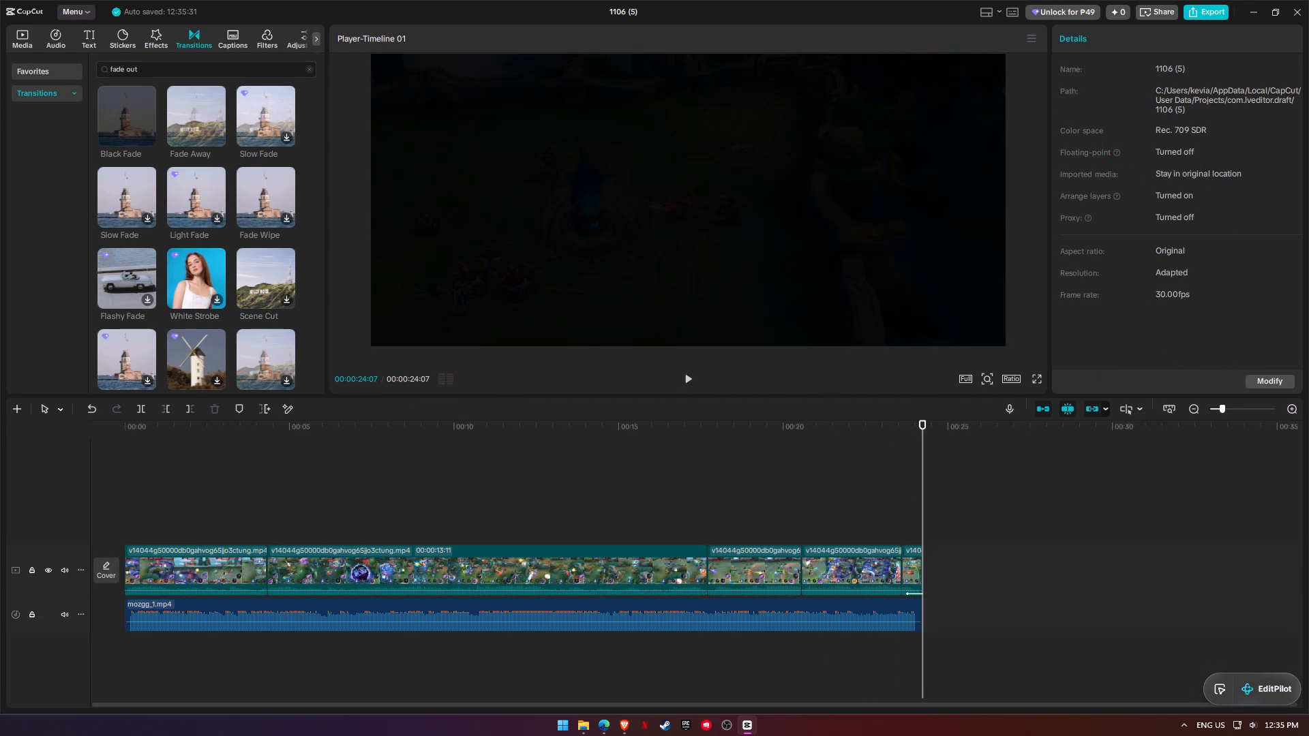
{"action": "scroll", "coordinate": [783, 466], "scroll_direction": "down", "scroll_amount": 4, "text": "alt"}
Change the project's aspect ratio to 9:16.
{"action": "left_click", "coordinate": [1024, 383]}
{"action": "left_click", "coordinate": [1020, 382]}
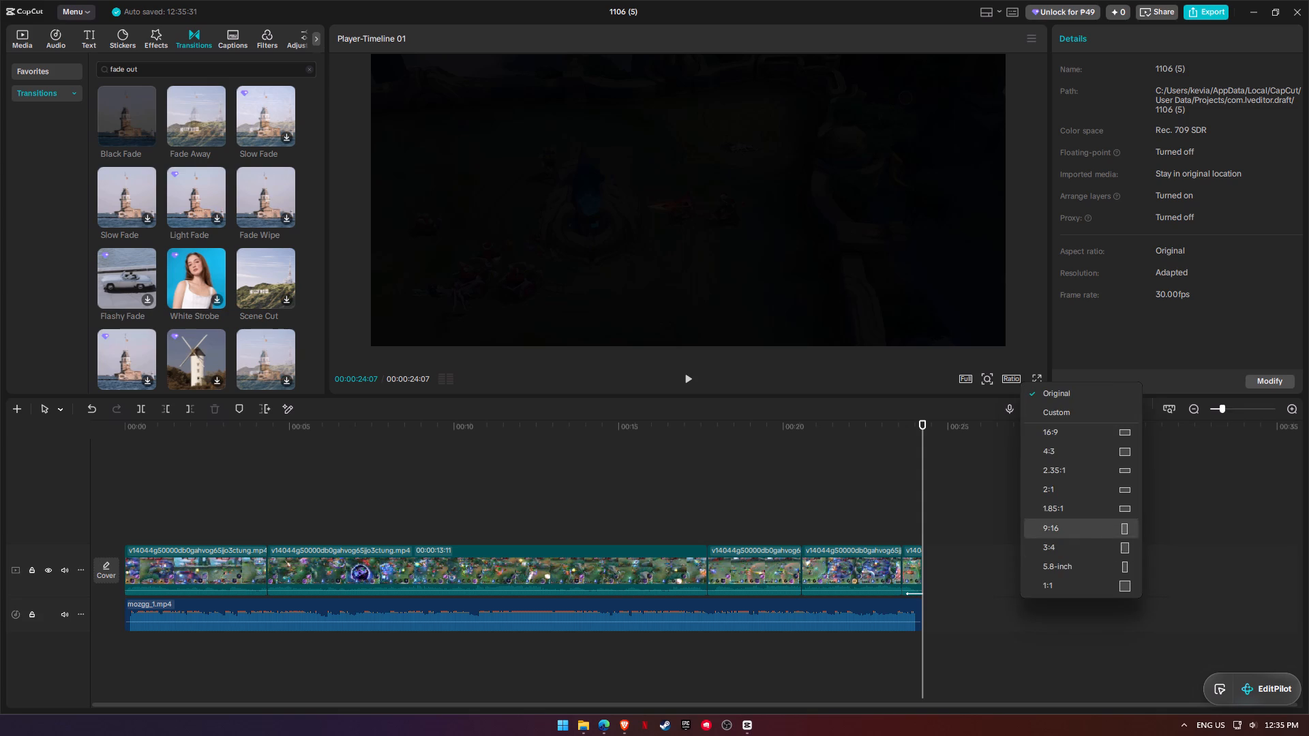
{"action": "left_click", "coordinate": [1062, 534]}
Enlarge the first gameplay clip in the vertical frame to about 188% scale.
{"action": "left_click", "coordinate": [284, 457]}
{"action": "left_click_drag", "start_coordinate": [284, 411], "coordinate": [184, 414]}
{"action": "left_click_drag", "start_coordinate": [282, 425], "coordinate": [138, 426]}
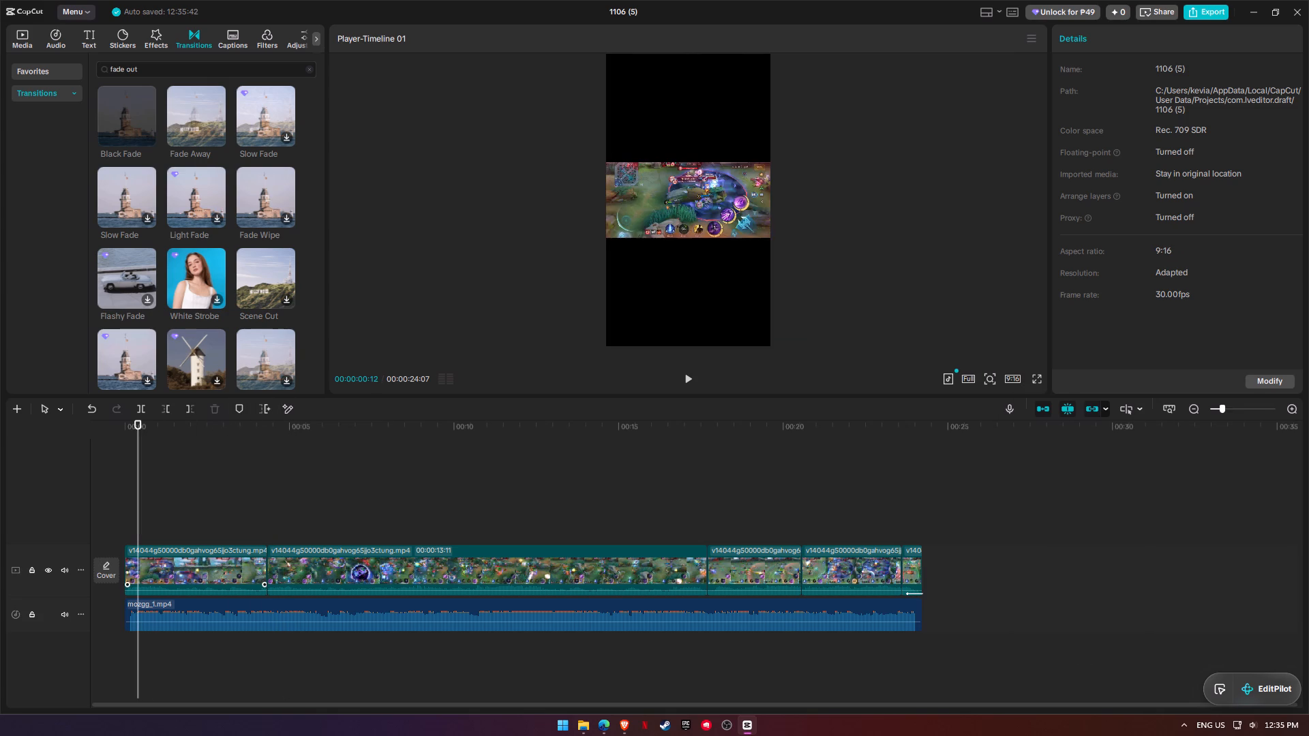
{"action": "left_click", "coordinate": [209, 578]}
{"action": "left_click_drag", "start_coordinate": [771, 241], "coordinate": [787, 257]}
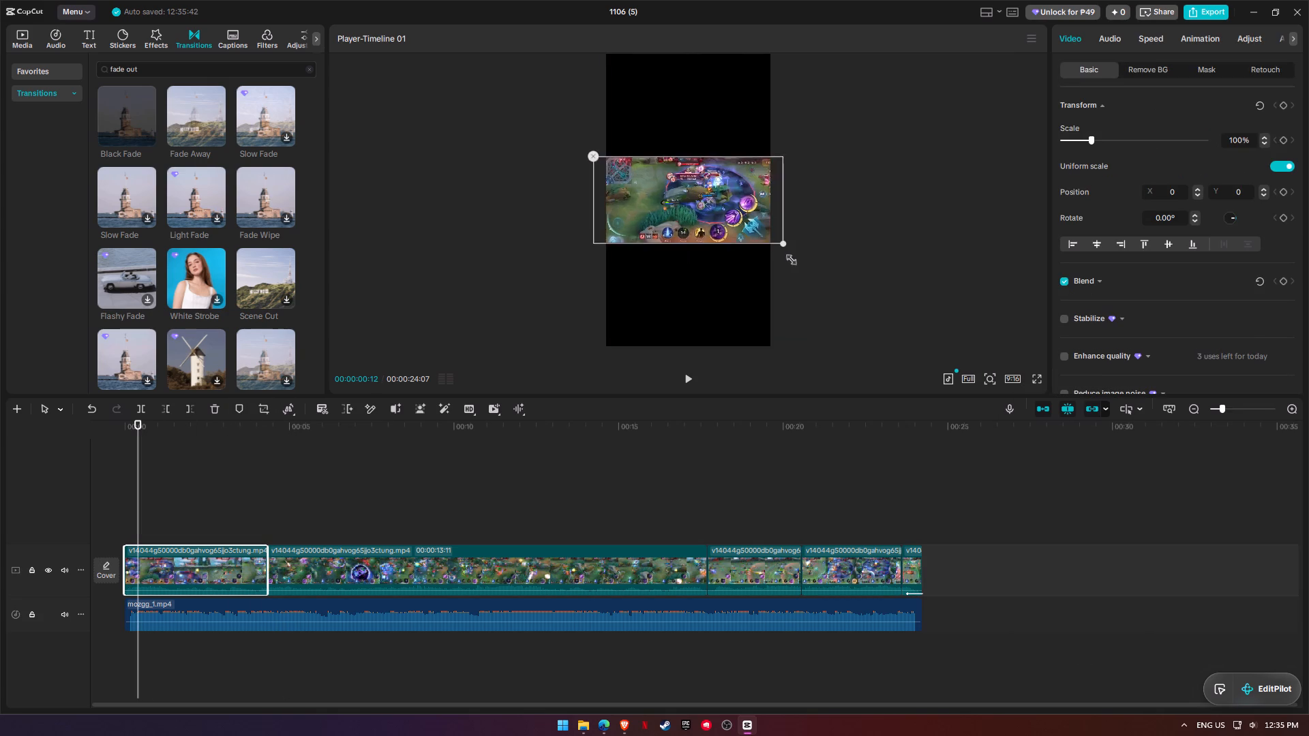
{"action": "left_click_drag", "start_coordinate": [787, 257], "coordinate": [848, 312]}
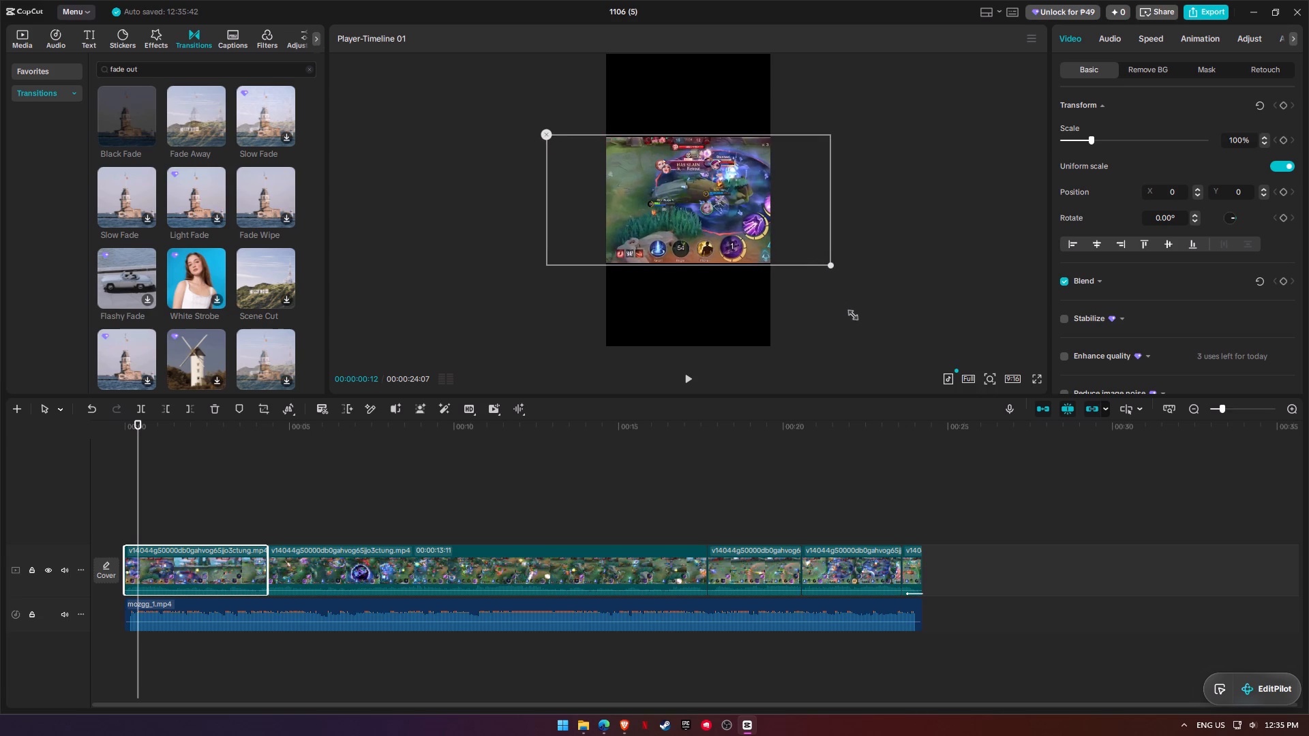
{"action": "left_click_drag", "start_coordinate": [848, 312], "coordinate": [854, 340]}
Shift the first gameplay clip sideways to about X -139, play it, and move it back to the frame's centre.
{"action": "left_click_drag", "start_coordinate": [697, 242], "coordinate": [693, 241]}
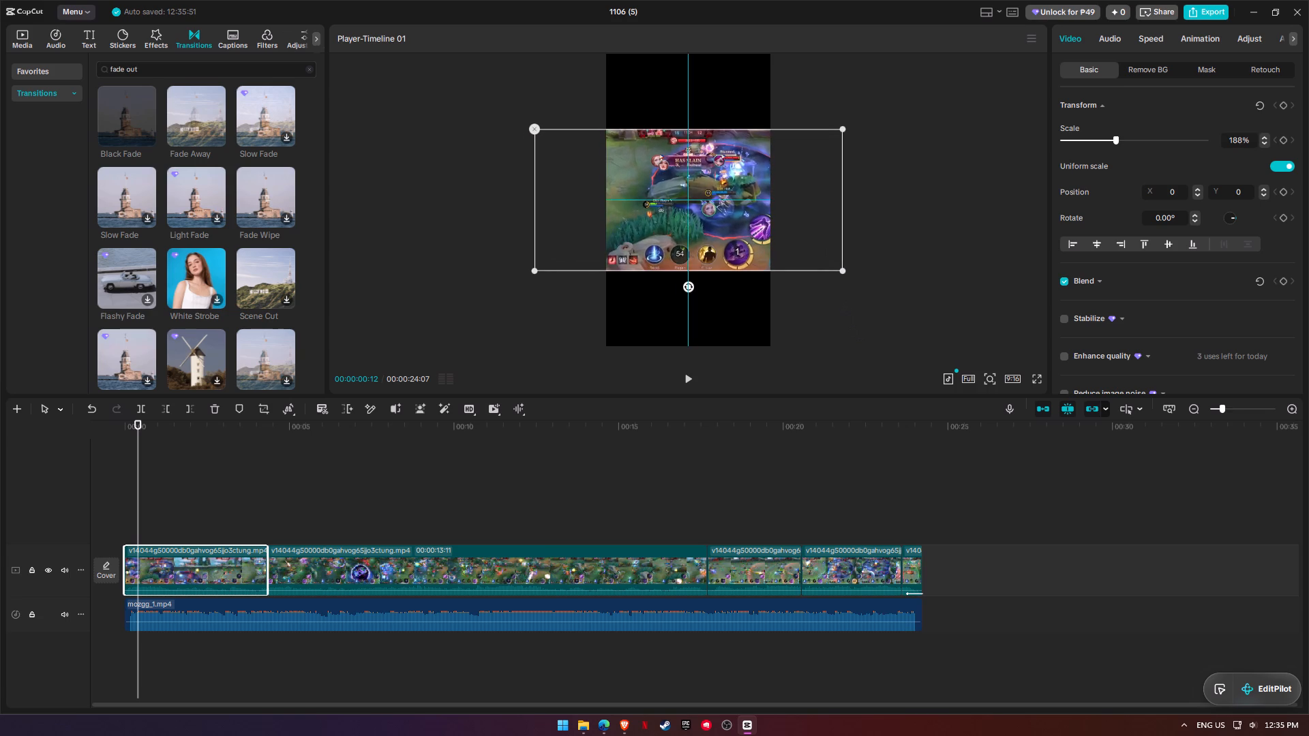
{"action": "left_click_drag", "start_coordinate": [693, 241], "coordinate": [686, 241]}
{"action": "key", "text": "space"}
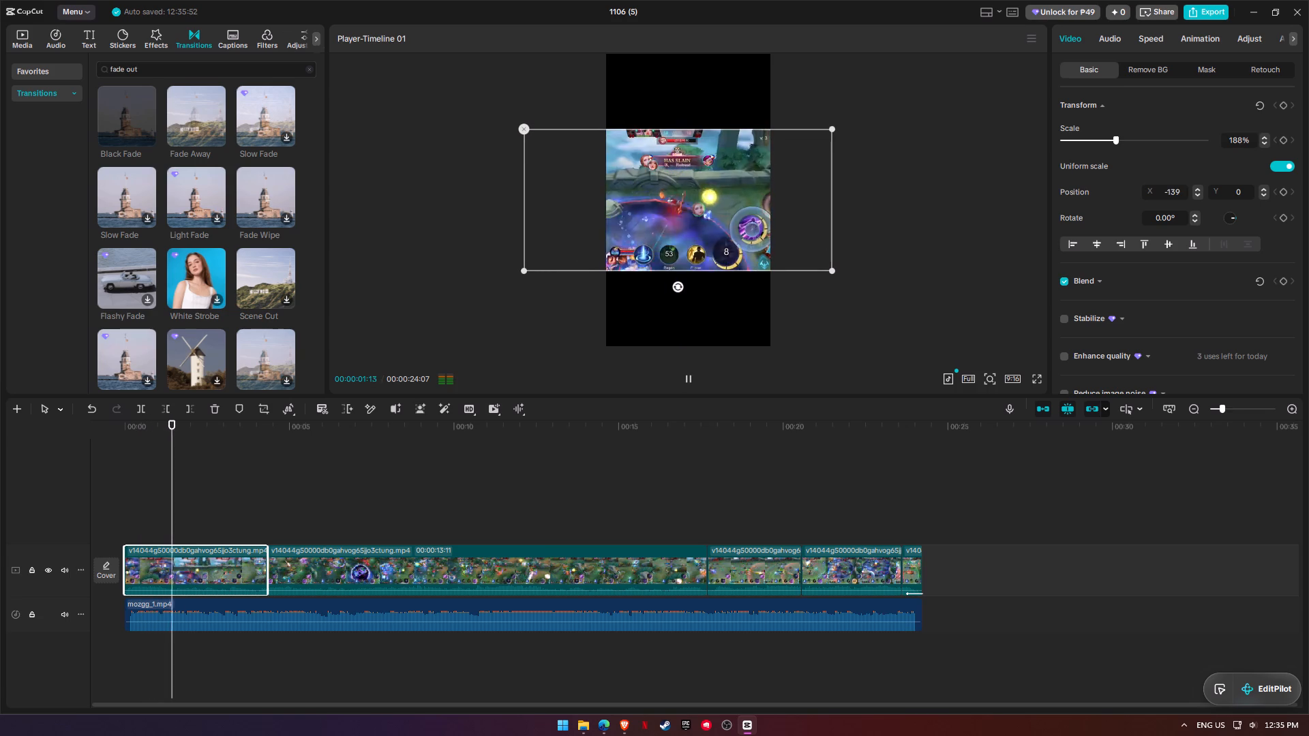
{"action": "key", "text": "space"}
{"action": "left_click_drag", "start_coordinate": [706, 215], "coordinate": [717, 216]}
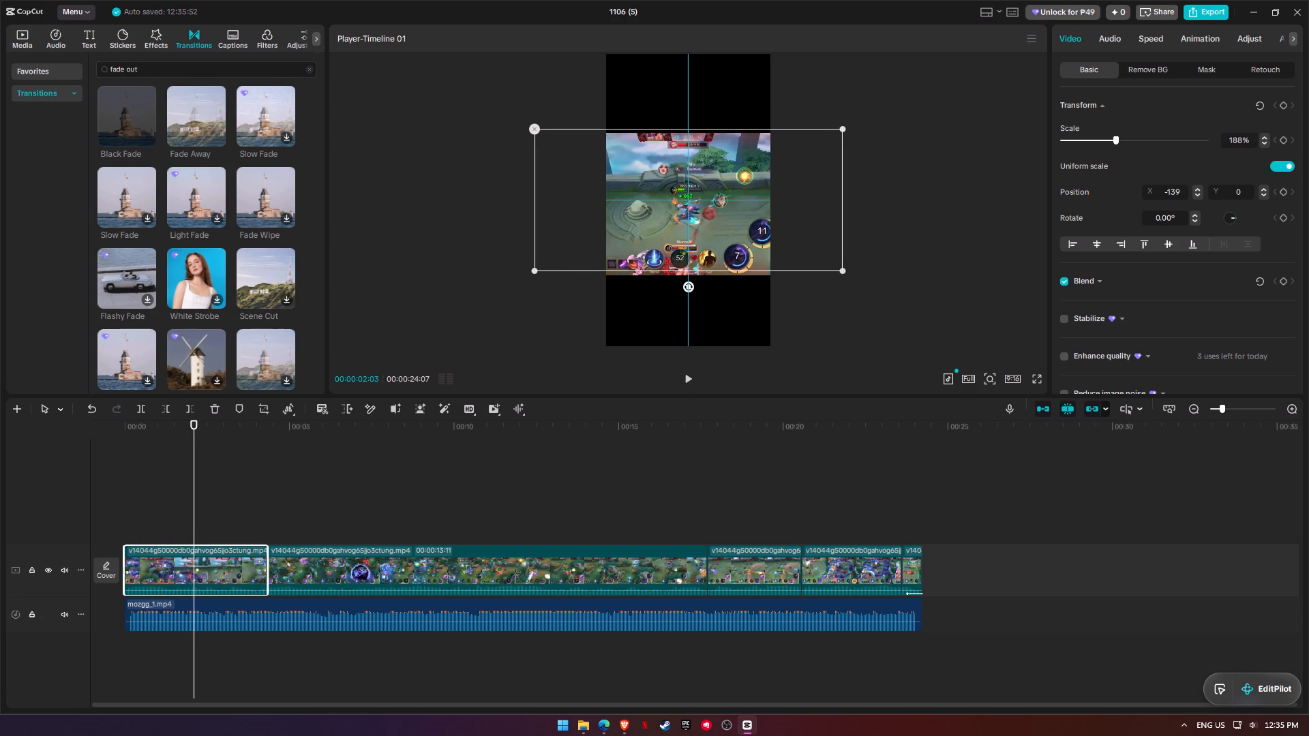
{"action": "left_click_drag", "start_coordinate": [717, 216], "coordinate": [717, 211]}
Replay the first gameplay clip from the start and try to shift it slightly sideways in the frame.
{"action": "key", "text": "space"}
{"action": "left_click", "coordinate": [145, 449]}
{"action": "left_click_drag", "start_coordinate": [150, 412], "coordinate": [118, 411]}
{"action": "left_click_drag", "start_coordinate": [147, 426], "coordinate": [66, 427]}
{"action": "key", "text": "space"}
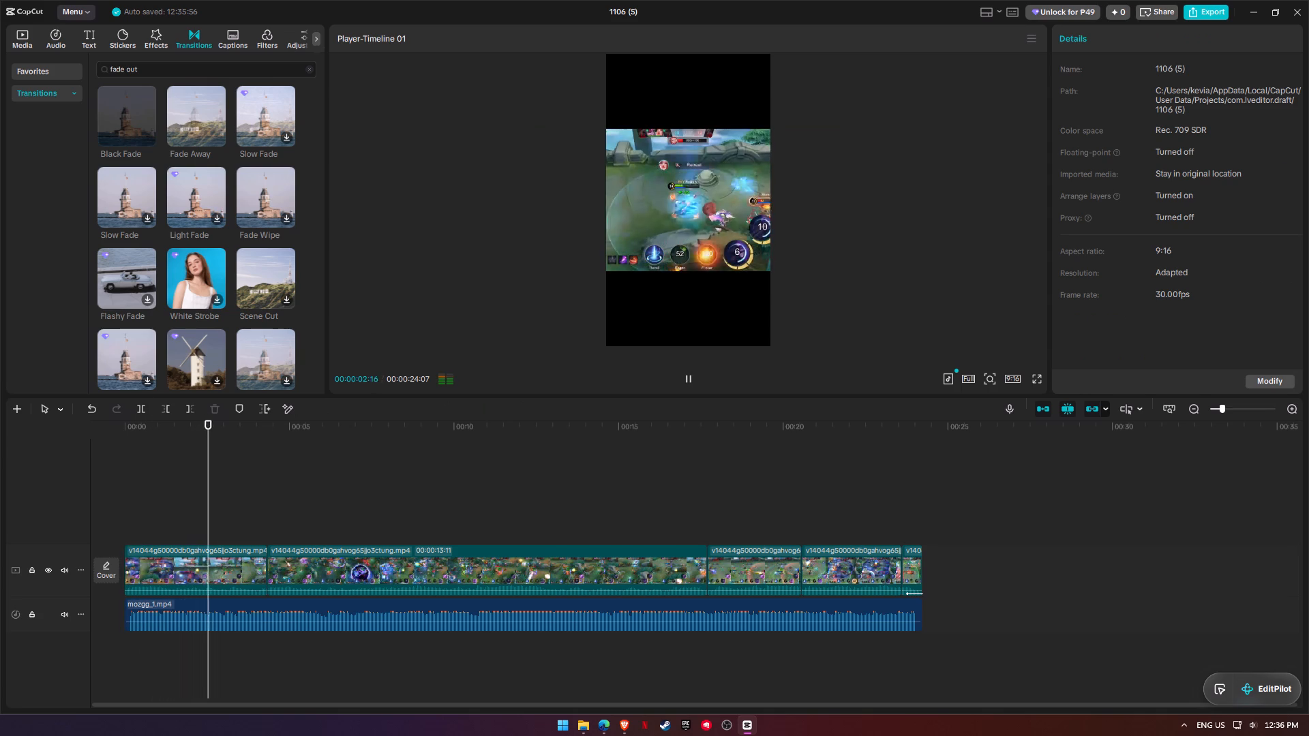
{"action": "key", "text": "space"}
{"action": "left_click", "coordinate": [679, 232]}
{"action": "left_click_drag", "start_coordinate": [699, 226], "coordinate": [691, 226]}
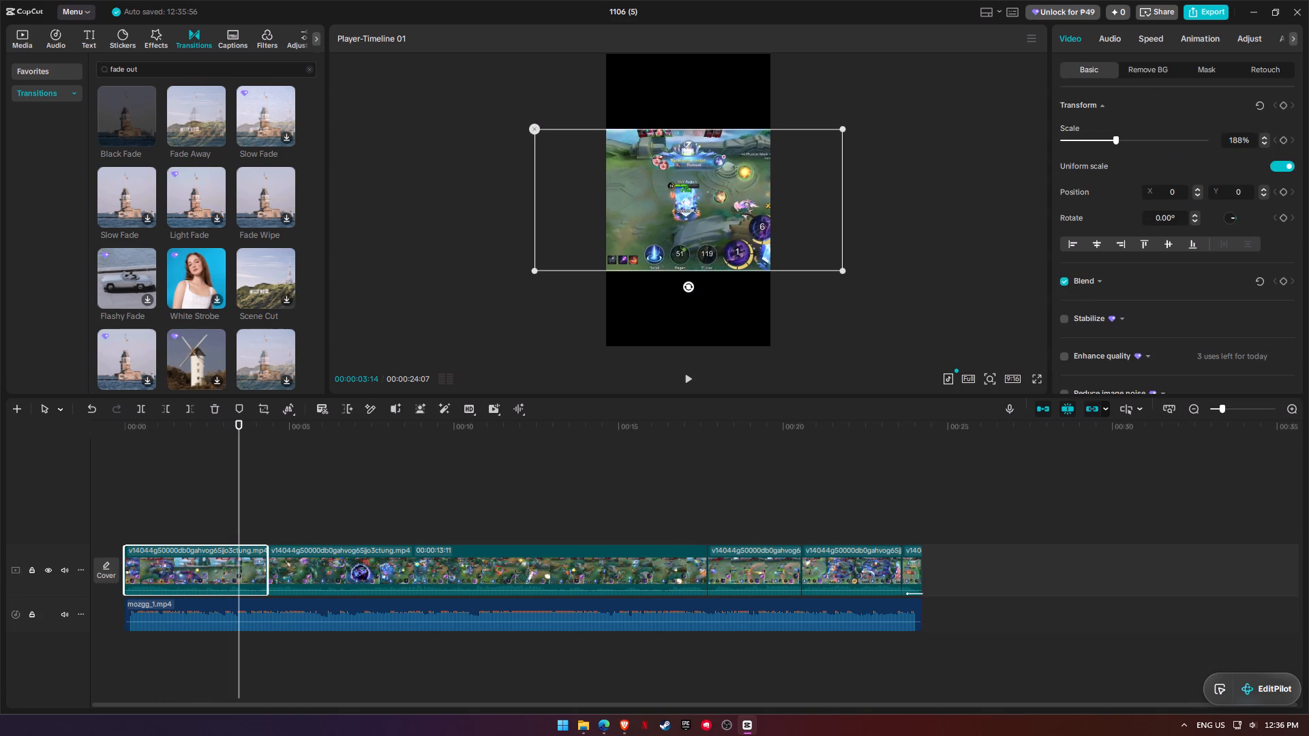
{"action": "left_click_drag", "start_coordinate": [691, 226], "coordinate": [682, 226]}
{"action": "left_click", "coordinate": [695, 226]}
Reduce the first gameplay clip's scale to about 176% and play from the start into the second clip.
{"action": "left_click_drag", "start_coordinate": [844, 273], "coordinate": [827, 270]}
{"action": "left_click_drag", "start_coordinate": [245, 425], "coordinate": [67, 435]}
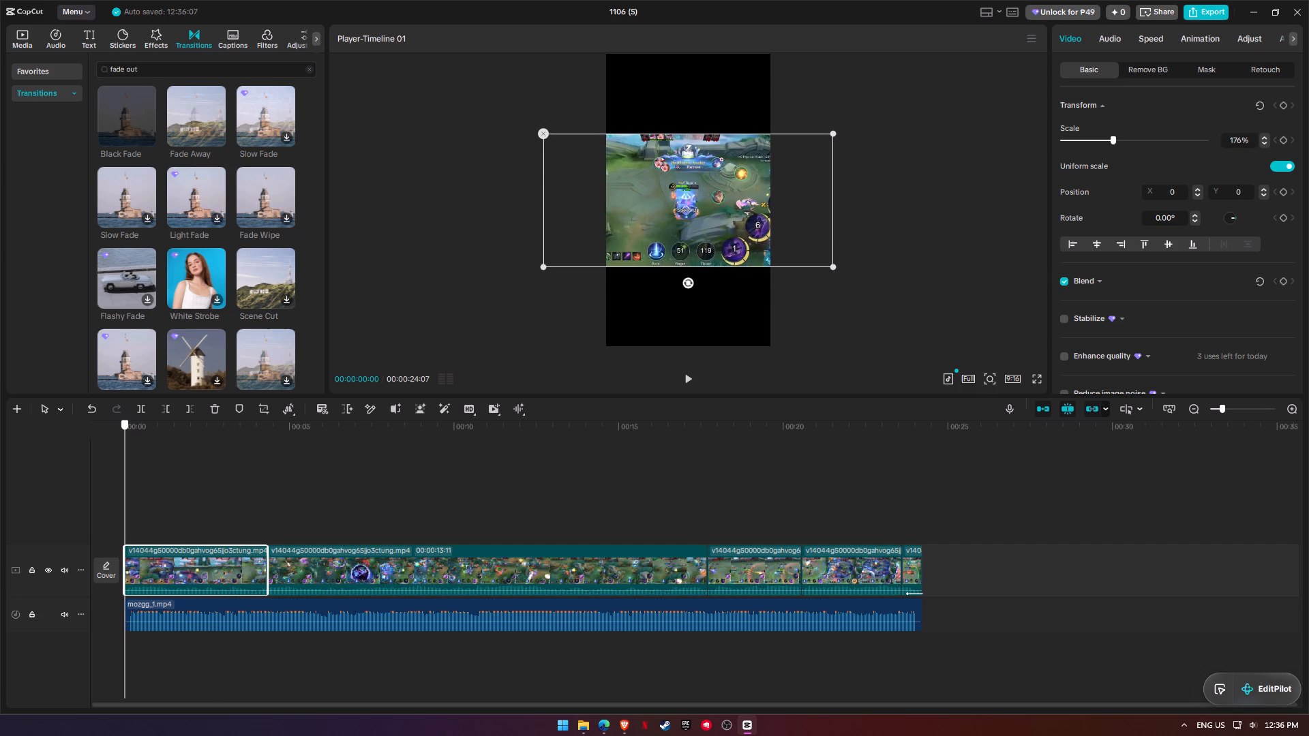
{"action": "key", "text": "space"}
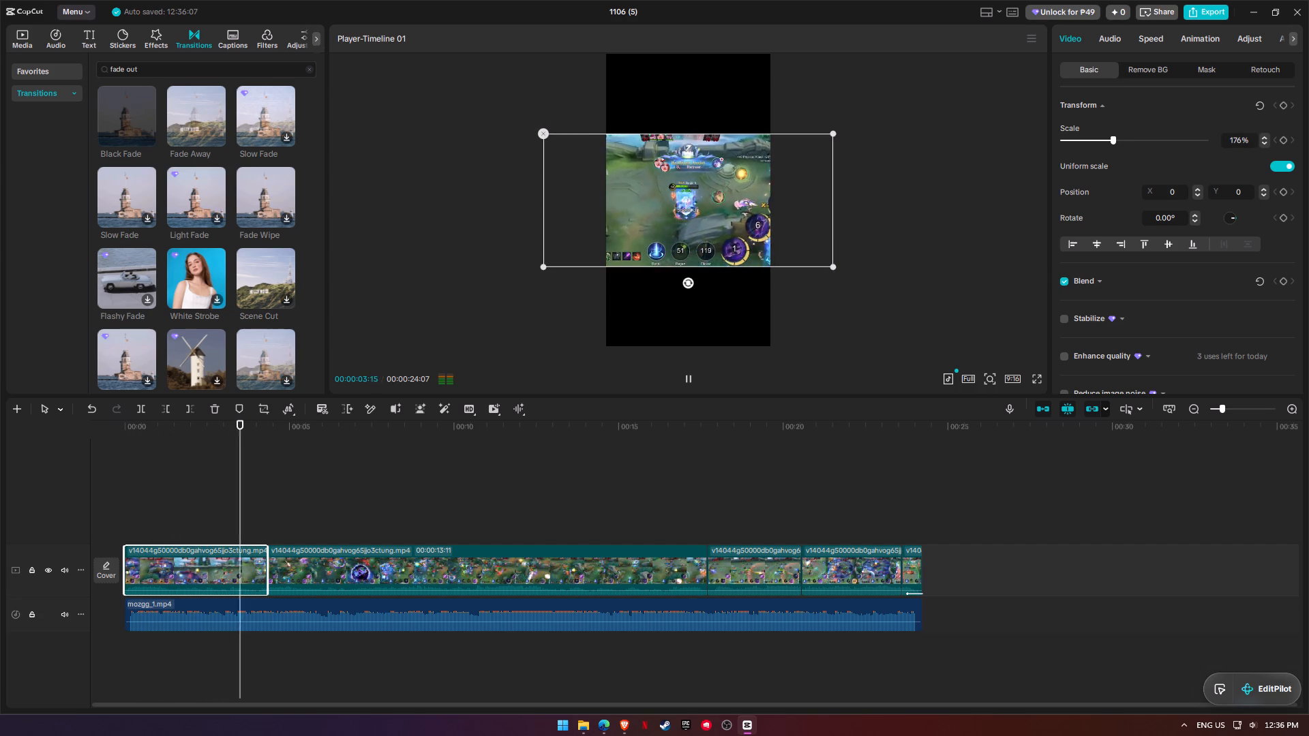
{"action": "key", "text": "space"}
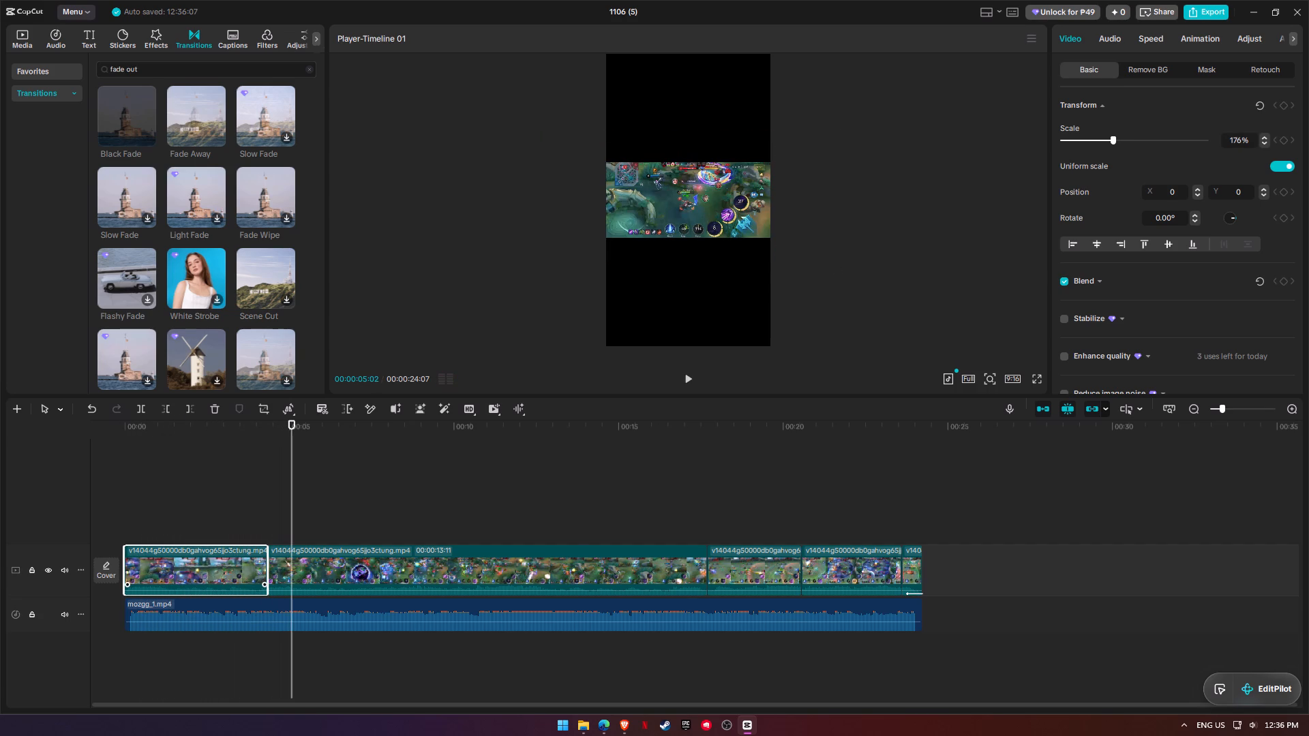
Set the second gameplay clip's scale to 175%.
{"action": "left_click", "coordinate": [230, 564]}
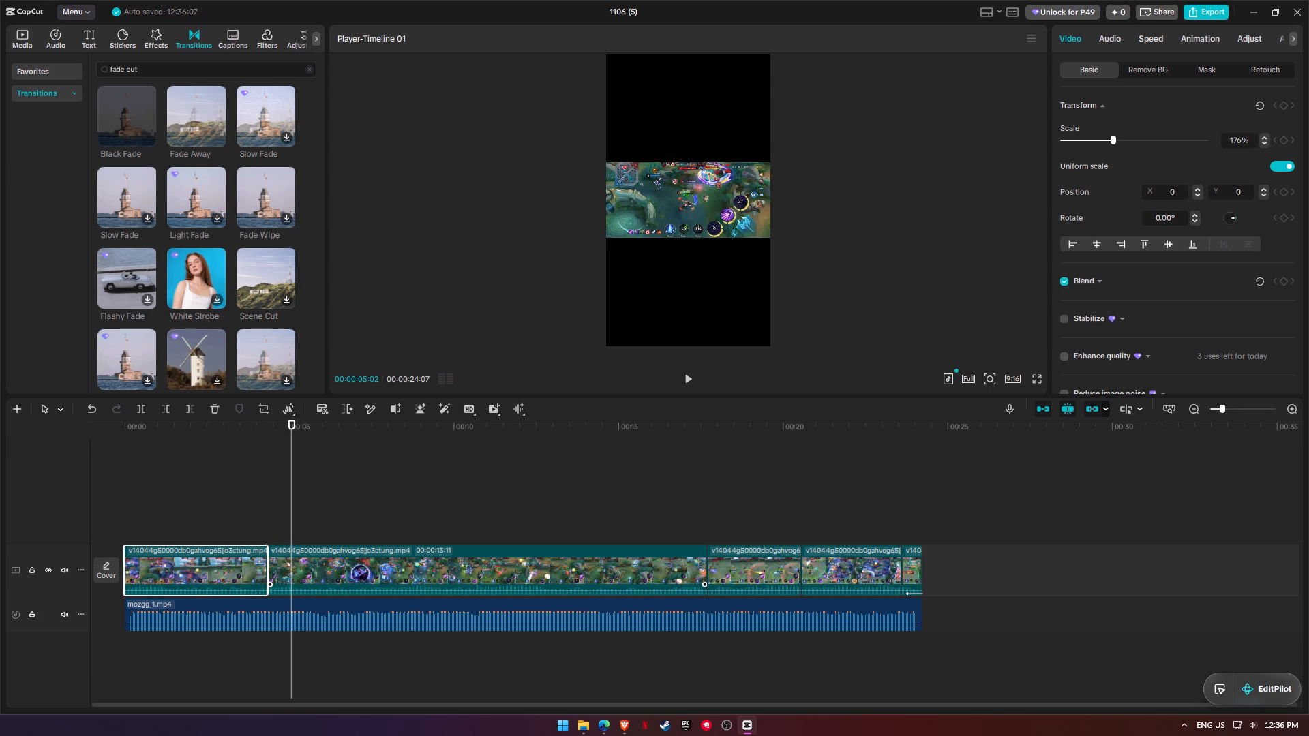
{"action": "left_click", "coordinate": [361, 563]}
{"action": "left_click", "coordinate": [1237, 138]}
{"action": "double_click", "coordinate": [1237, 138]}
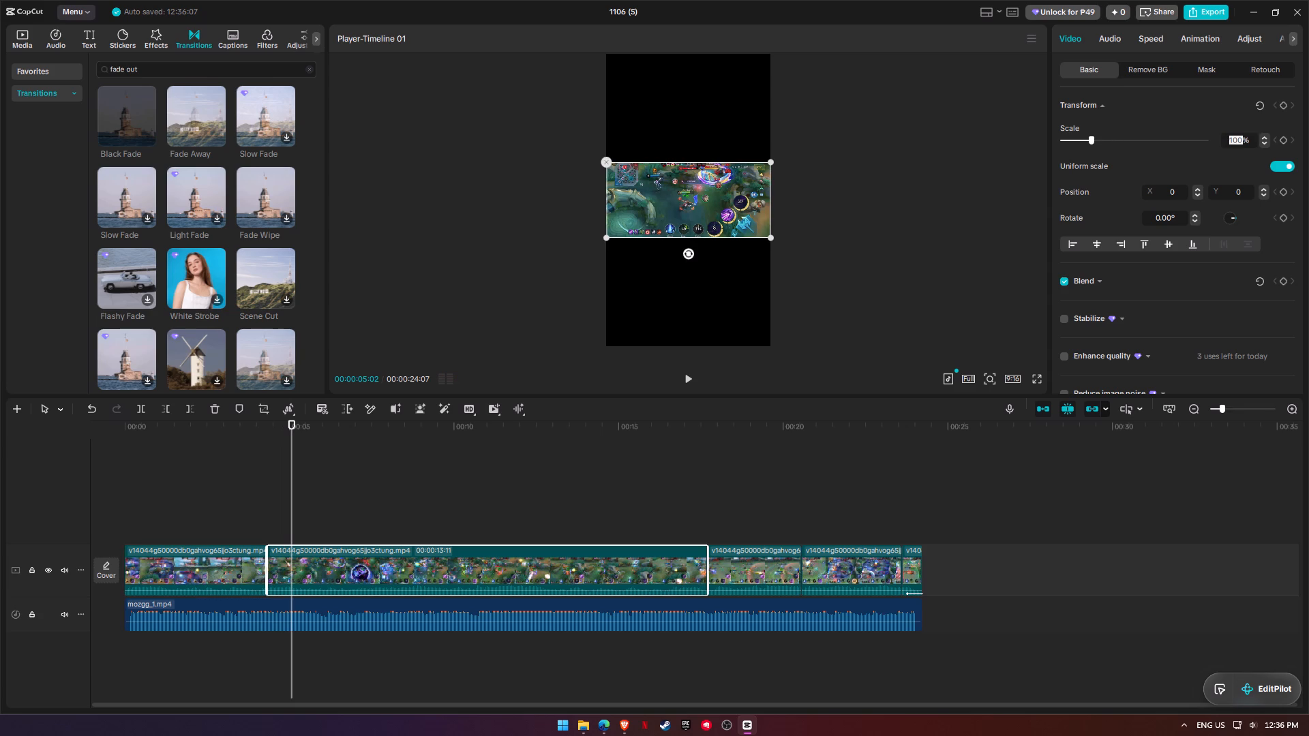
{"action": "type", "text": "175"}
{"action": "key", "text": "Return"}
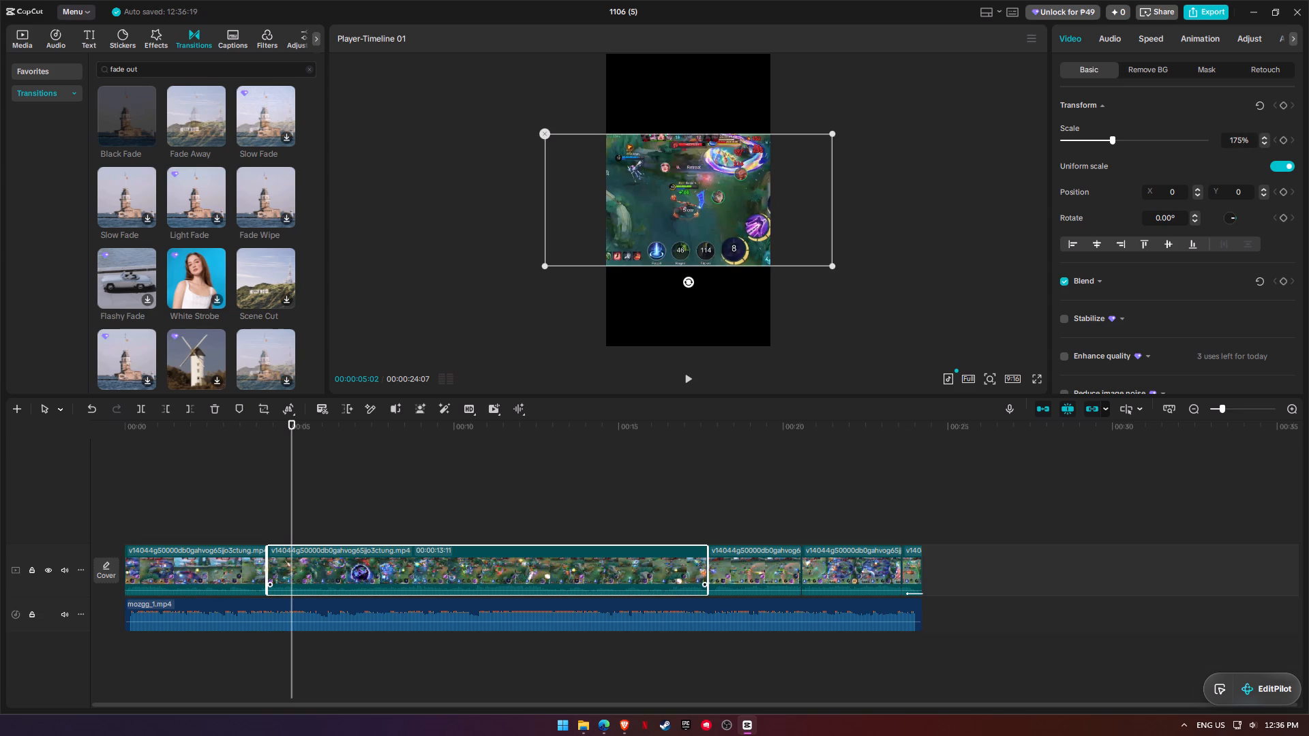
Set the first gameplay clip's scale to 175%.
{"action": "left_click", "coordinate": [135, 553]}
{"action": "double_click", "coordinate": [1233, 141]}
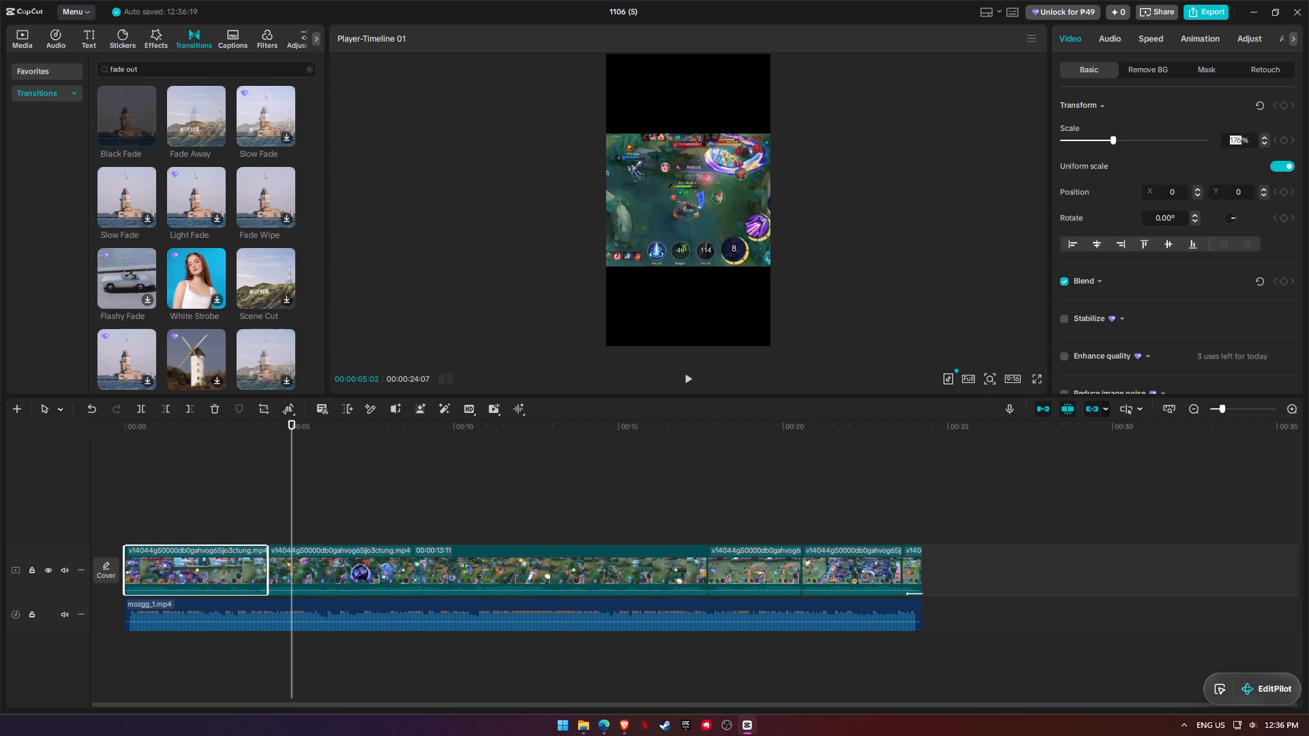
{"action": "type", "text": "175"}
{"action": "key", "text": "Return"}
Play through the resized clips and set the third gameplay clip's scale to 175%.
{"action": "left_click_drag", "start_coordinate": [194, 432], "coordinate": [226, 432]}
{"action": "key", "text": "space"}
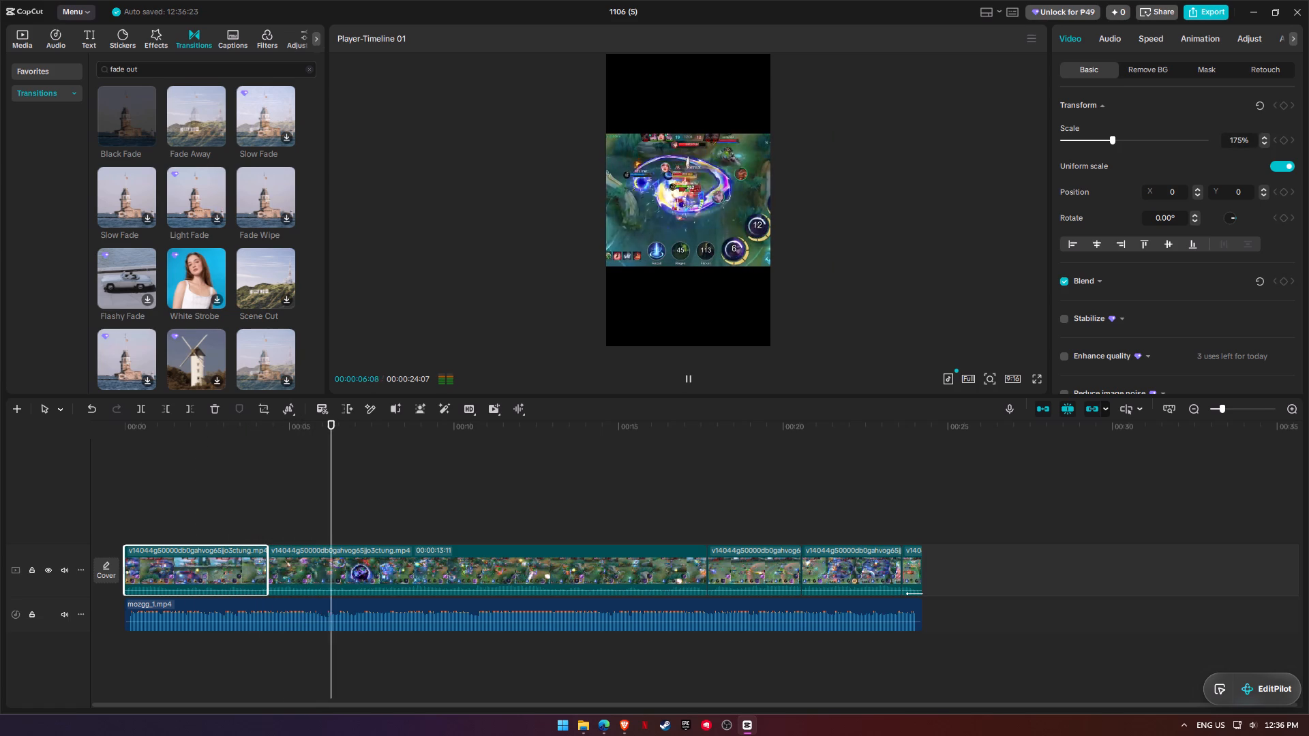
{"action": "left_click", "coordinate": [523, 572]}
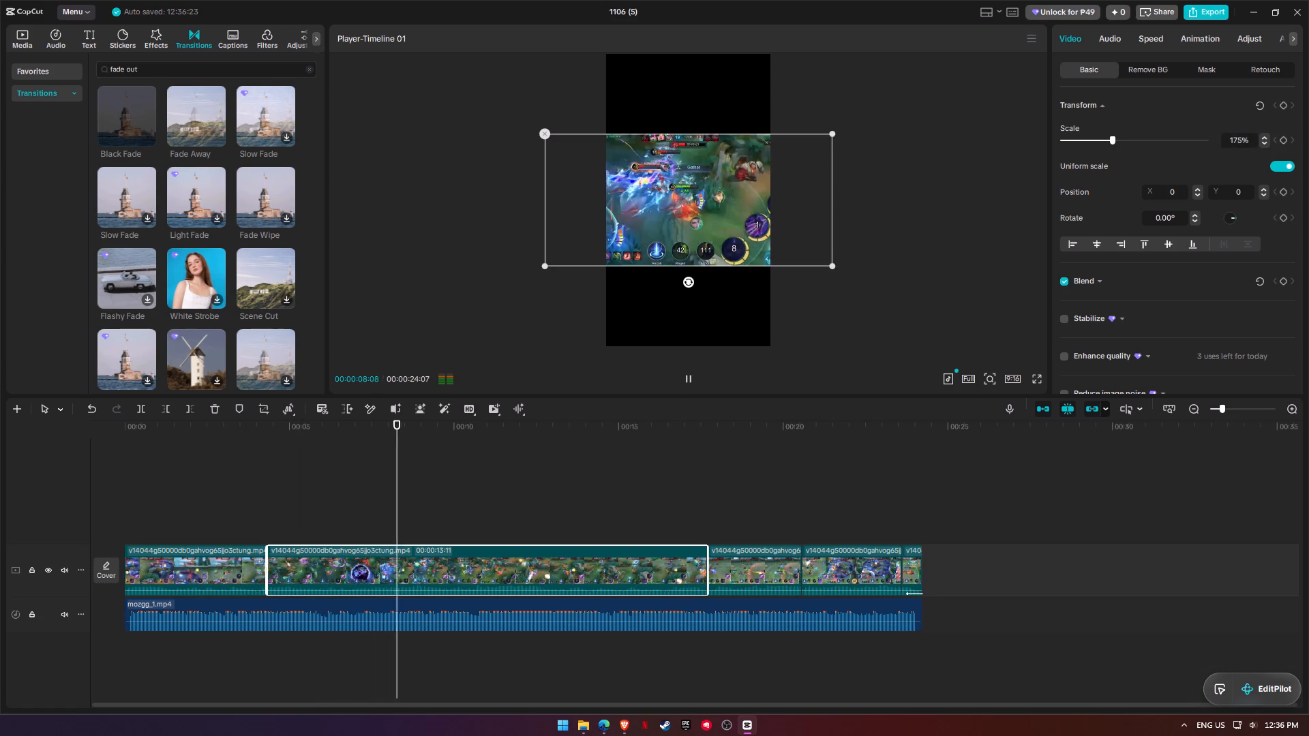
{"action": "left_click", "coordinate": [729, 570]}
{"action": "double_click", "coordinate": [1236, 144]}
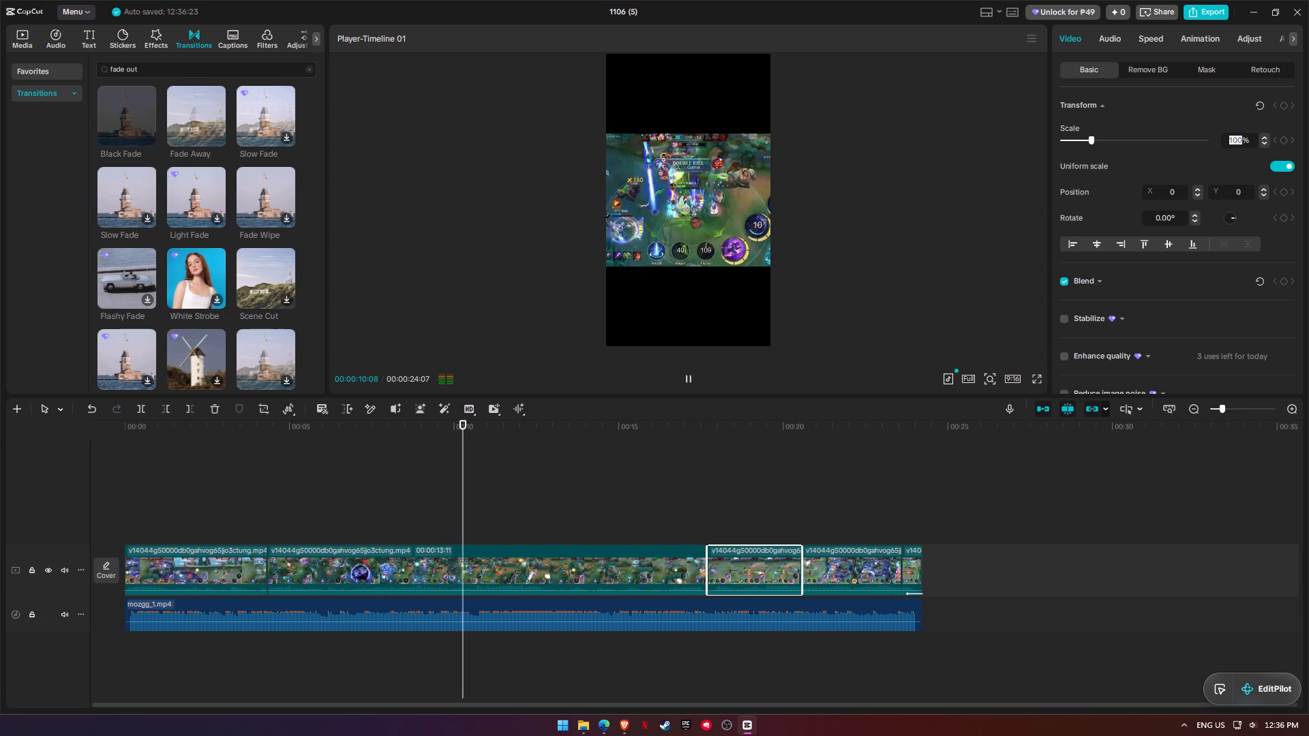
{"action": "type", "text": "175"}
{"action": "key", "text": "Return"}
{"action": "key", "text": "space"}
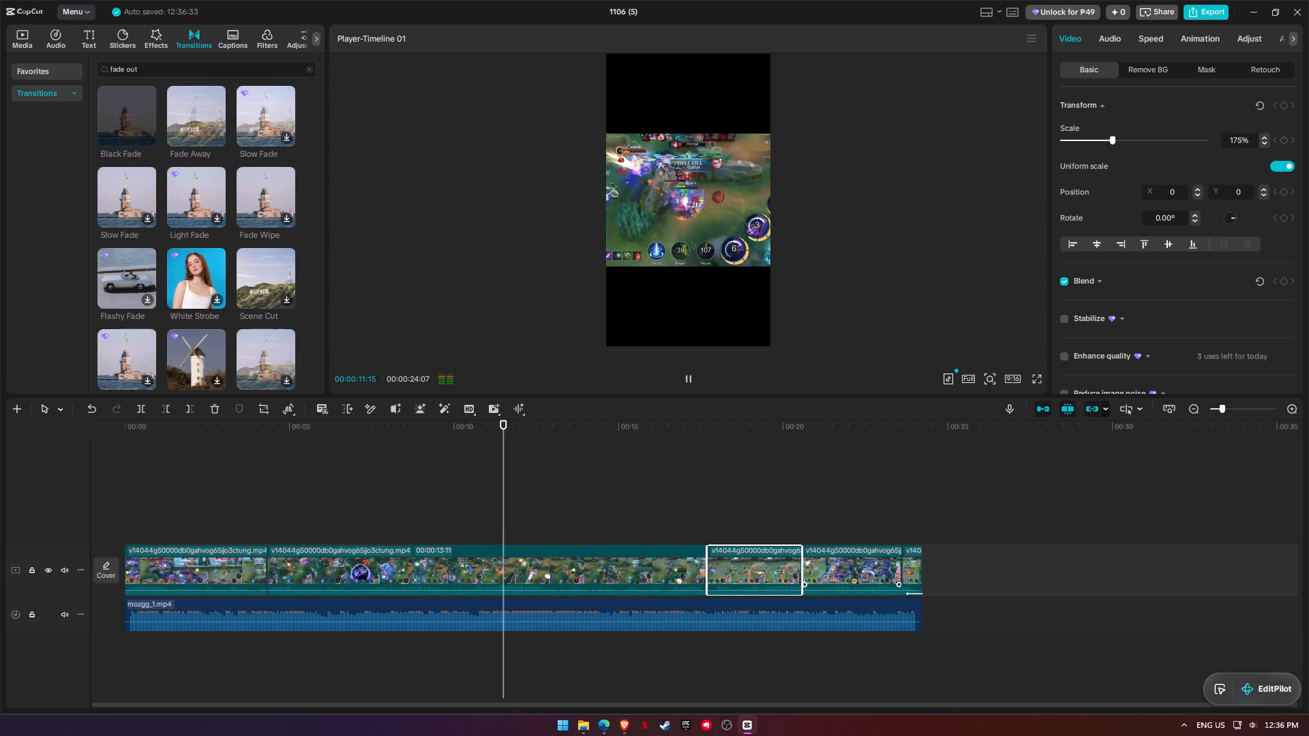
Set the fourth gameplay clip's scale to 175%.
{"action": "left_click", "coordinate": [832, 582]}
{"action": "double_click", "coordinate": [1235, 140]}
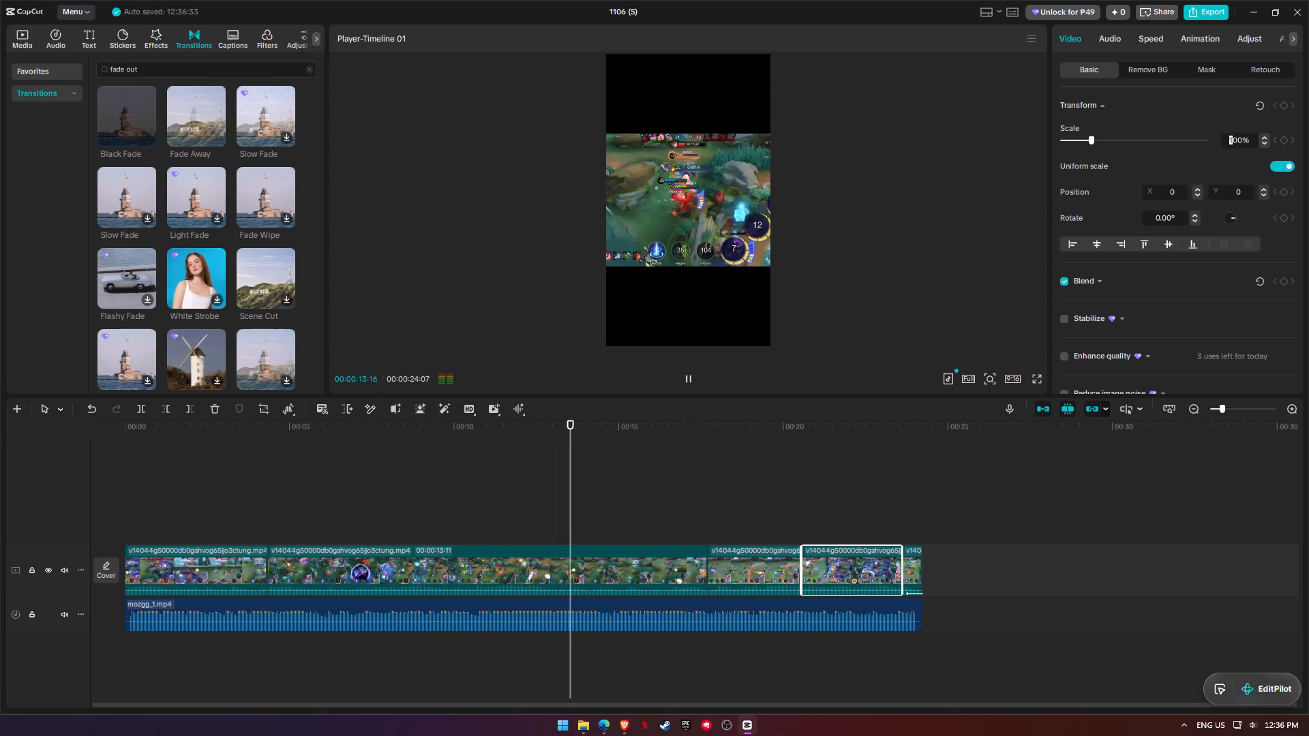
{"action": "type", "text": "175"}
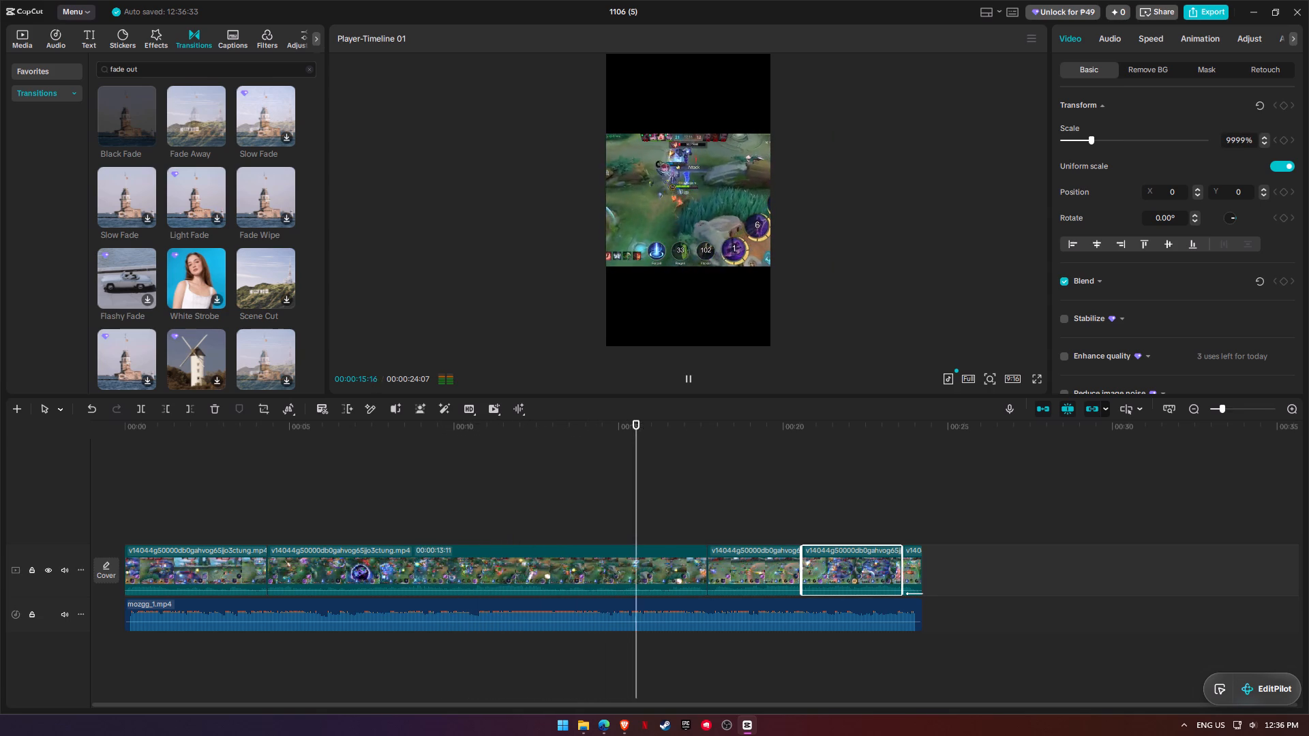
{"action": "double_click", "coordinate": [1235, 142]}
{"action": "type", "text": "175"}
{"action": "key", "text": "Return"}
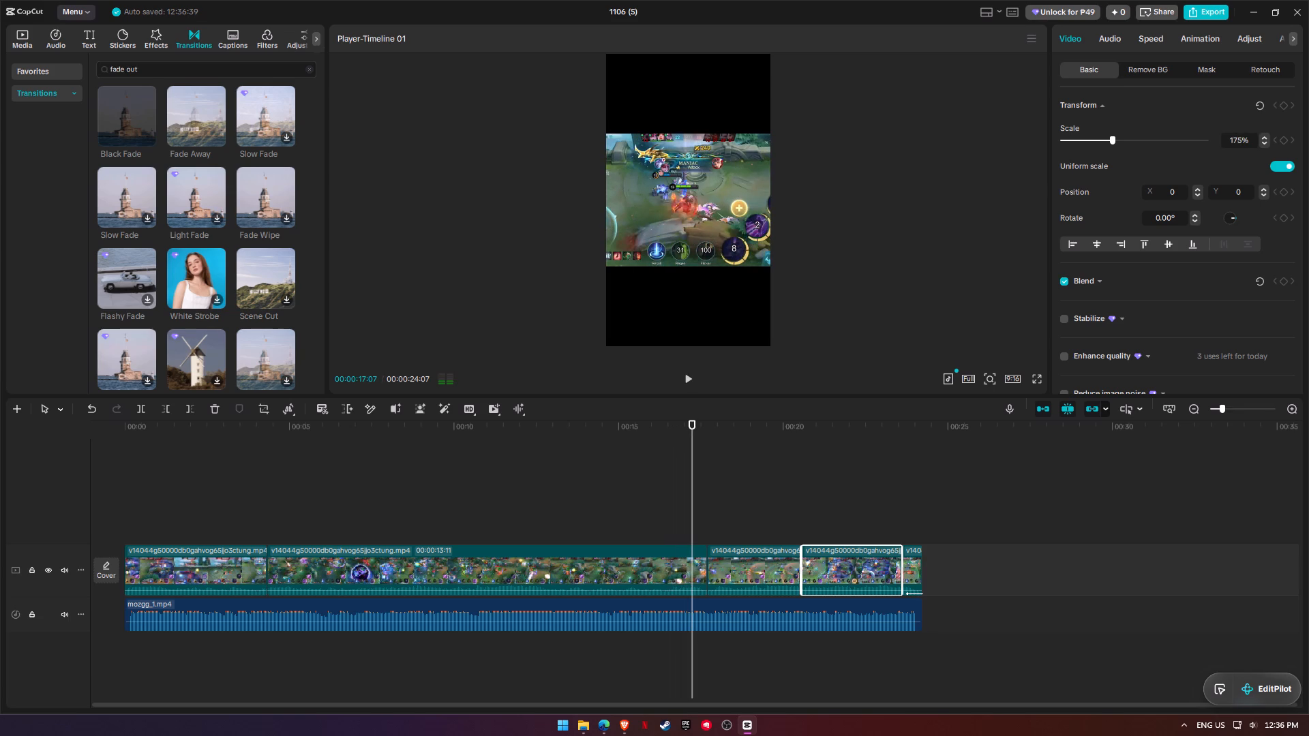
Play on toward the end of the timeline and set the last short gameplay clip's scale to 175%.
{"action": "key", "text": "space"}
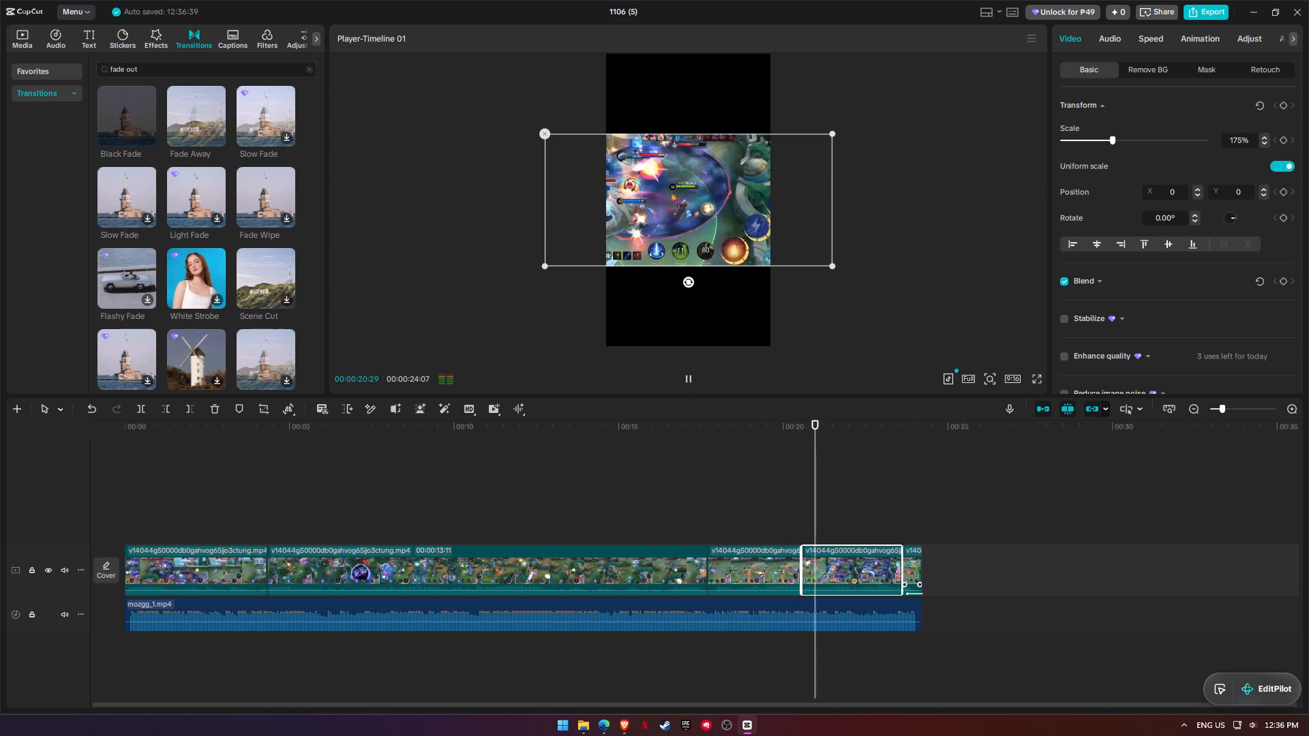
{"action": "key", "text": "space"}
{"action": "key", "text": "space"}
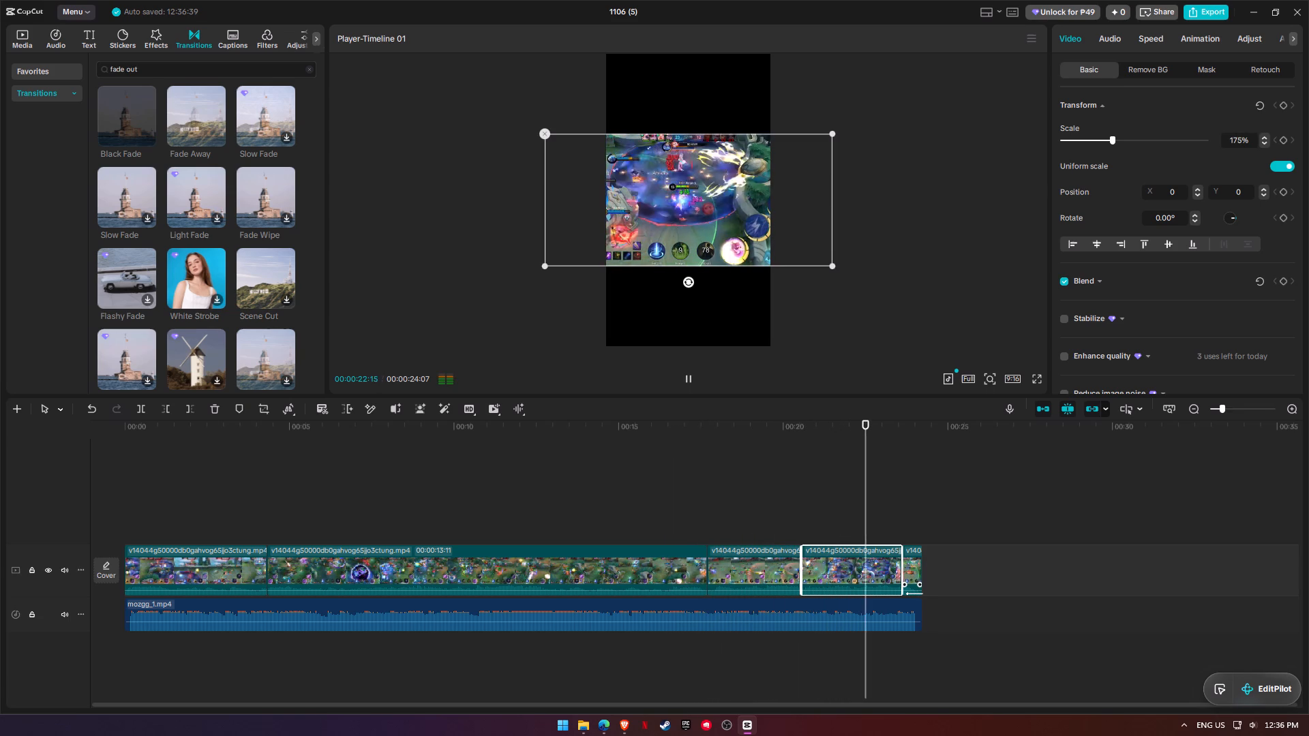
{"action": "key", "text": "space"}
{"action": "left_click", "coordinate": [914, 567]}
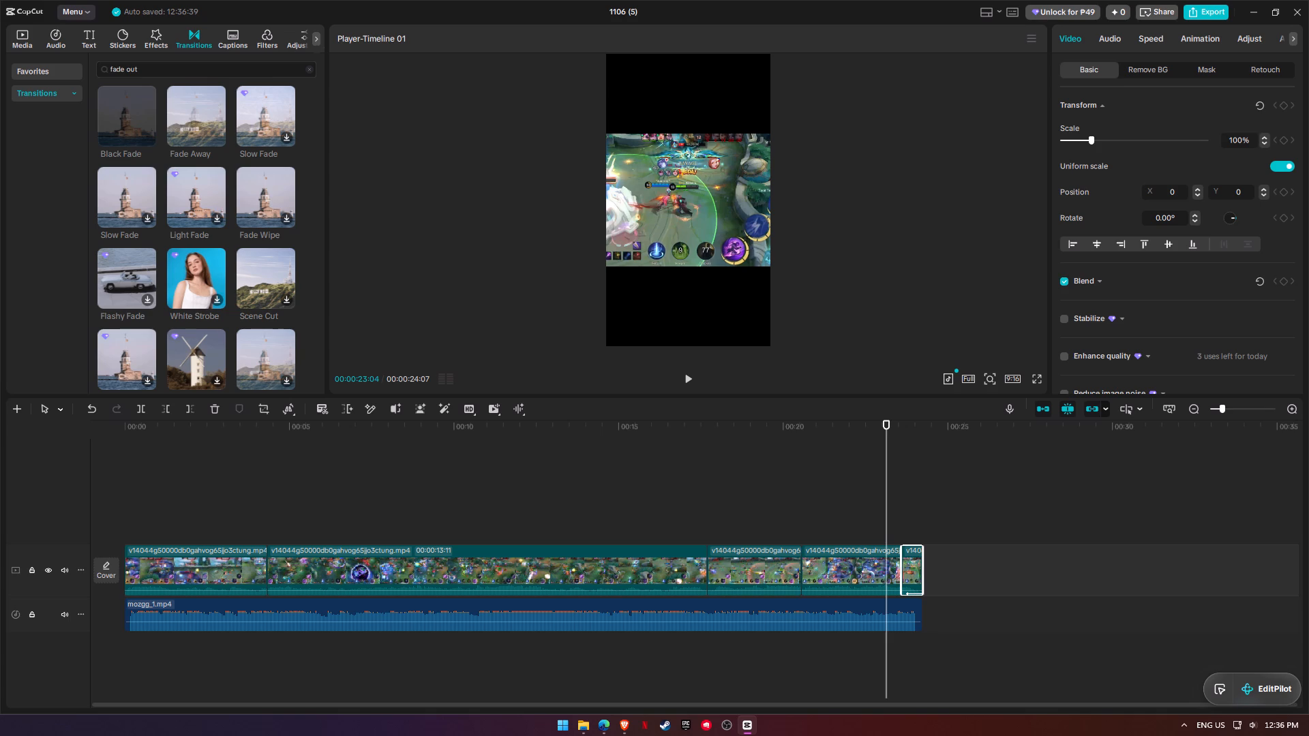
{"action": "double_click", "coordinate": [1244, 138]}
{"action": "type", "text": "175"}
{"action": "key", "text": "Return"}
{"action": "left_click", "coordinate": [127, 448]}
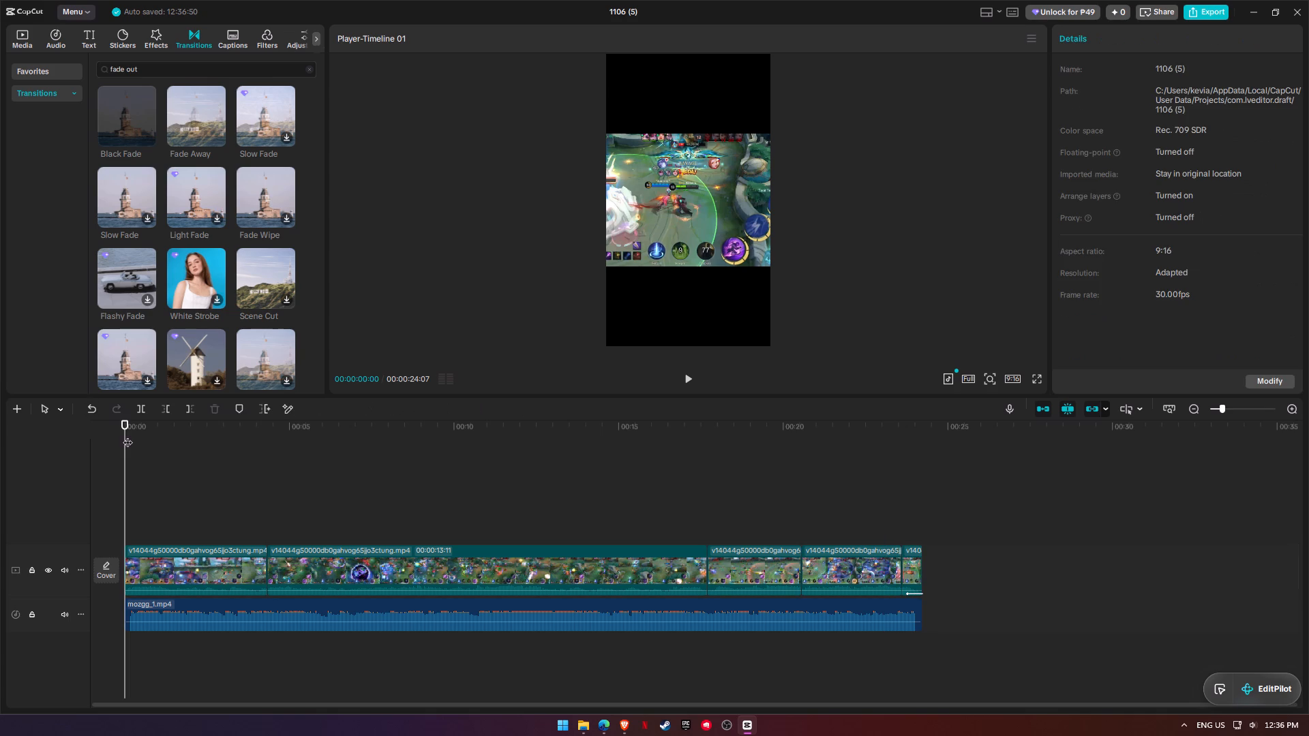
{"action": "key", "text": "space"}
{"action": "key", "text": "space"}
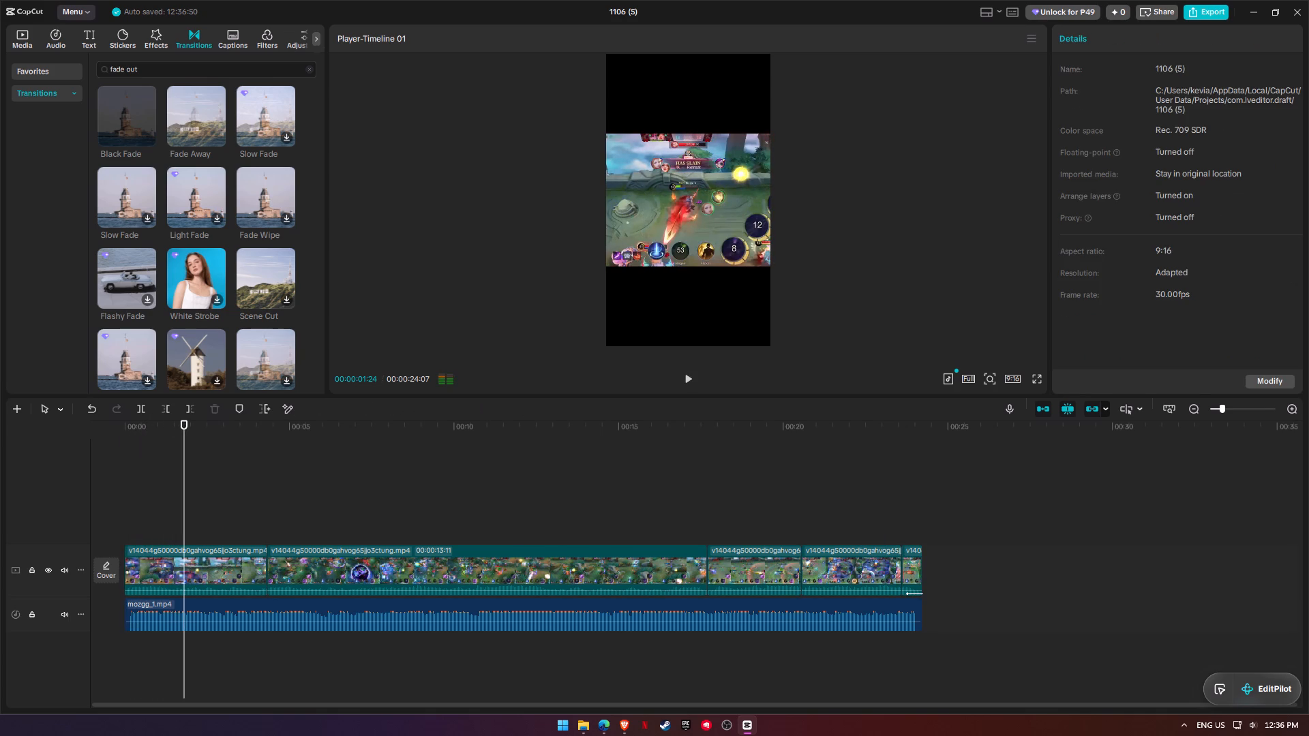
{"action": "left_click", "coordinate": [1037, 381]}
{"action": "key", "text": "space"}
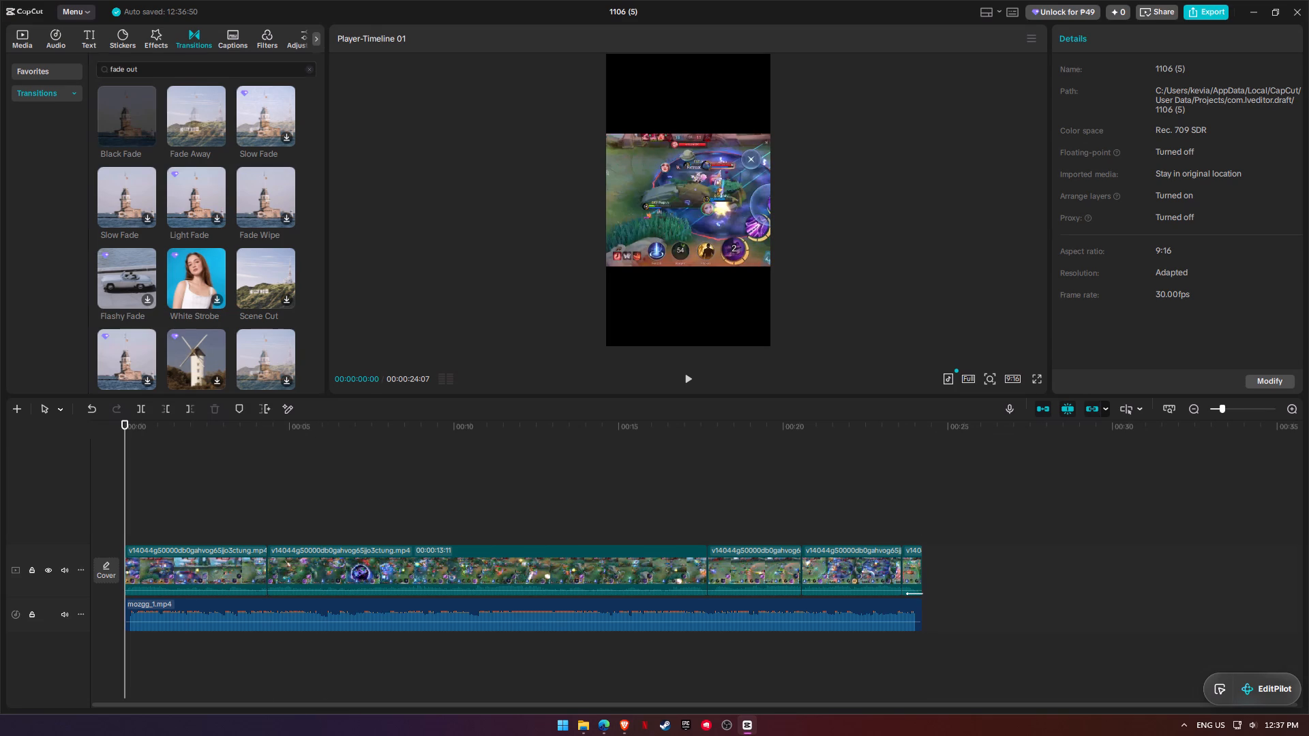
{"action": "left_click", "coordinate": [110, 102]}
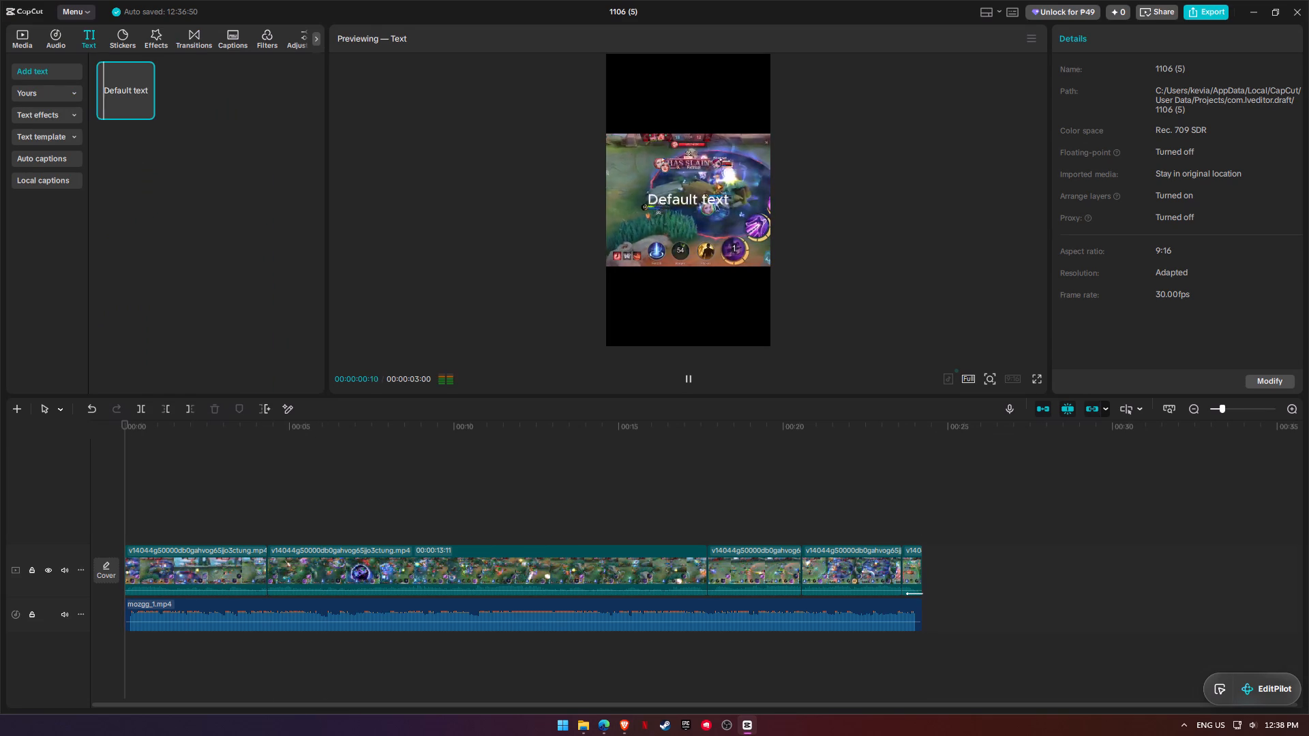
{"action": "left_click", "coordinate": [658, 187]}
{"action": "double_click", "coordinate": [659, 197]}
{"action": "double_click", "coordinate": [682, 202]}
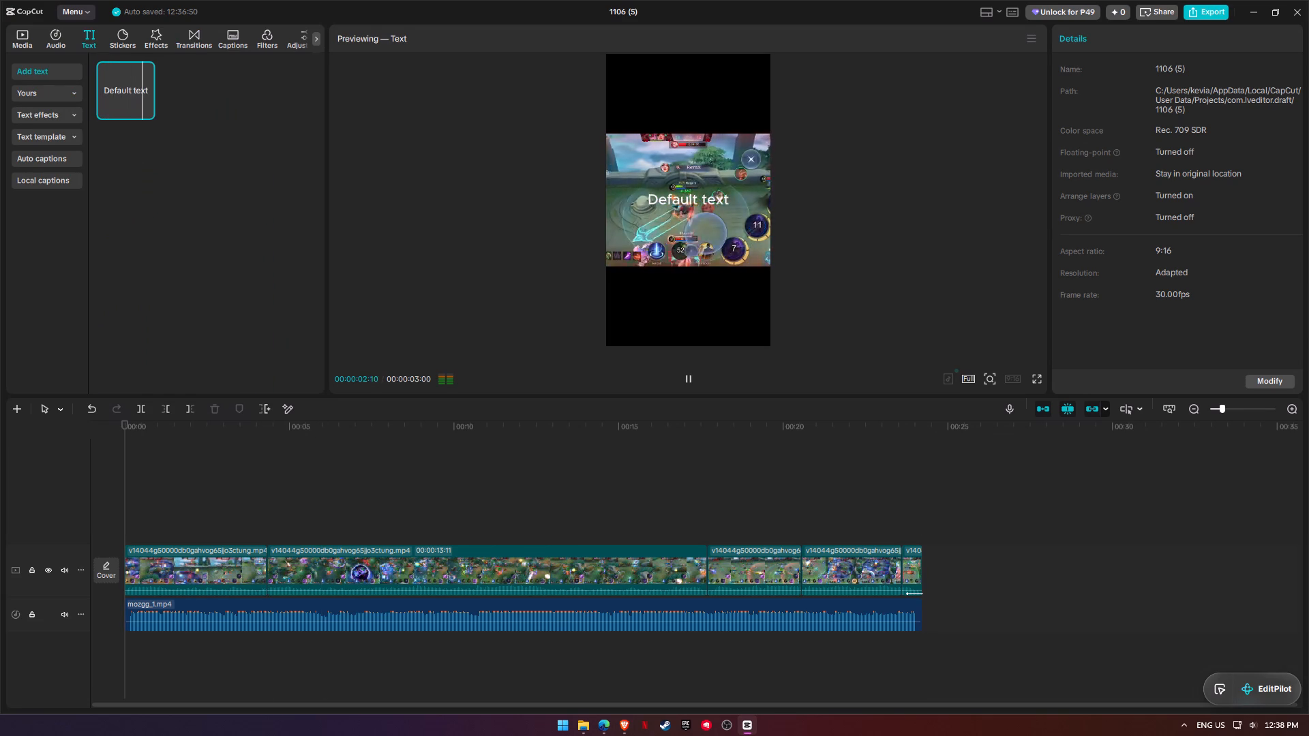
{"action": "left_click", "coordinate": [149, 110]}
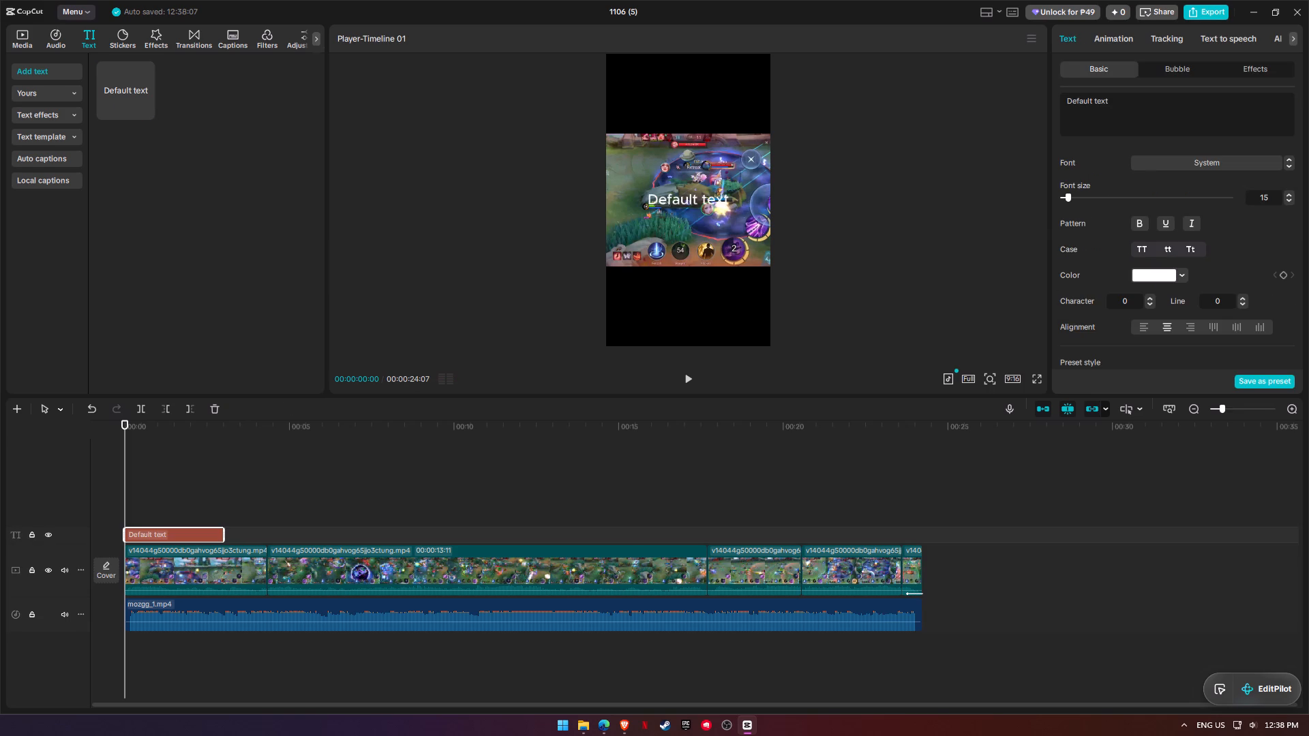
{"action": "double_click", "coordinate": [672, 204]}
{"action": "key", "text": "ctrl+v"}
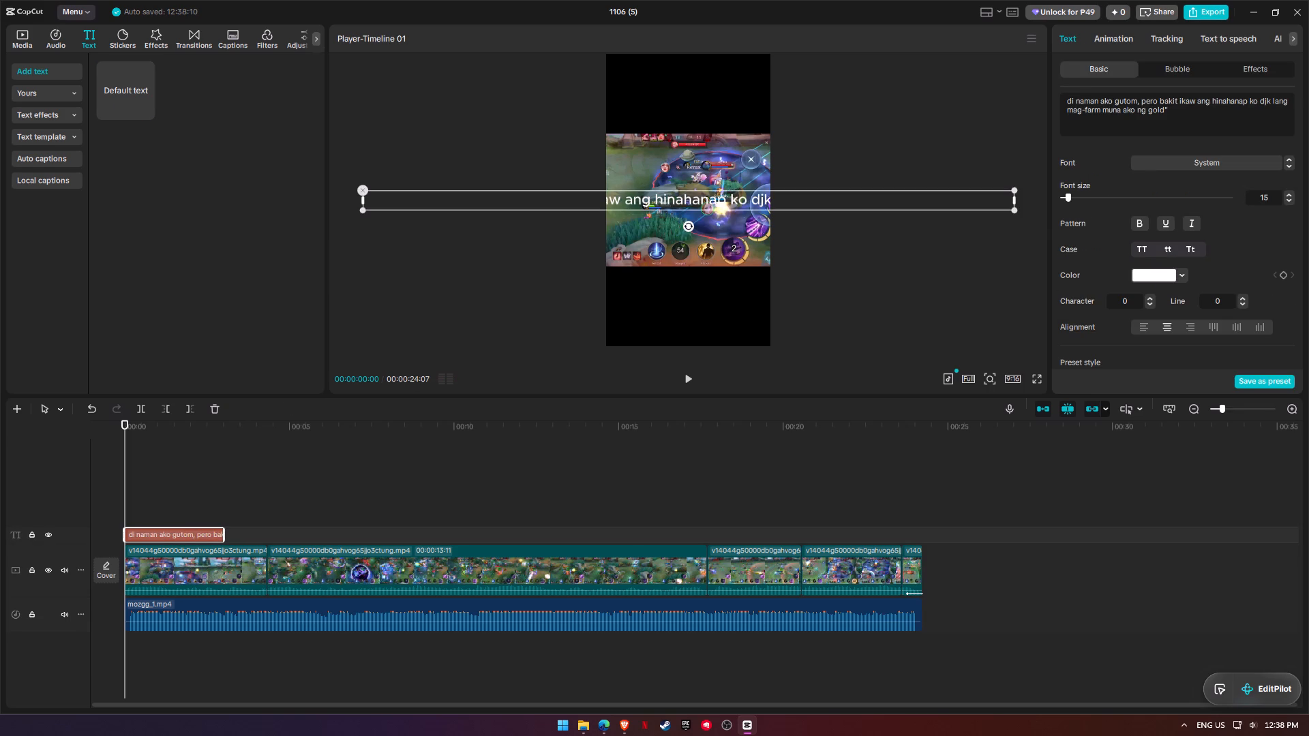
Examine the caption's alignment, scale, position and font settings.
{"action": "key", "text": "alt+Tab"}
{"action": "key", "text": "alt+Tab"}
{"action": "left_click", "coordinate": [1165, 329]}
{"action": "scroll", "coordinate": [1259, 274], "scroll_direction": "down", "scroll_amount": 5}
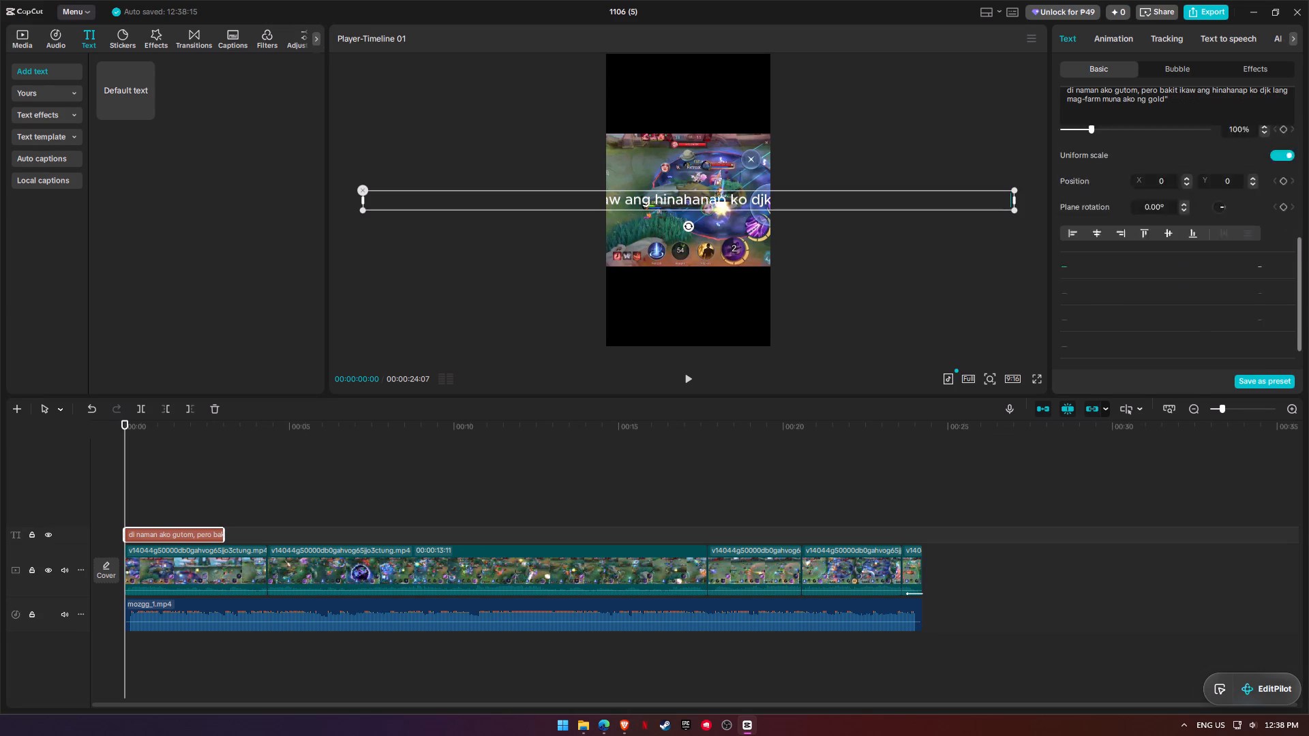
{"action": "scroll", "coordinate": [1258, 275], "scroll_direction": "down", "scroll_amount": 2}
{"action": "scroll", "coordinate": [1206, 305], "scroll_direction": "up", "scroll_amount": 8}
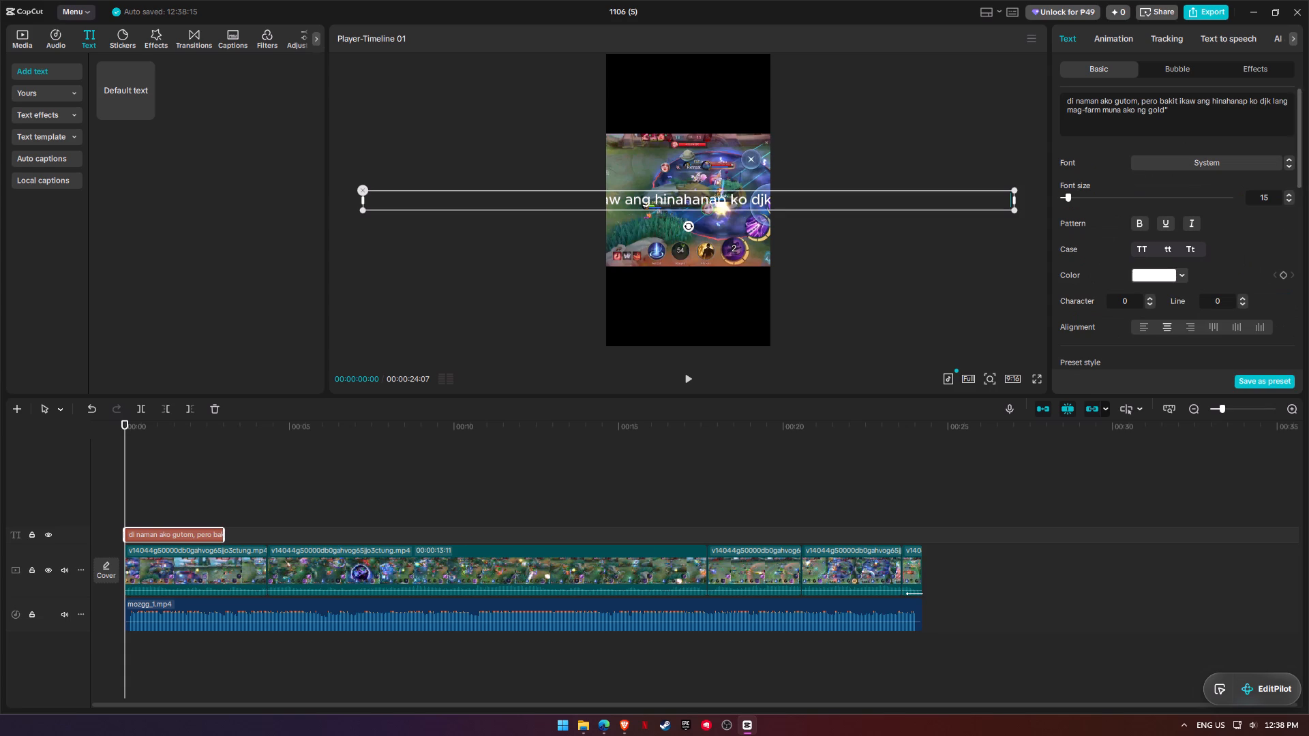
{"action": "left_click", "coordinate": [1209, 165]}
Open the earlier gameplay video with the "bermonths na pala" caption from the Uploads folder to check its text style.
{"action": "left_click", "coordinate": [578, 720]}
{"action": "double_click", "coordinate": [798, 309]}
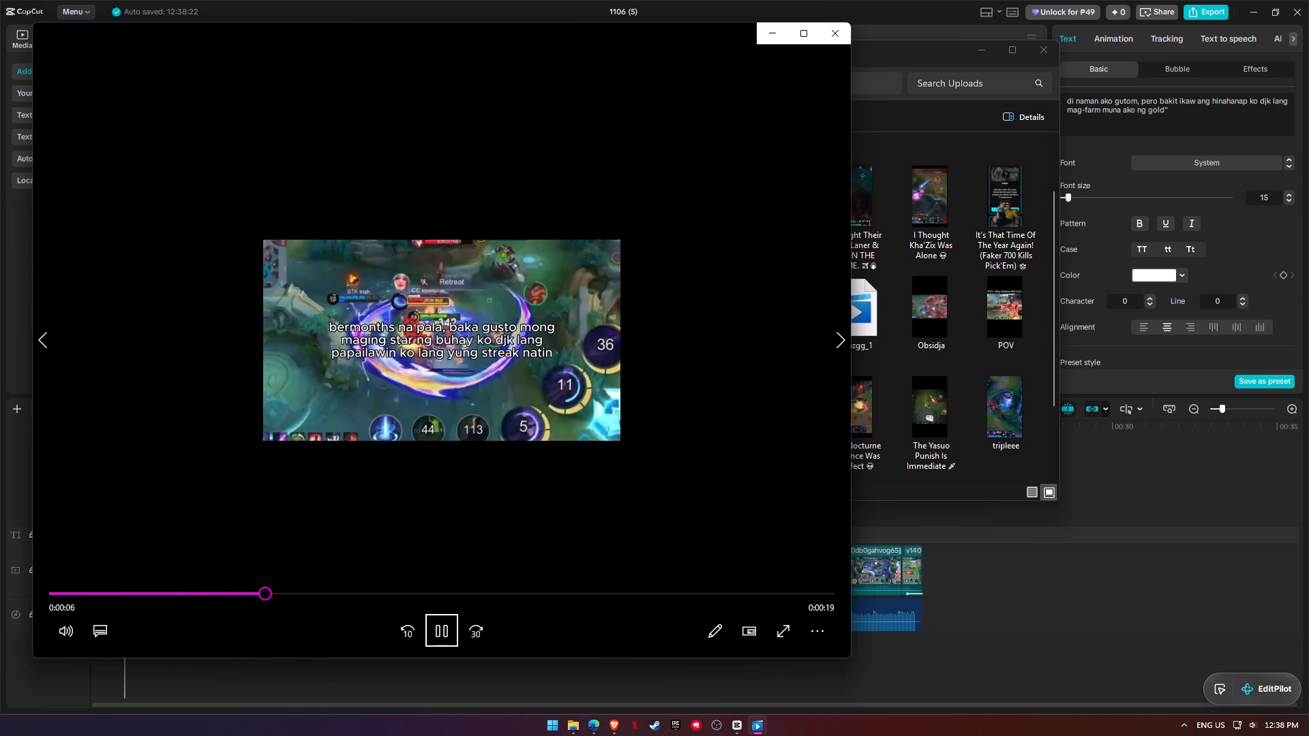
Close the current video, watch the Obsidja video from the Uploads folder to check its text style, and return to CapCut.
{"action": "left_click", "coordinate": [839, 29]}
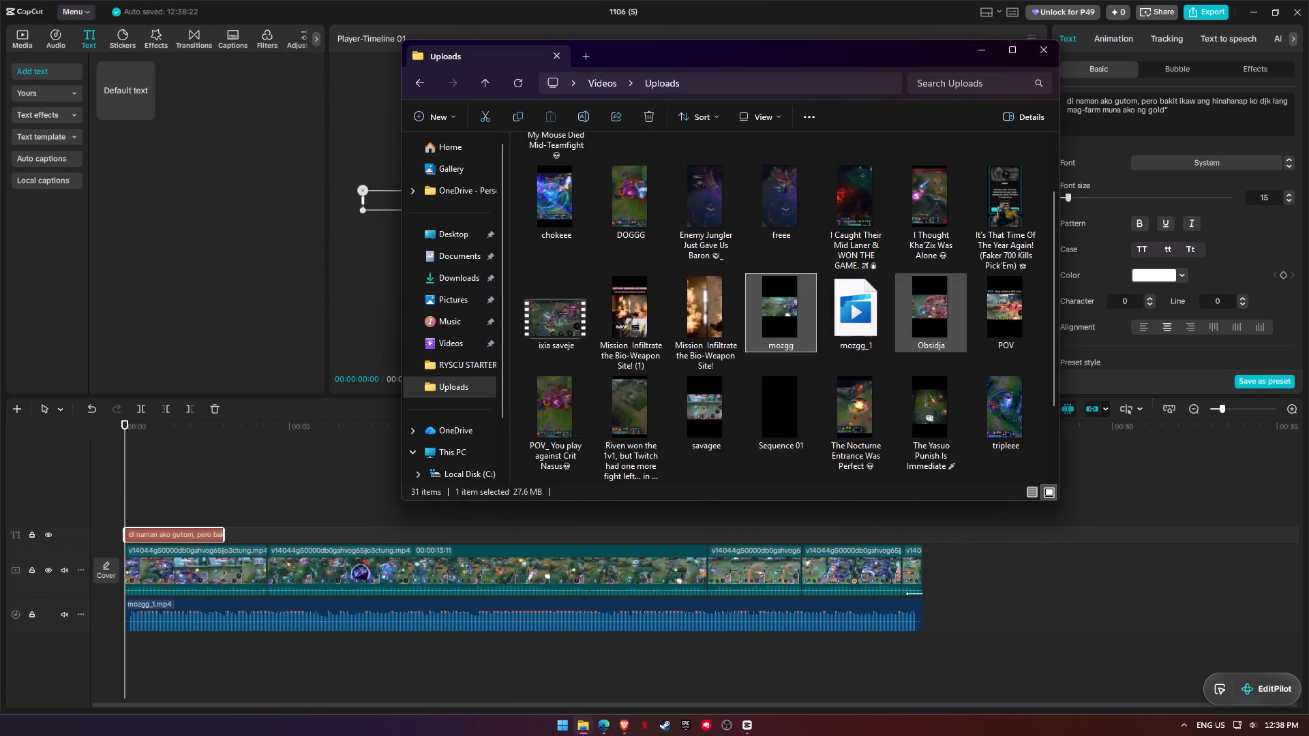
{"action": "double_click", "coordinate": [934, 323]}
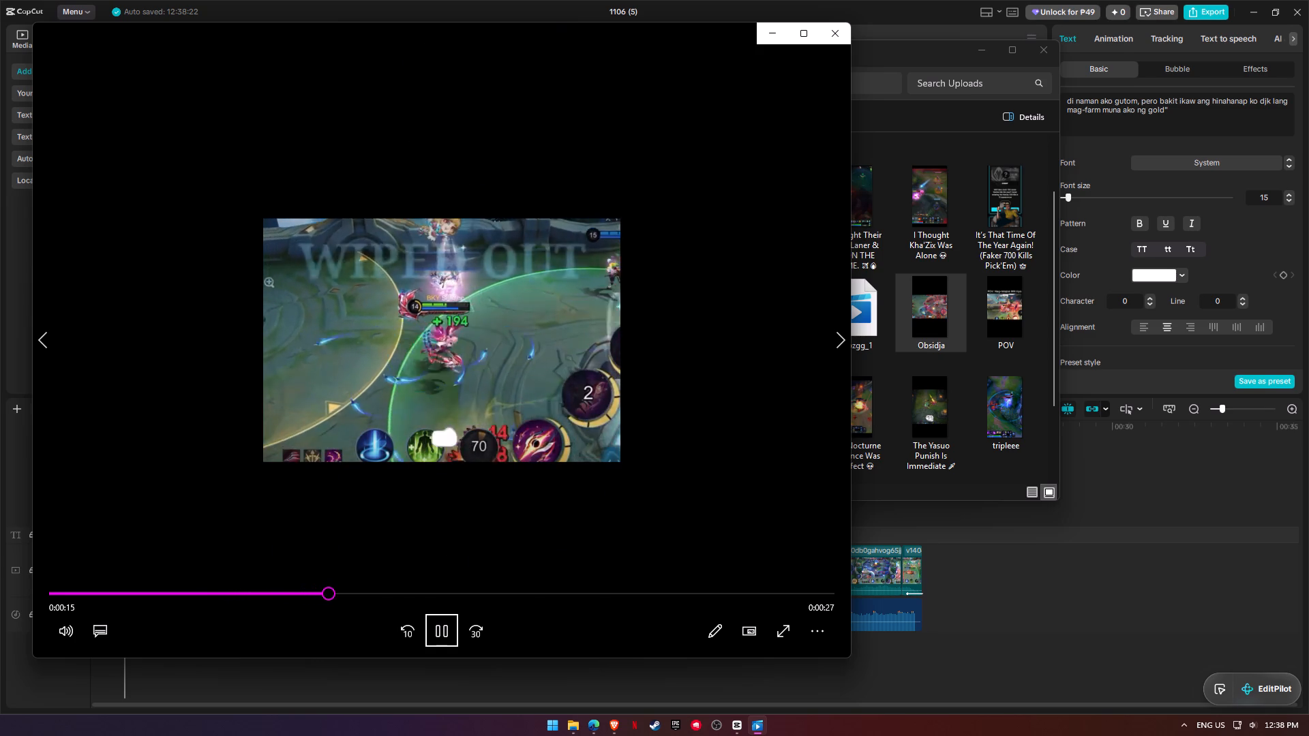
{"action": "left_click", "coordinate": [844, 43]}
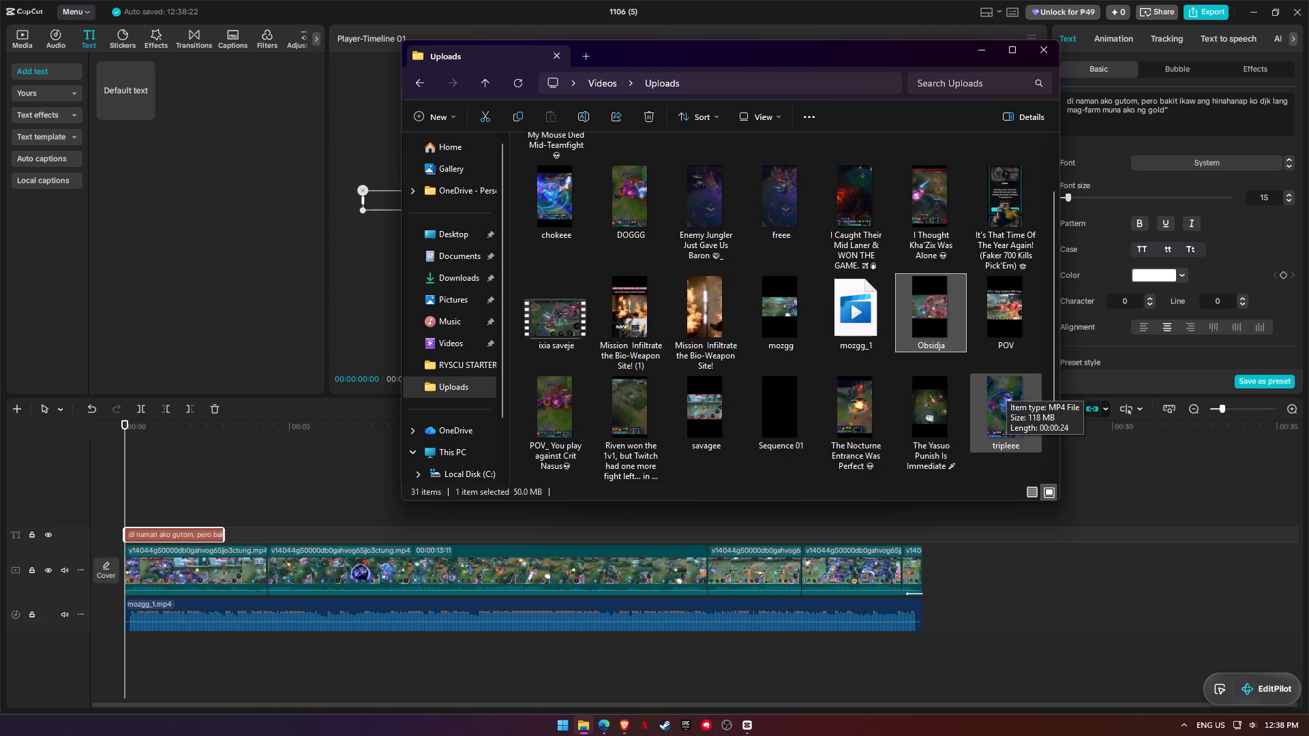
{"action": "left_click", "coordinate": [884, 12]}
Look through the text effects and bubble styles offered for the caption.
{"action": "left_click", "coordinate": [1194, 168]}
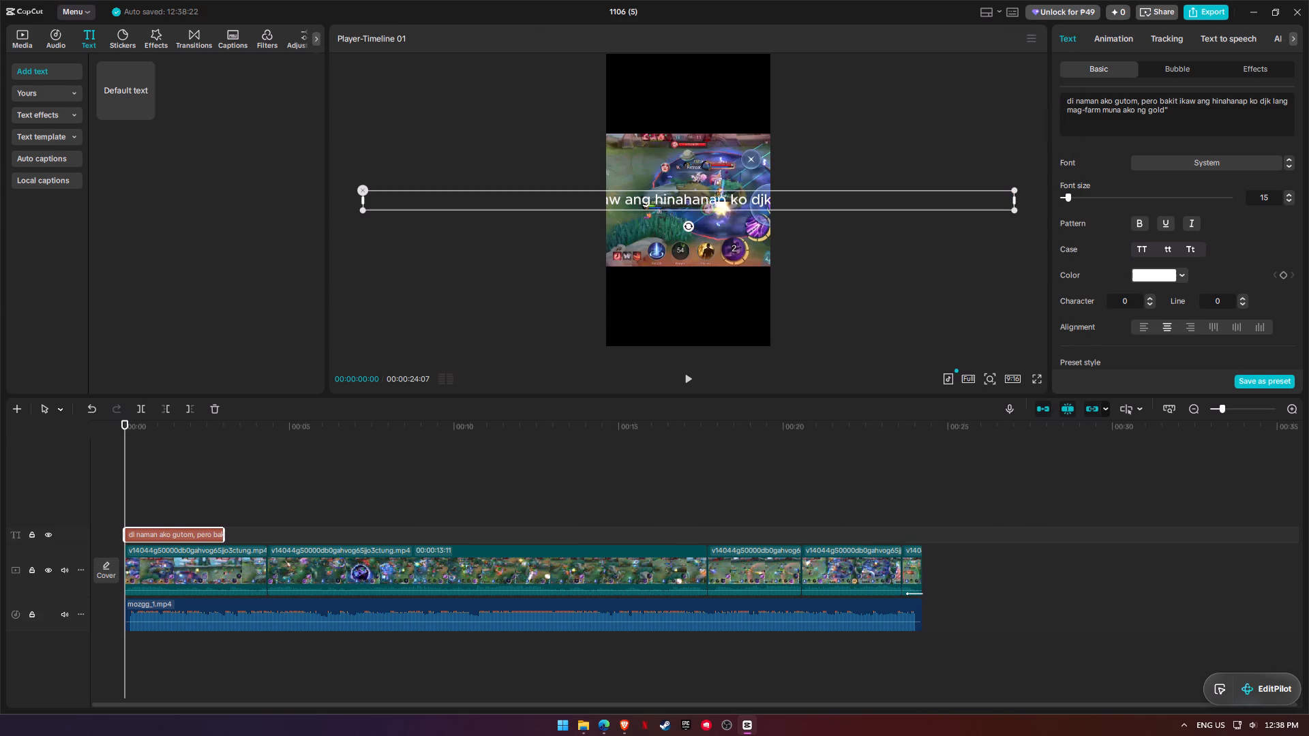
{"action": "left_click", "coordinate": [1254, 70]}
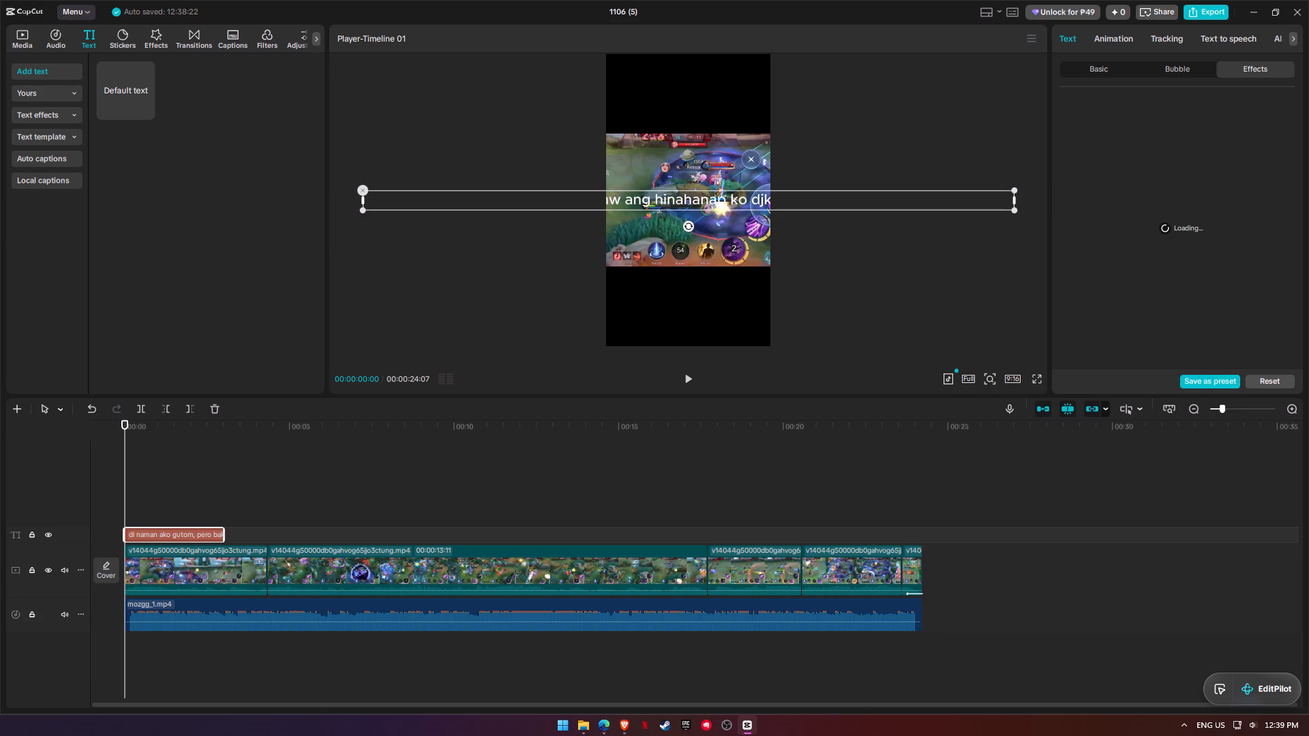
{"action": "left_click", "coordinate": [1175, 64]}
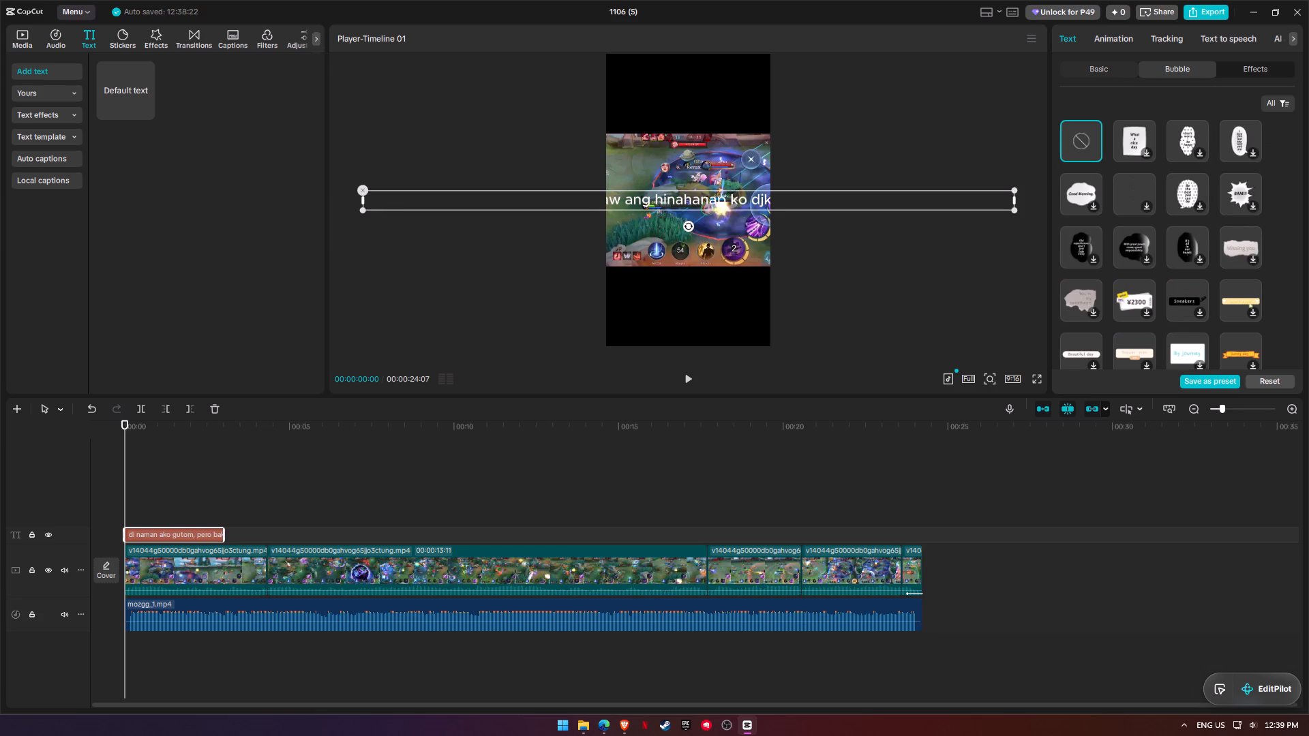
{"action": "scroll", "coordinate": [1130, 198], "scroll_direction": "down", "scroll_amount": 4}
{"action": "left_click", "coordinate": [1084, 70]}
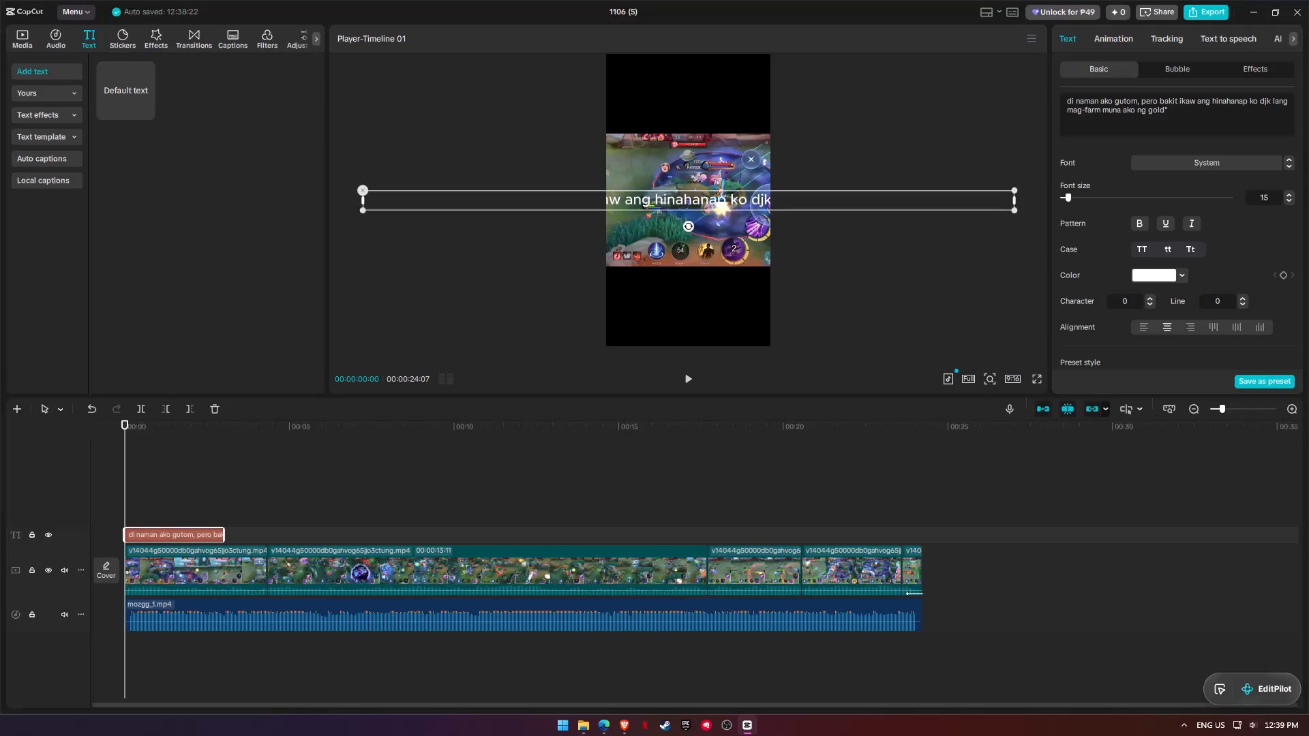
Set the caption's line spacing to 6.
{"action": "left_click", "coordinate": [1241, 302]}
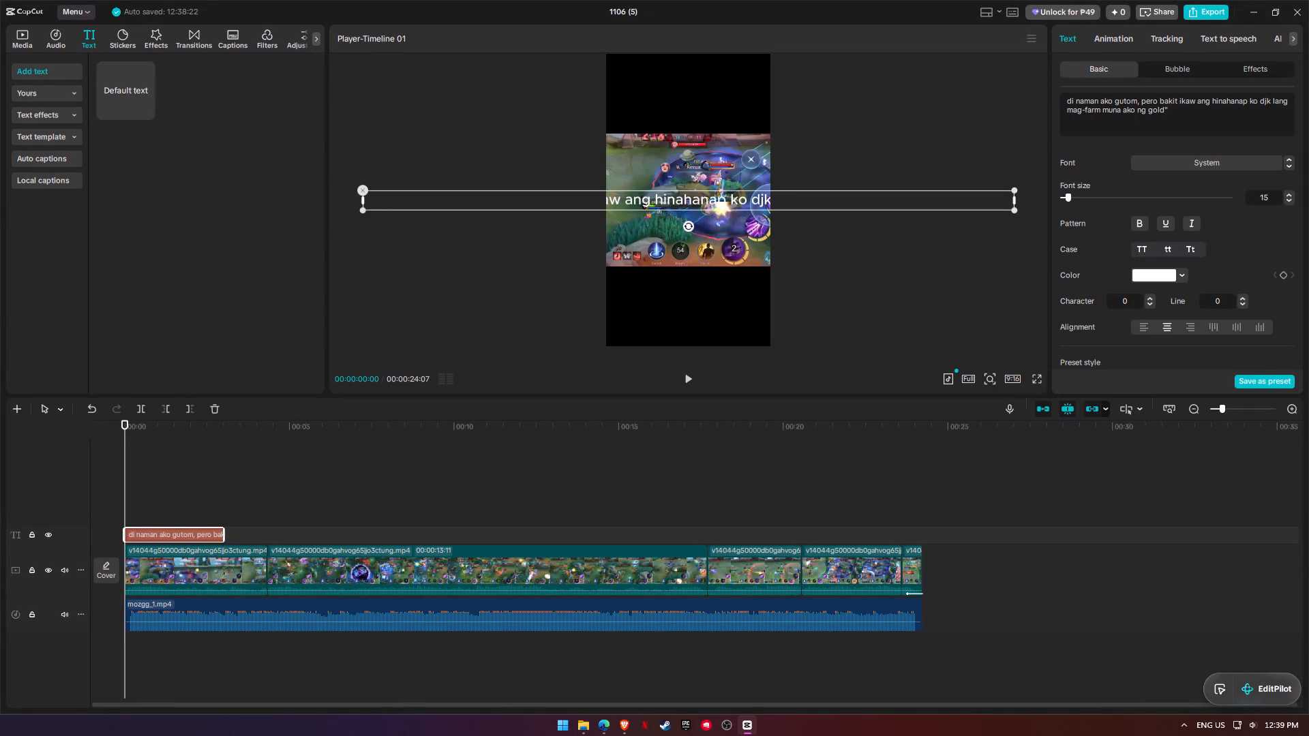
{"action": "double_click", "coordinate": [1241, 311]}
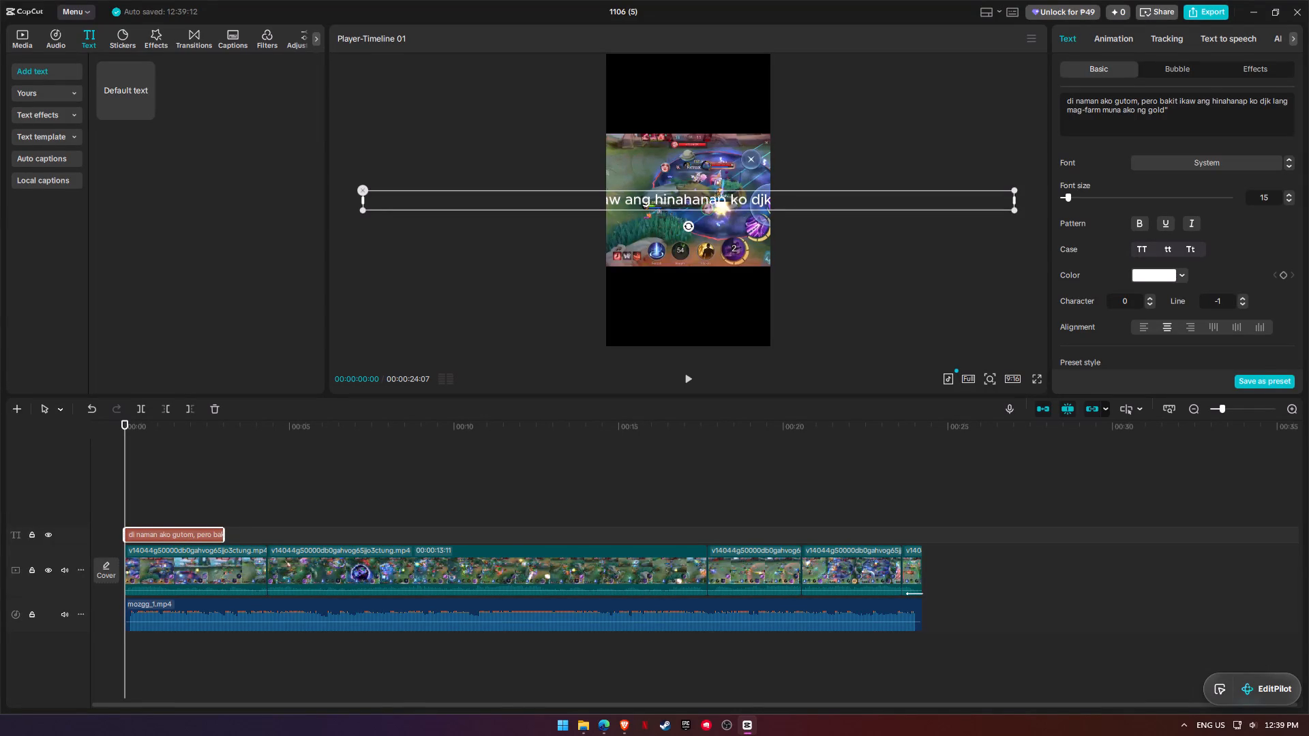
{"action": "triple_click", "coordinate": [1244, 301]}
{"action": "triple_click", "coordinate": [1244, 301]}
{"action": "left_click", "coordinate": [1244, 301]}
Remove the stray closing quotation mark after "gold" at the end of the caption.
{"action": "left_click", "coordinate": [1189, 117]}
{"action": "key", "text": "ctrl+a"}
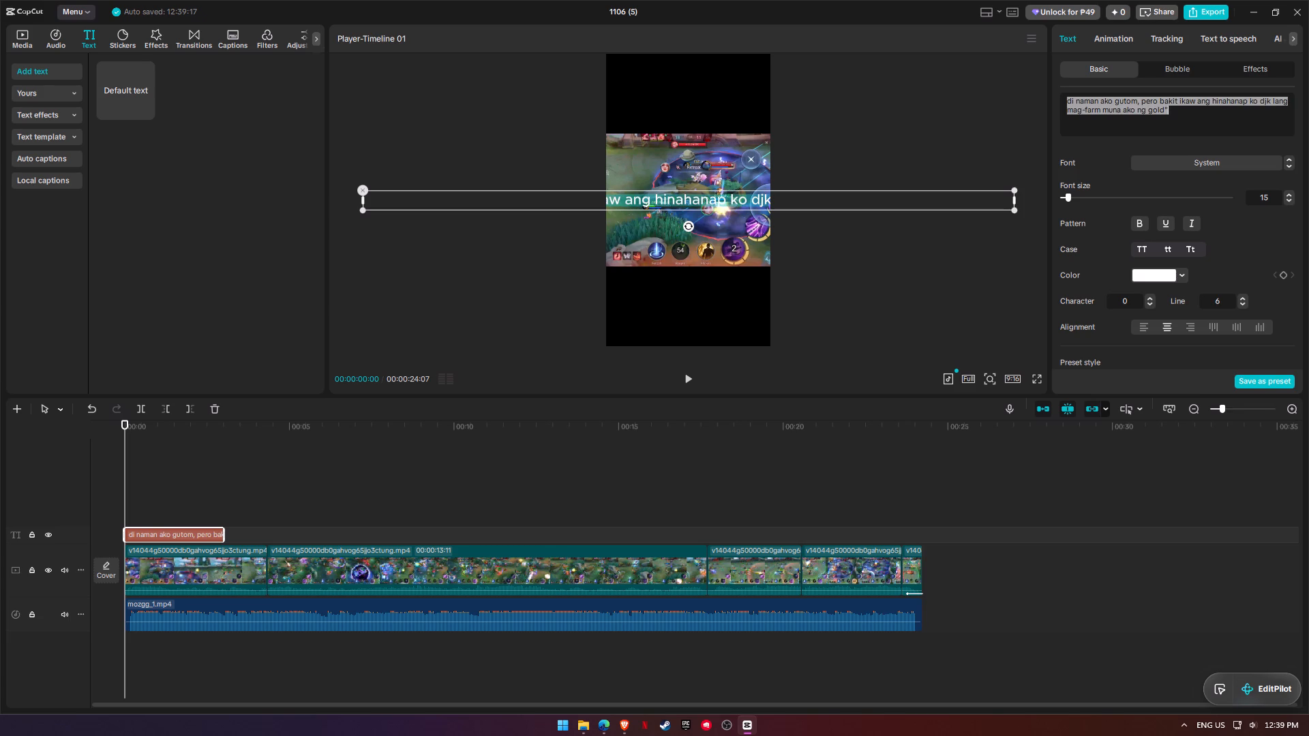
{"action": "left_click", "coordinate": [1184, 110]}
{"action": "key", "text": "BackSpace"}
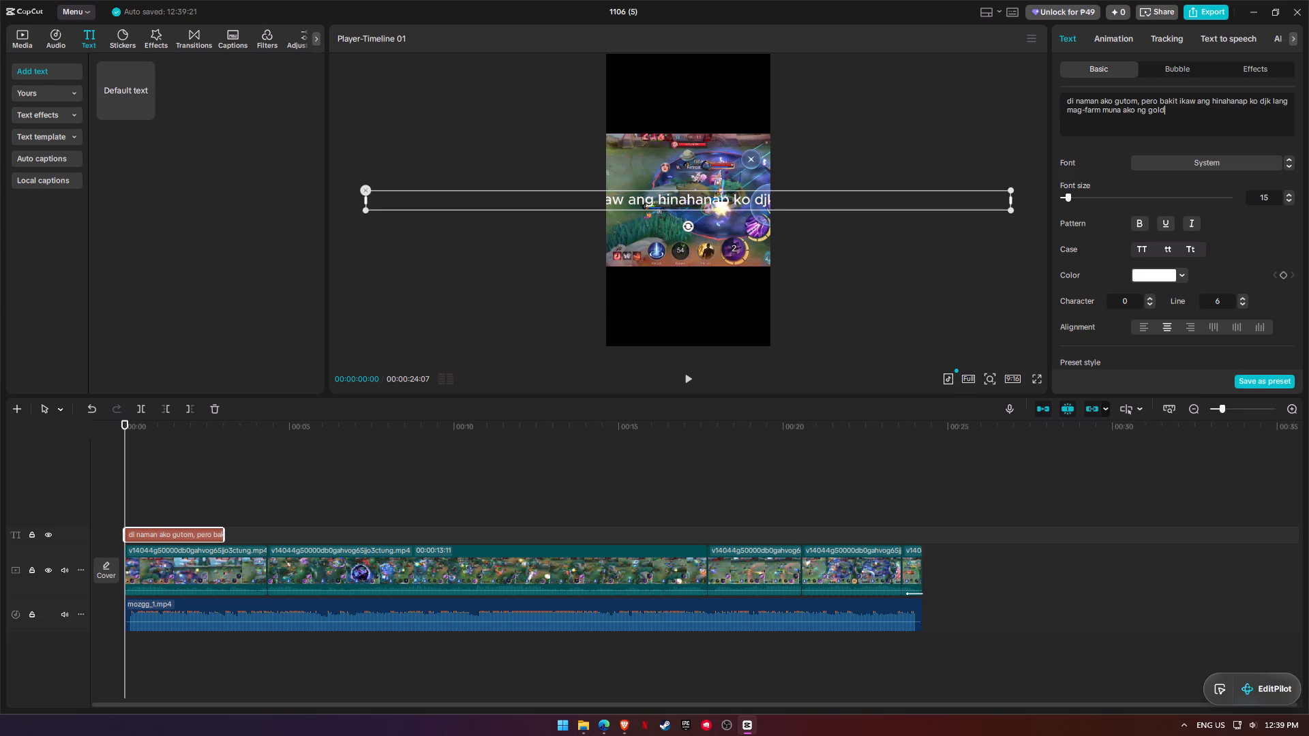
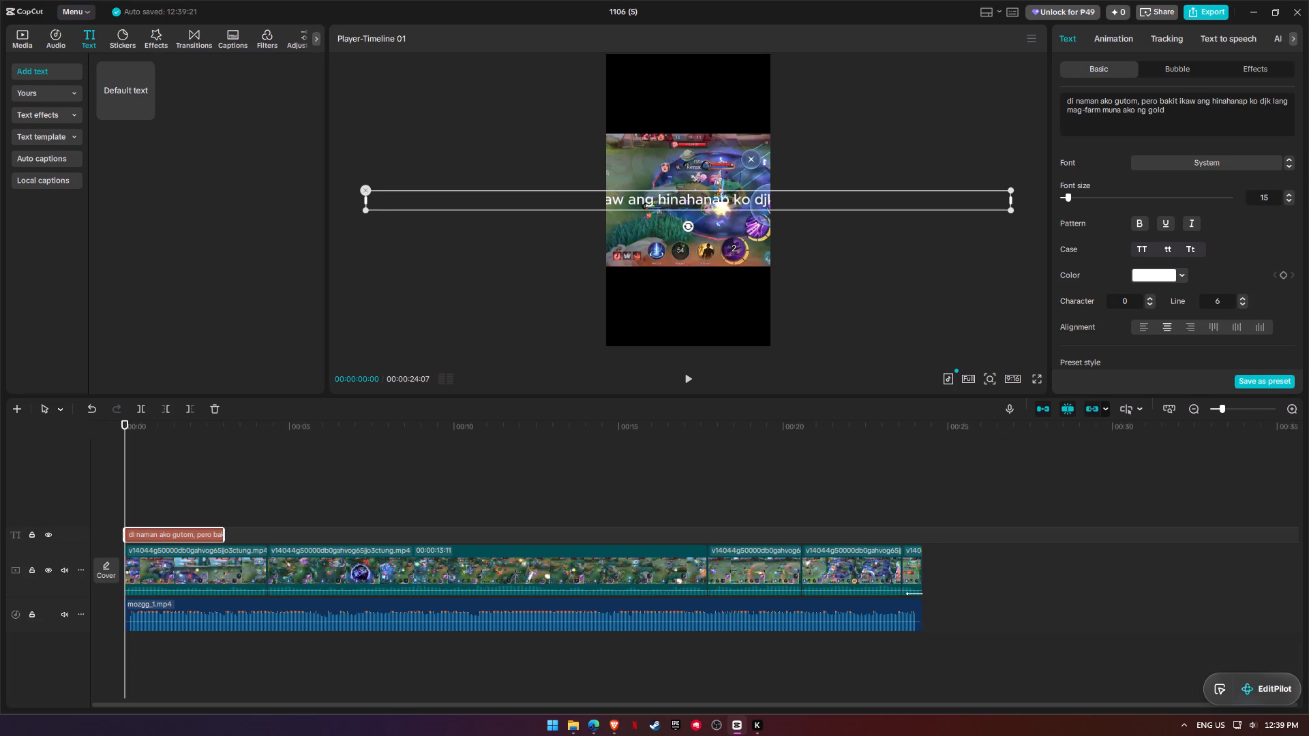
{"action": "left_click", "coordinate": [1201, 151]}
{"action": "left_click", "coordinate": [1214, 164]}
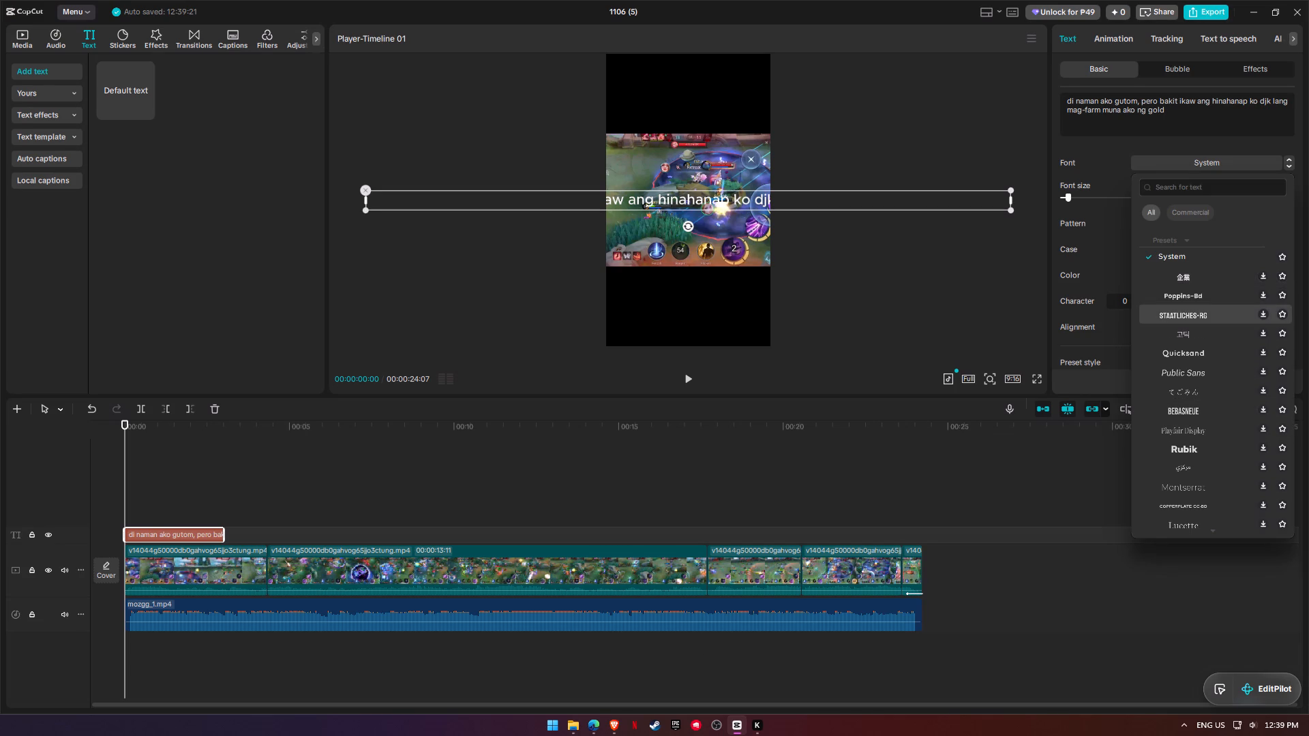
{"action": "left_click", "coordinate": [1222, 313]}
{"action": "left_click", "coordinate": [1210, 166]}
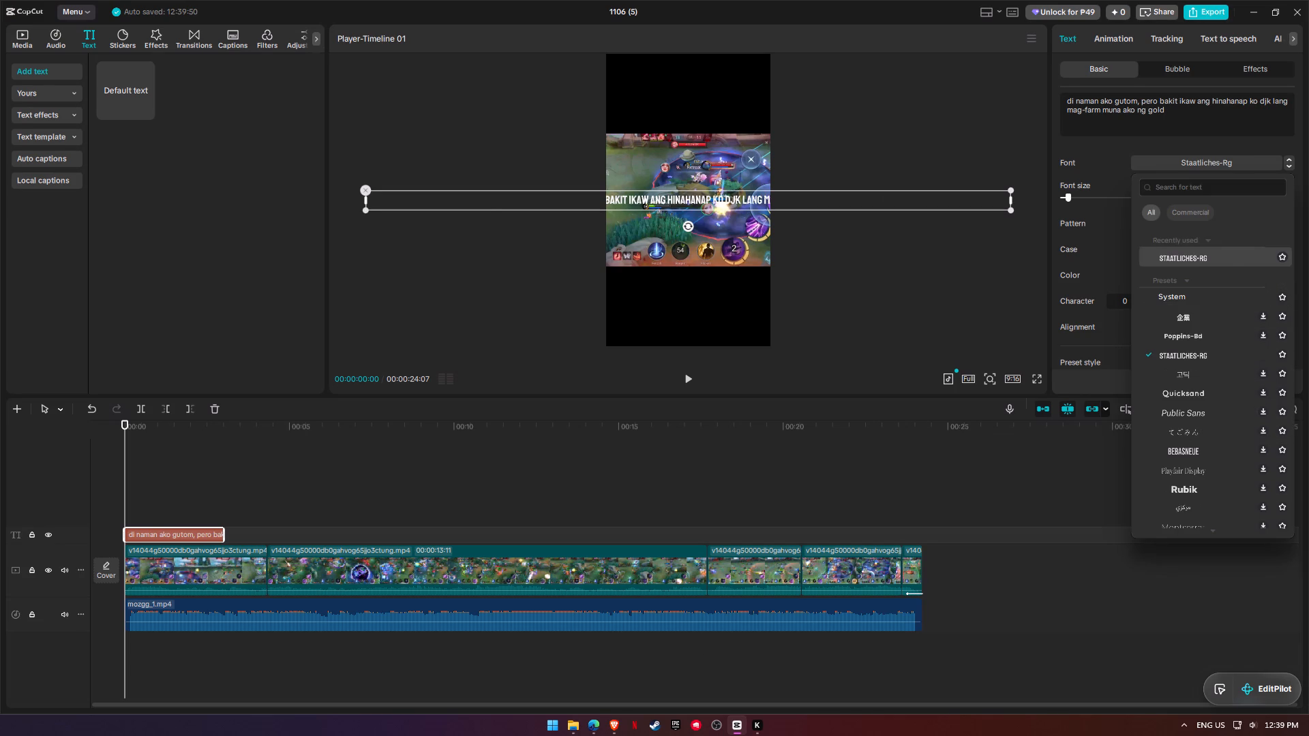
{"action": "left_click", "coordinate": [1210, 166]}
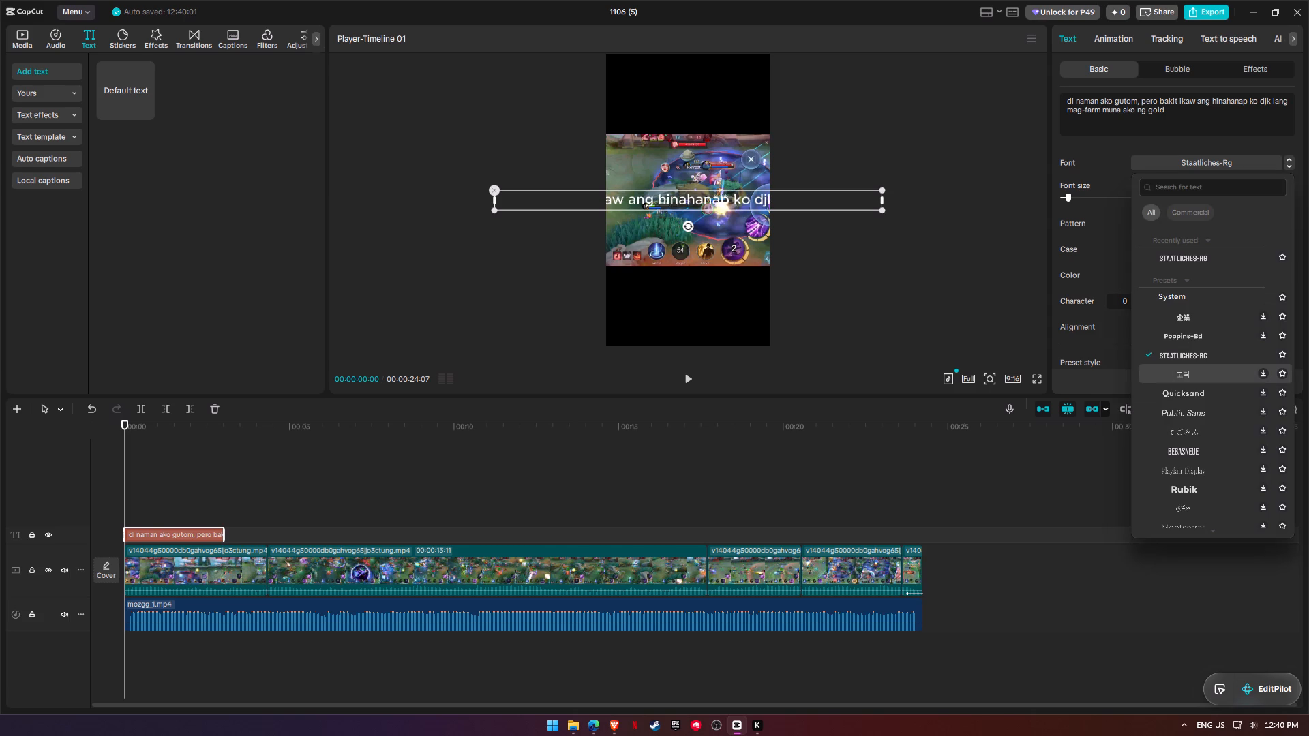
{"action": "left_click", "coordinate": [1161, 398]}
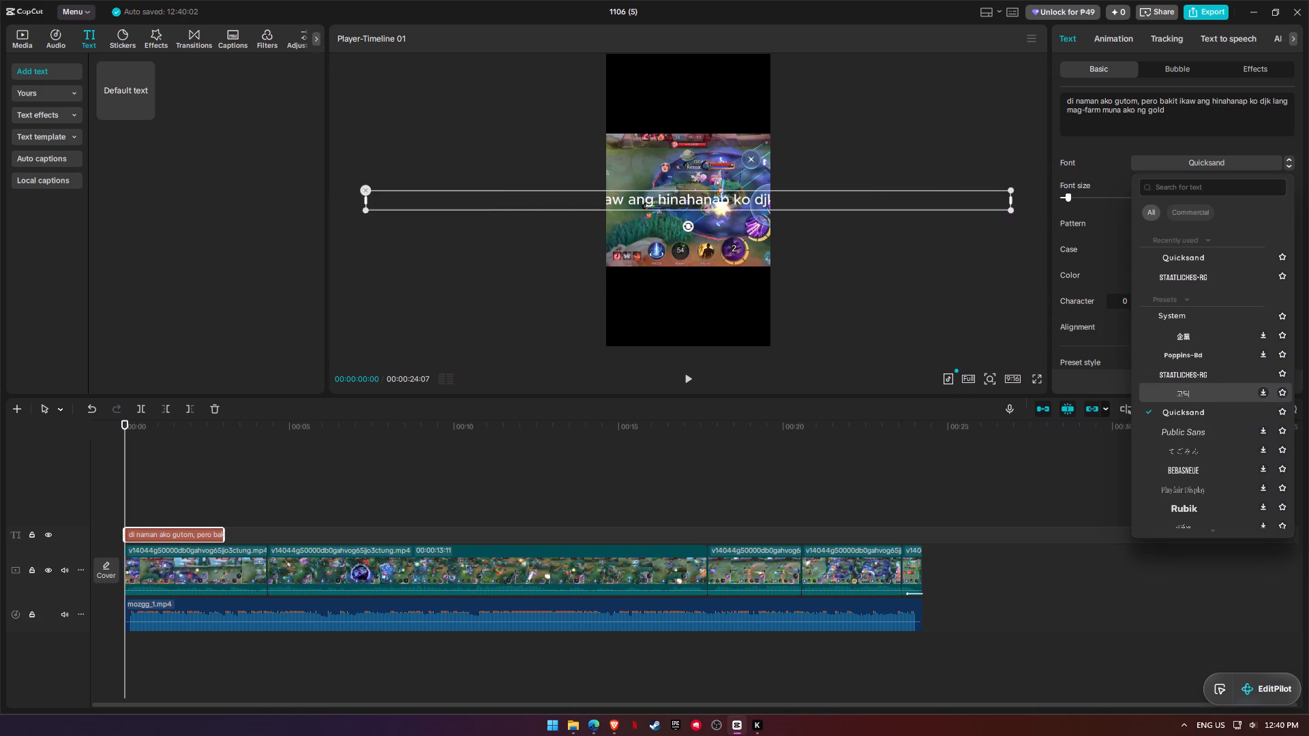
{"action": "left_click", "coordinate": [895, 167]}
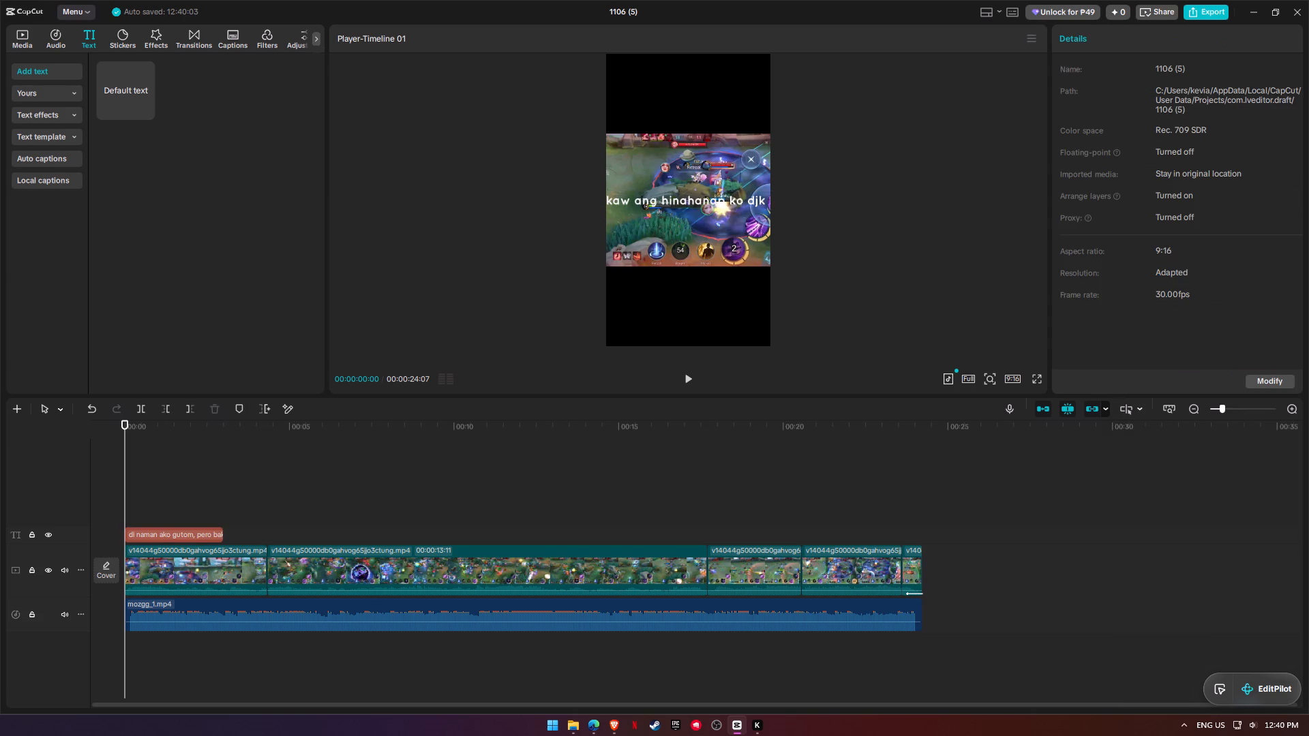
Look through the selected caption's preset style, transform, blend and stroke settings.
{"action": "left_click", "coordinate": [754, 199]}
{"action": "scroll", "coordinate": [1209, 251], "scroll_direction": "down", "scroll_amount": 3}
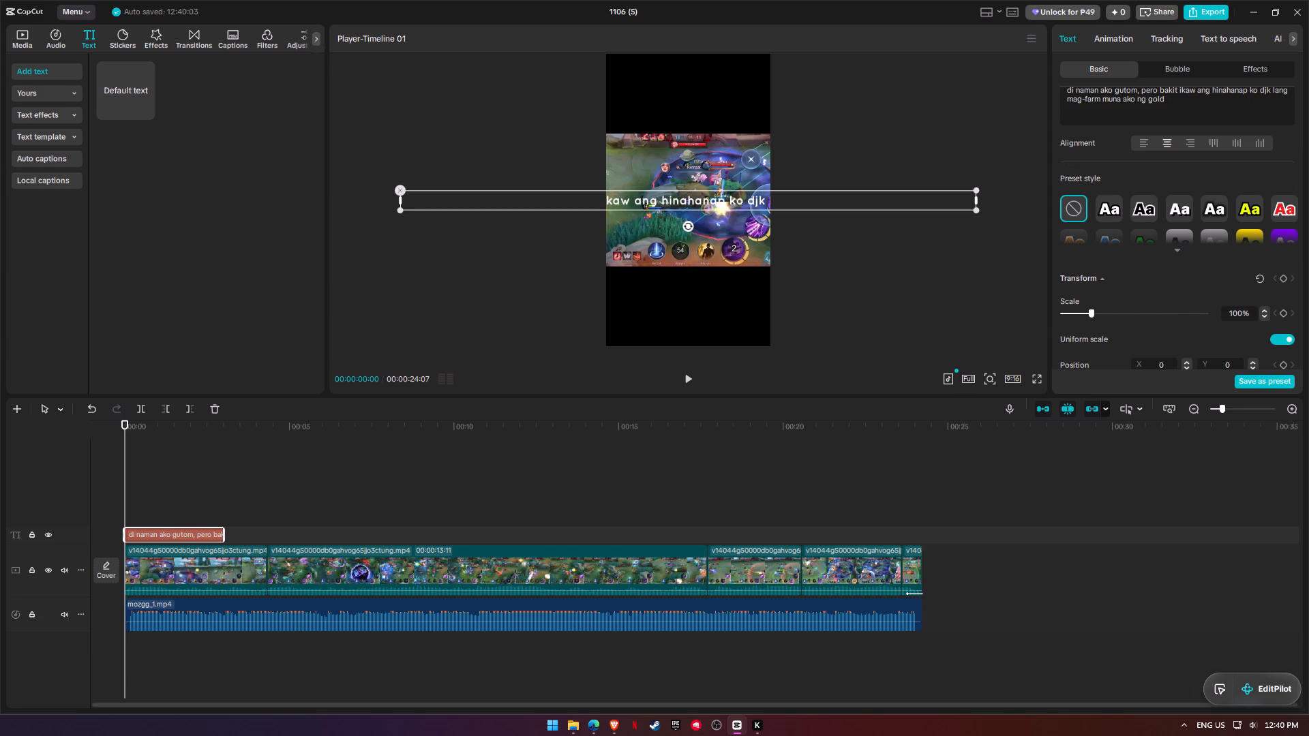
{"action": "scroll", "coordinate": [1130, 278], "scroll_direction": "down", "scroll_amount": 3}
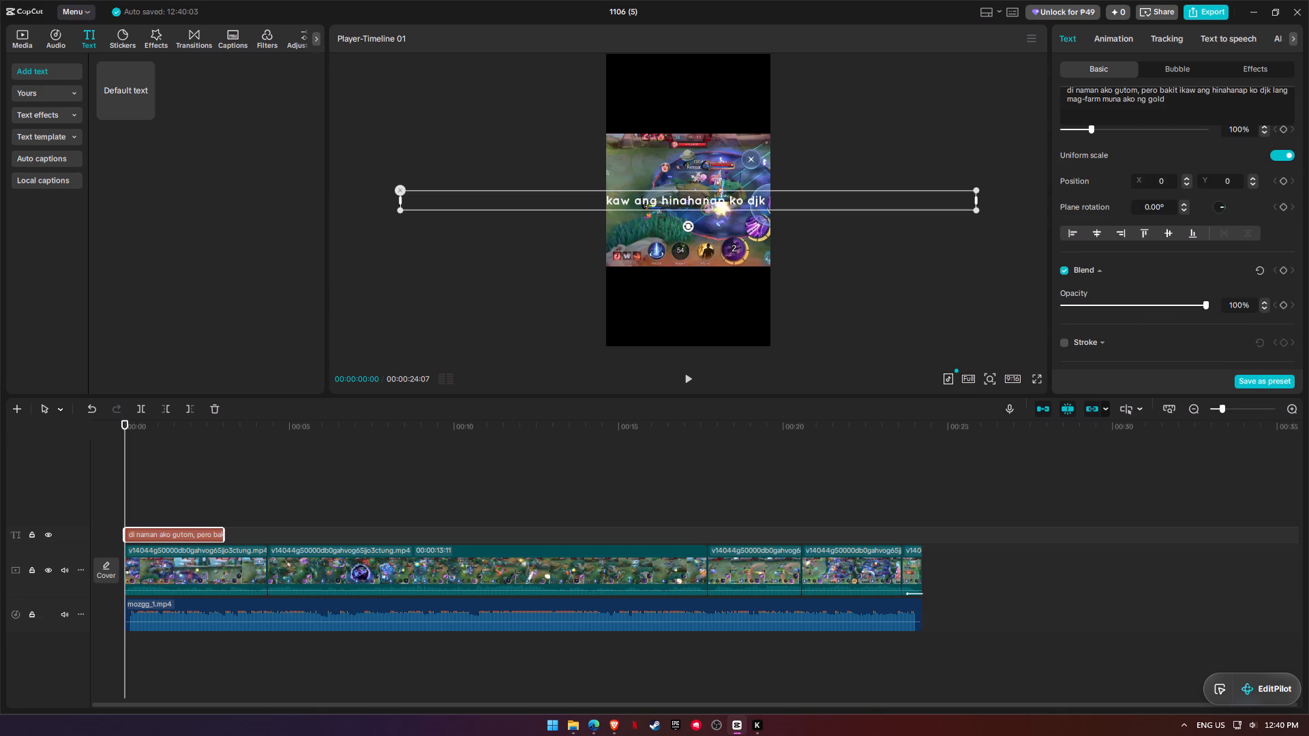
{"action": "left_click", "coordinate": [1086, 341]}
{"action": "scroll", "coordinate": [1139, 333], "scroll_direction": "down", "scroll_amount": 3}
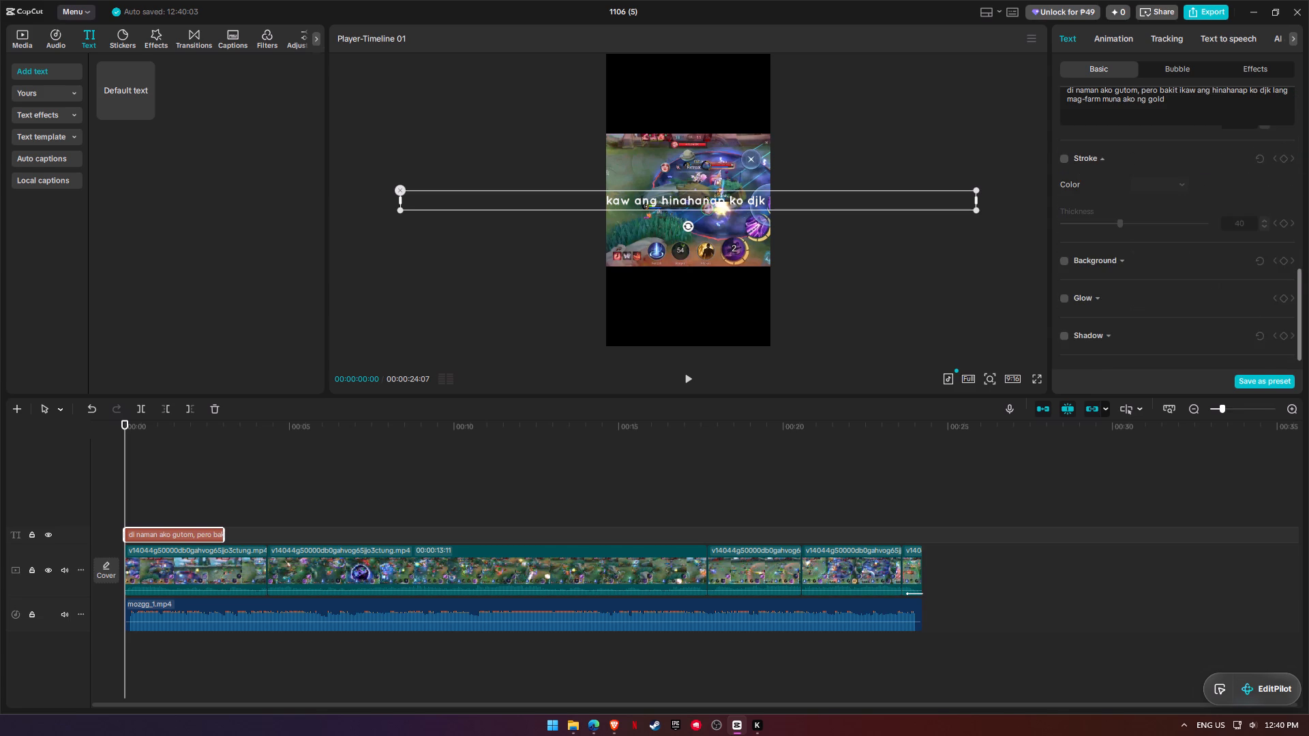
{"action": "scroll", "coordinate": [1139, 333], "scroll_direction": "down", "scroll_amount": 4}
{"action": "scroll", "coordinate": [1139, 333], "scroll_direction": "up", "scroll_amount": 3}
{"action": "scroll", "coordinate": [1139, 333], "scroll_direction": "down", "scroll_amount": 3}
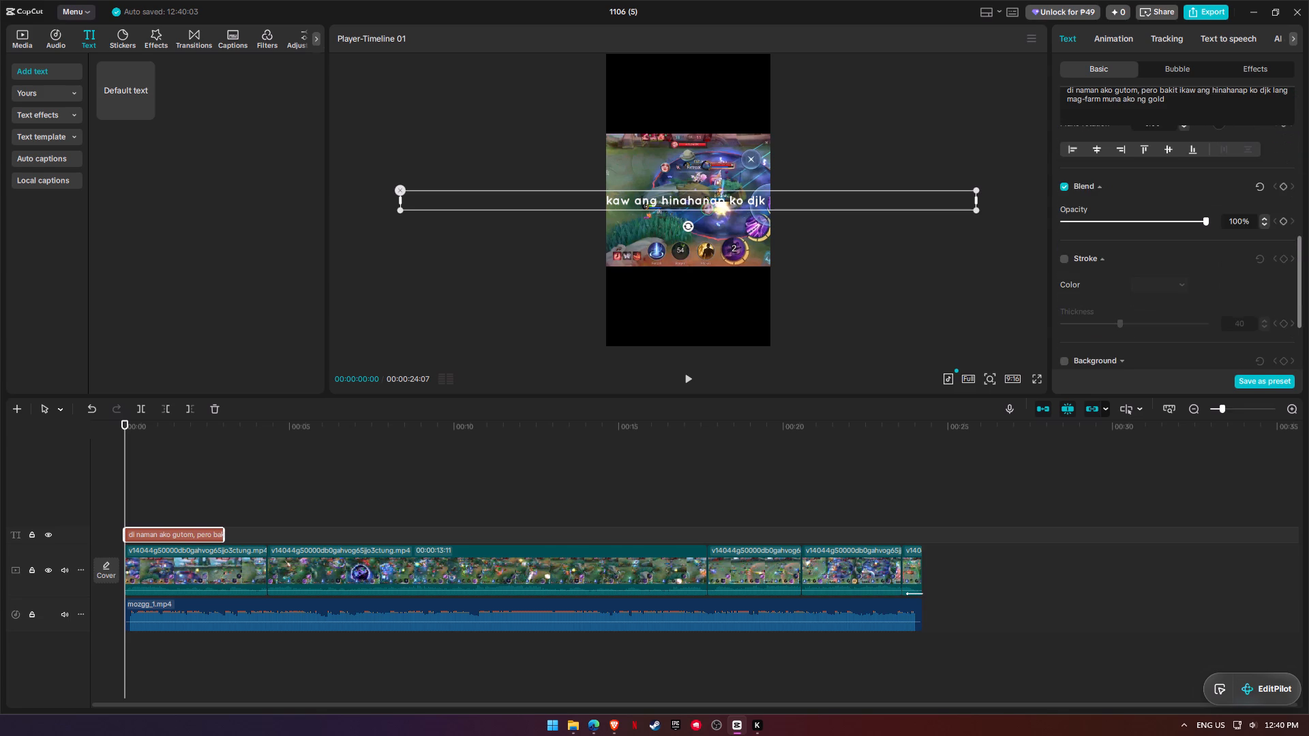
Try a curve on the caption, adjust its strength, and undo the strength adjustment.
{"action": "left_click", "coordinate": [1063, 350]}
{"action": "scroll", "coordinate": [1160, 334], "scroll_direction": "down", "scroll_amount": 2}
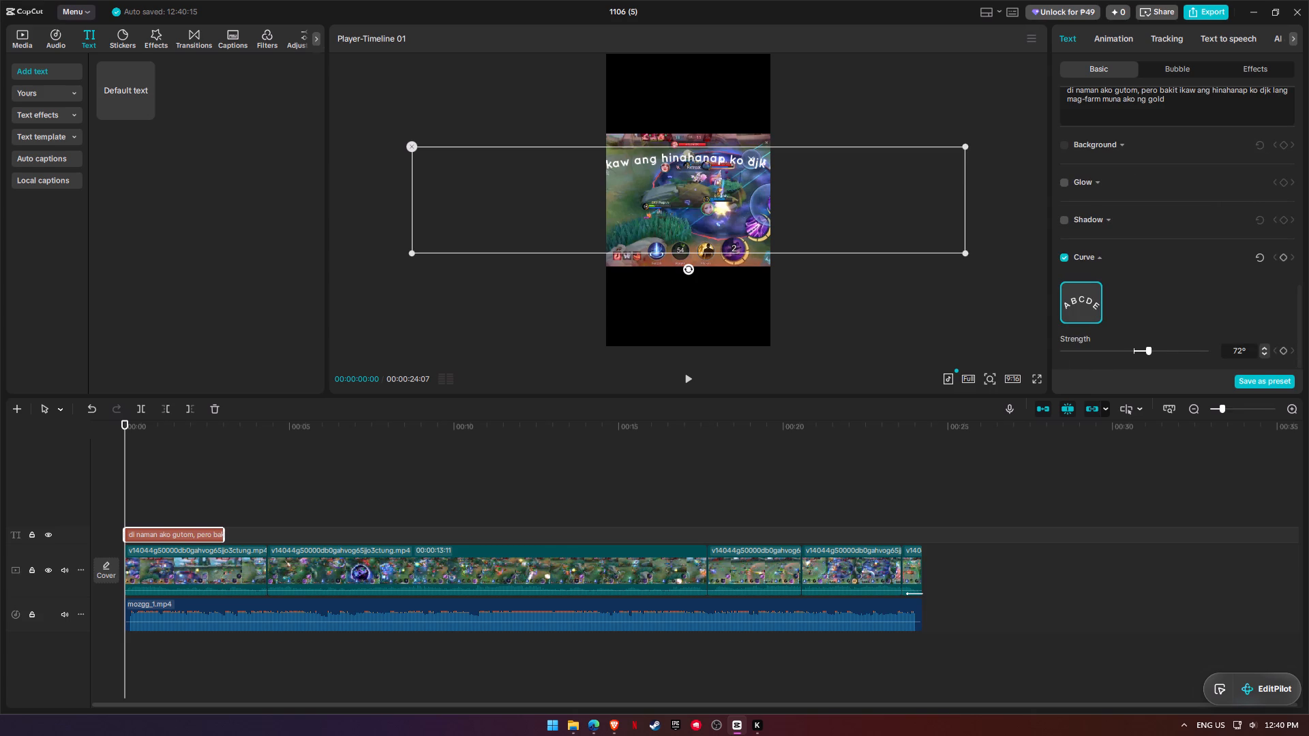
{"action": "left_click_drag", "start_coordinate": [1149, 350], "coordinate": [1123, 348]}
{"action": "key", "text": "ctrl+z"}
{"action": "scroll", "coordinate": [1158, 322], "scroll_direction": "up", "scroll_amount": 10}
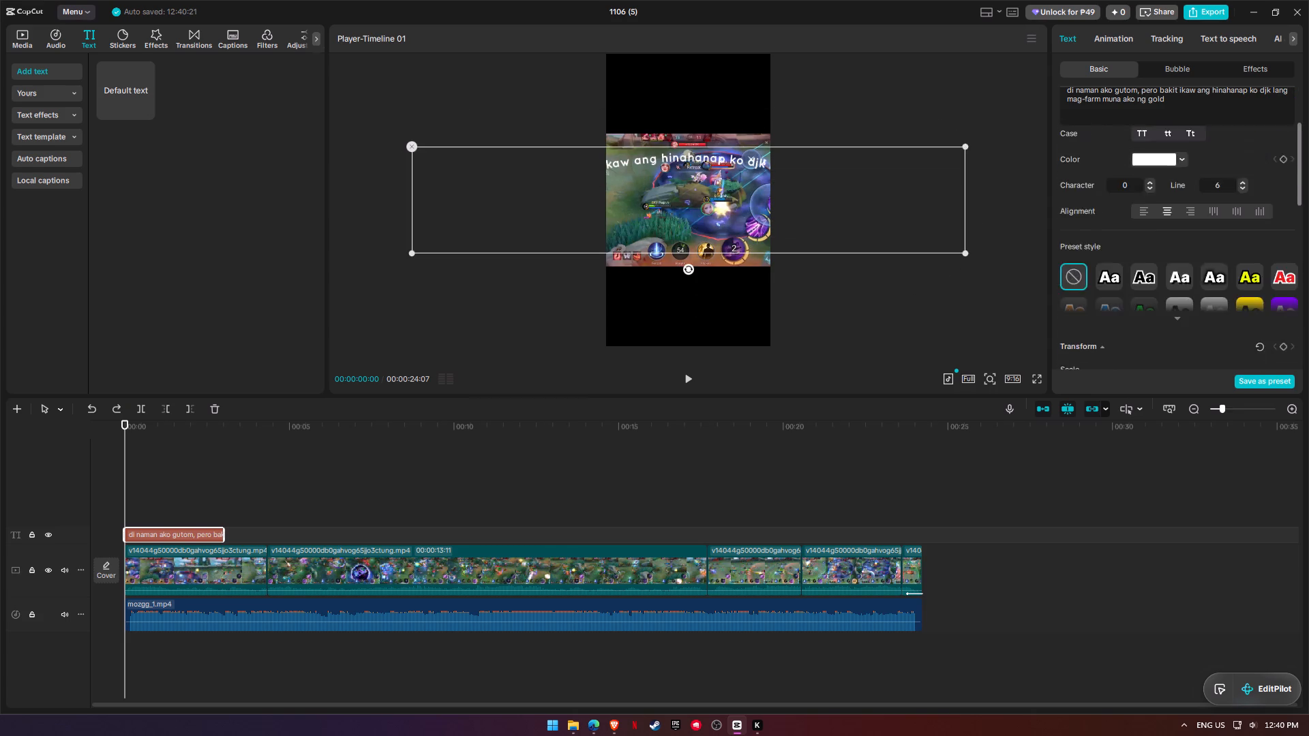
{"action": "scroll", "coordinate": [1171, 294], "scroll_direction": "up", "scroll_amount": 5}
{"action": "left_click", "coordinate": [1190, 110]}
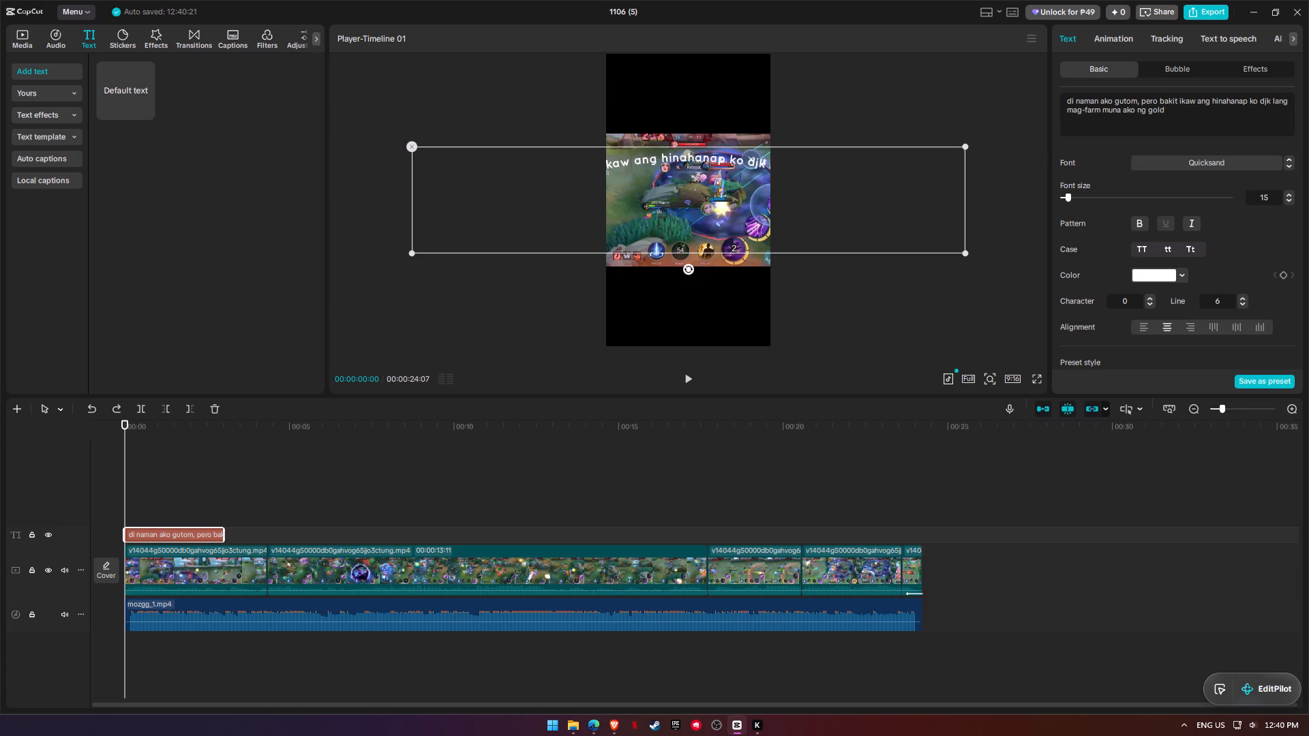
Open the mozgg video from the Uploads folder and pause it to examine its caption layout.
{"action": "left_click", "coordinate": [571, 732]}
{"action": "double_click", "coordinate": [778, 307]}
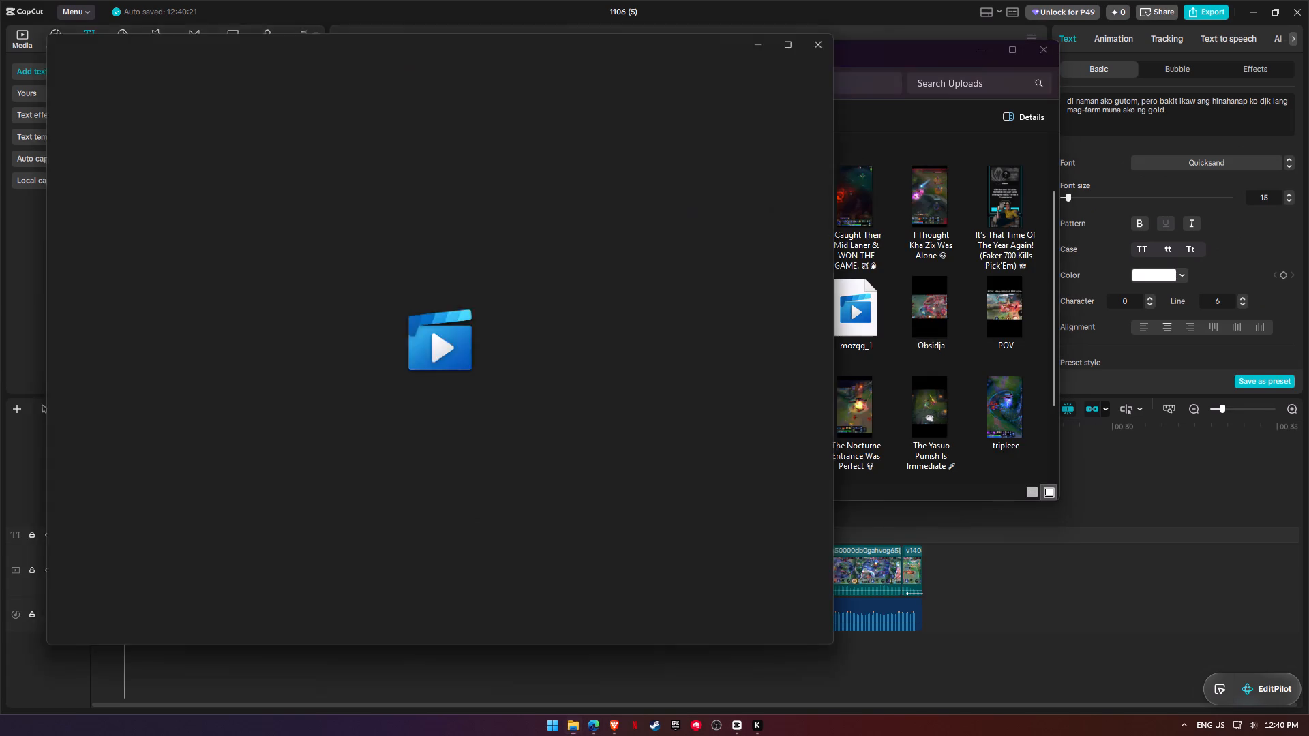
{"action": "left_click", "coordinate": [527, 348]}
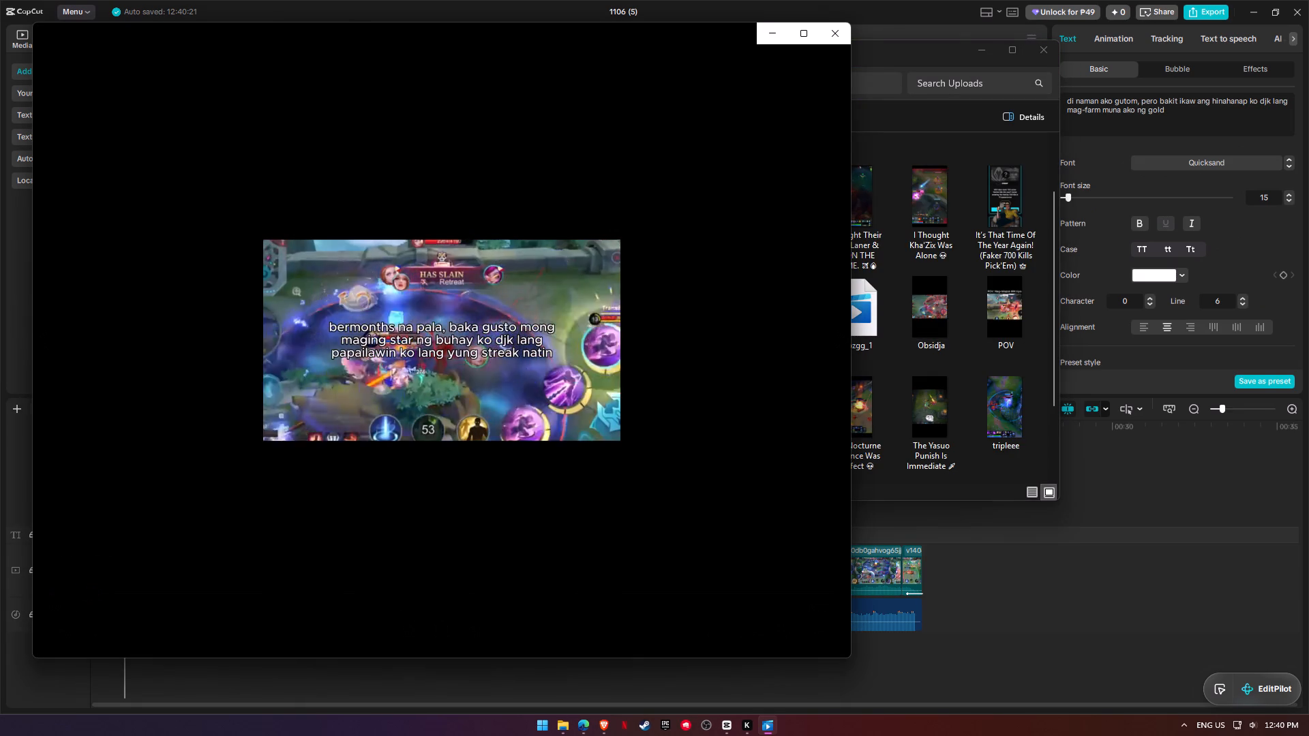
{"action": "key", "text": "space"}
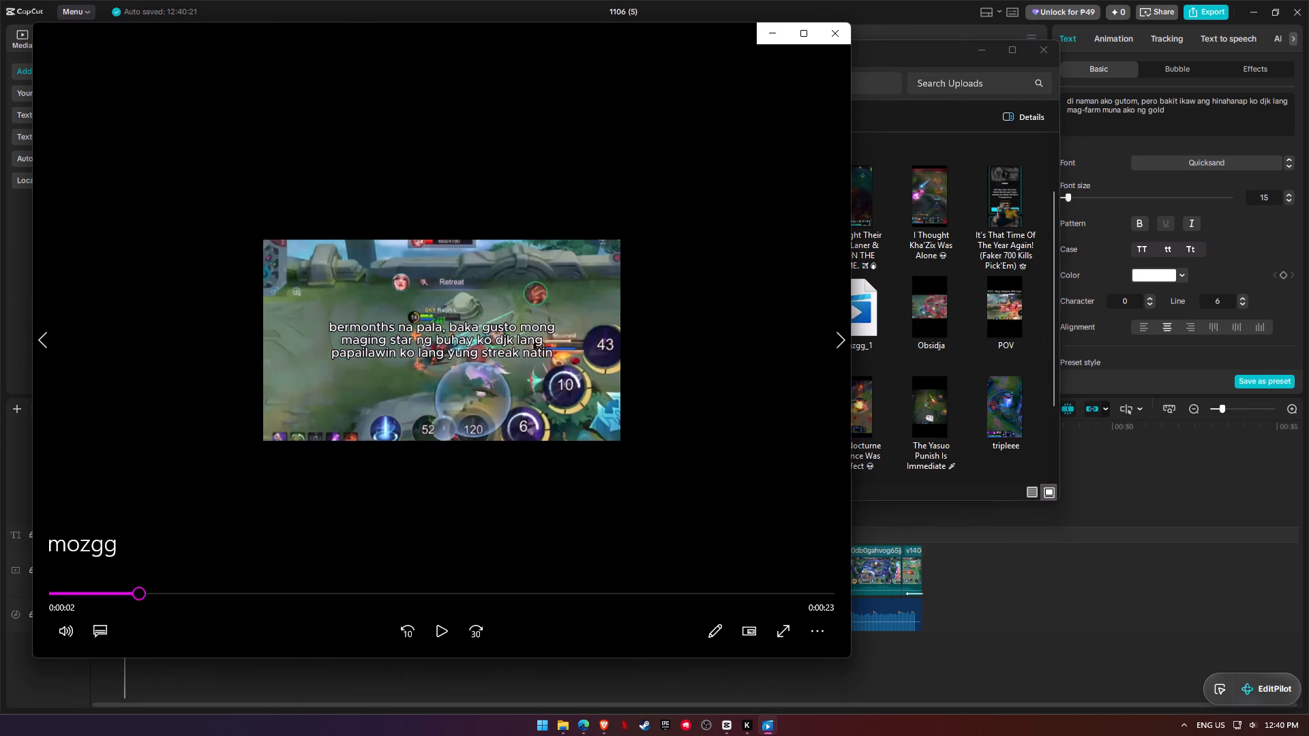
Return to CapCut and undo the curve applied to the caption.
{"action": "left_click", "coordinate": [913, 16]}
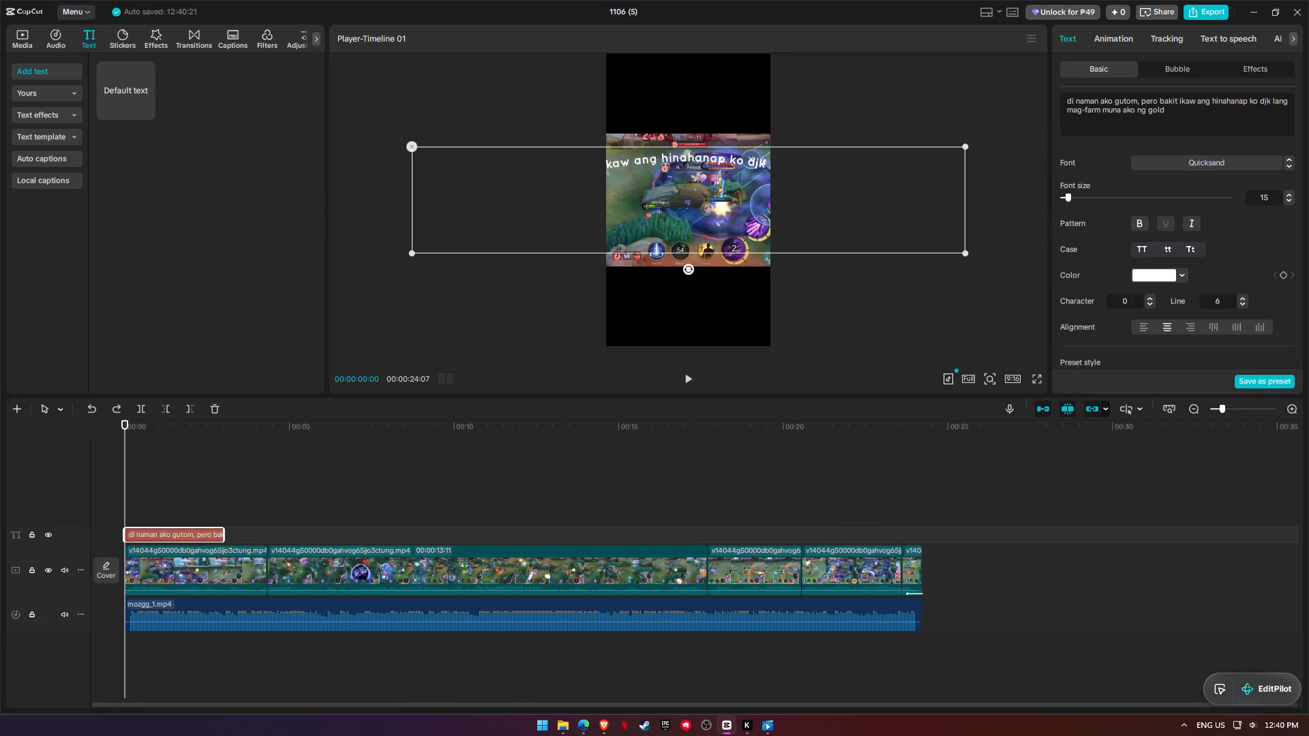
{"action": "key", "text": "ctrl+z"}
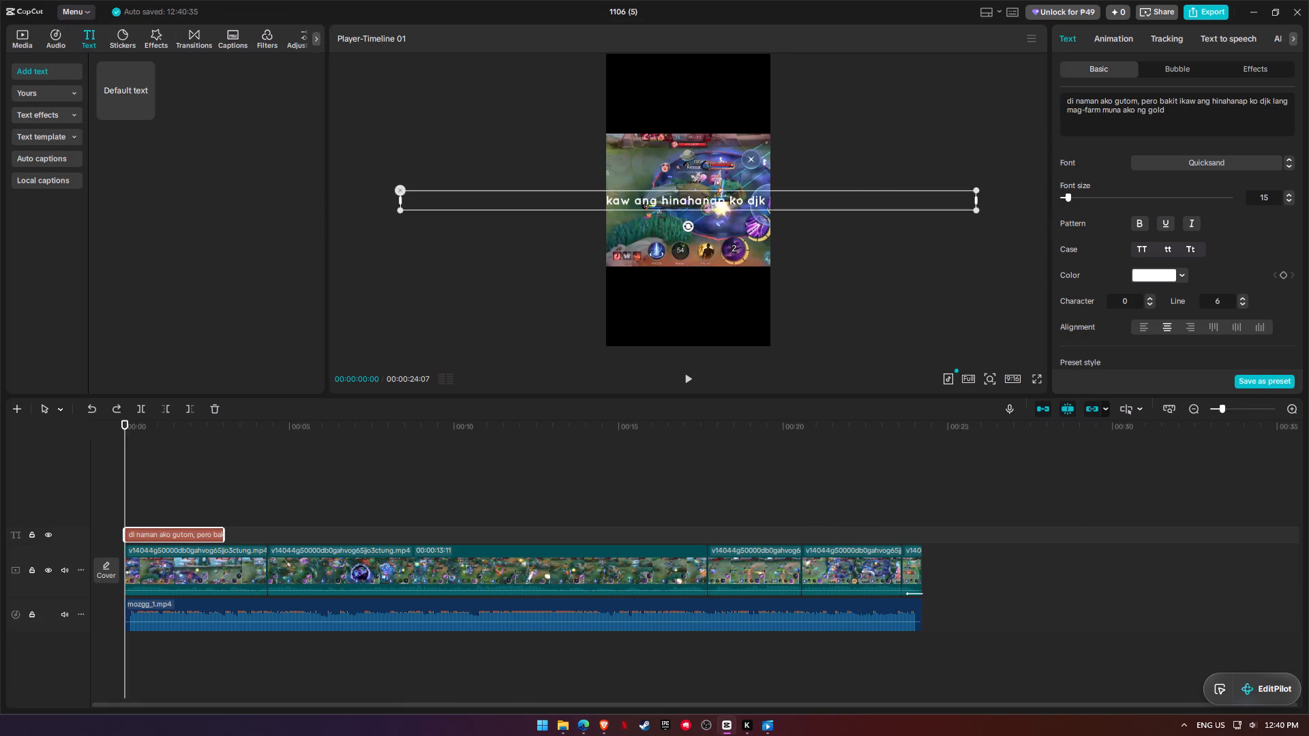
Using the mozgg video as reference, break the caption into three lines, after "ikaw" and after "lang".
{"action": "key", "text": "alt+Tab"}
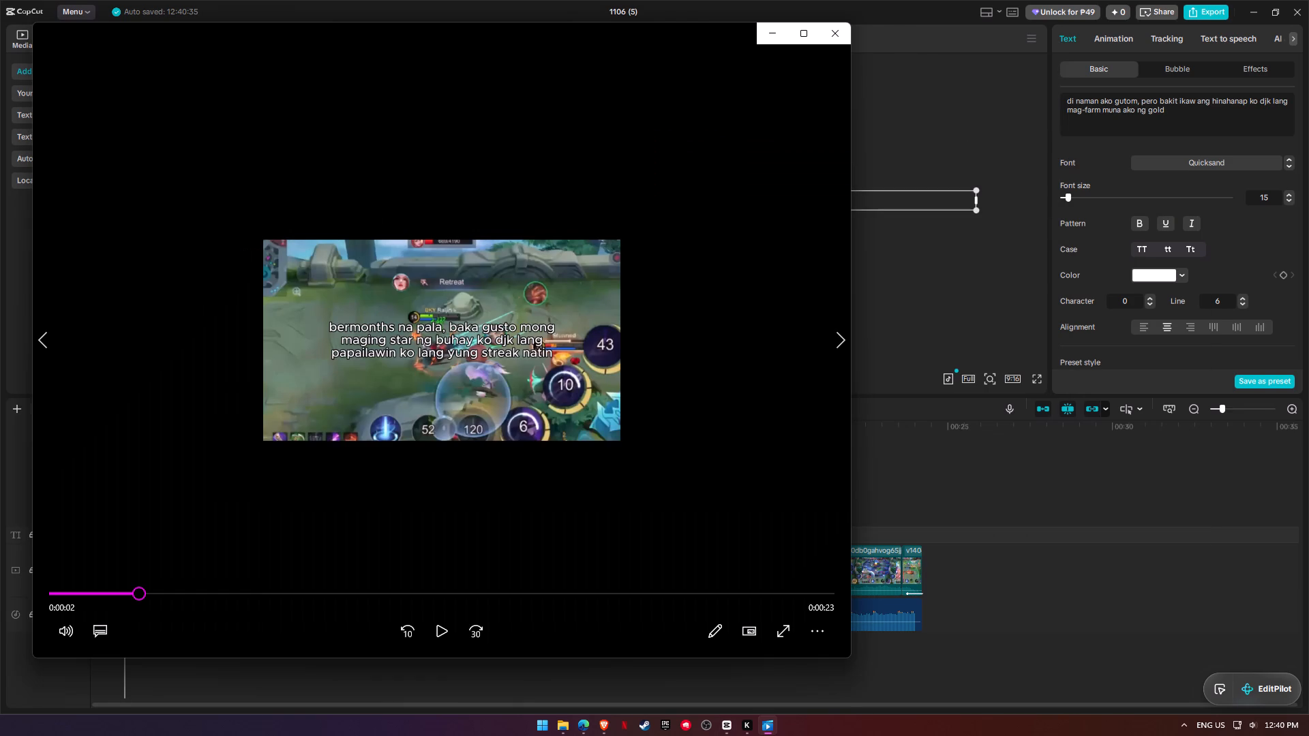
{"action": "key", "text": "alt+Tab"}
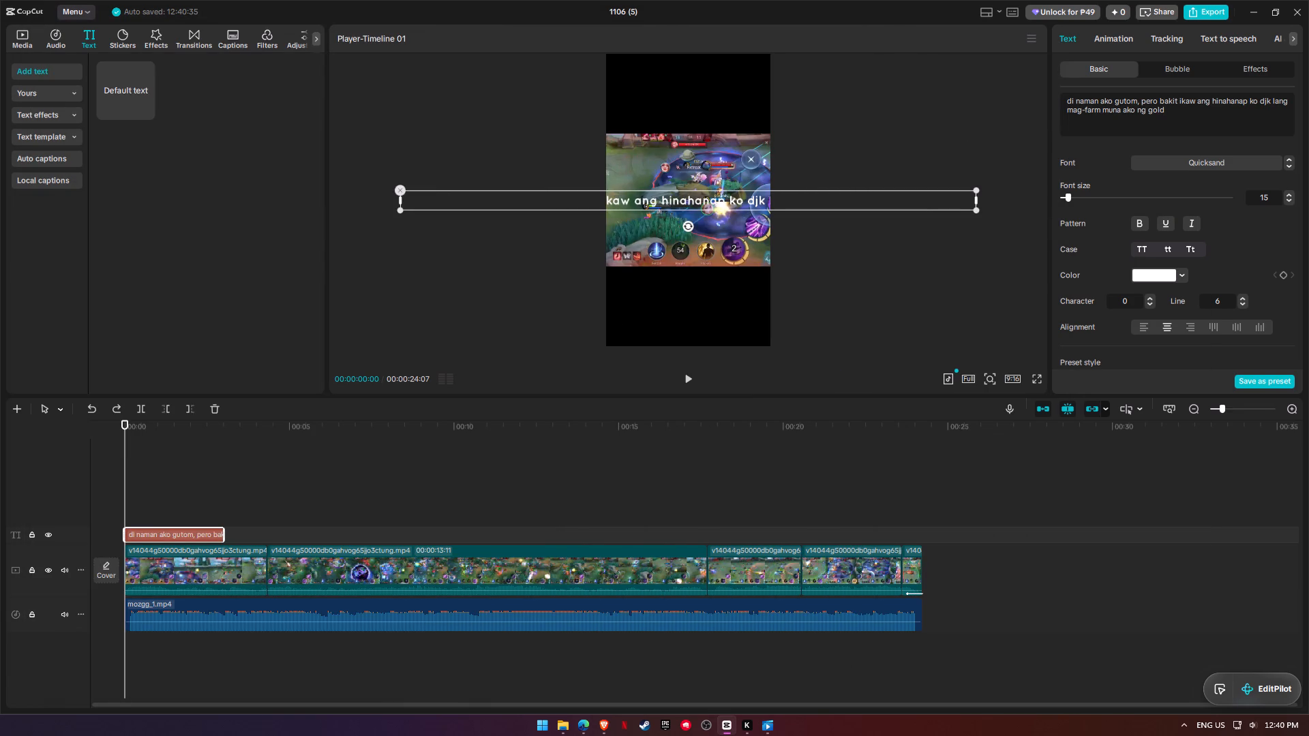
{"action": "left_click", "coordinate": [1200, 98]}
{"action": "key", "text": "Return"}
{"action": "key", "text": "BackSpace"}
{"action": "key", "text": "Left"}
{"action": "key", "text": "Return"}
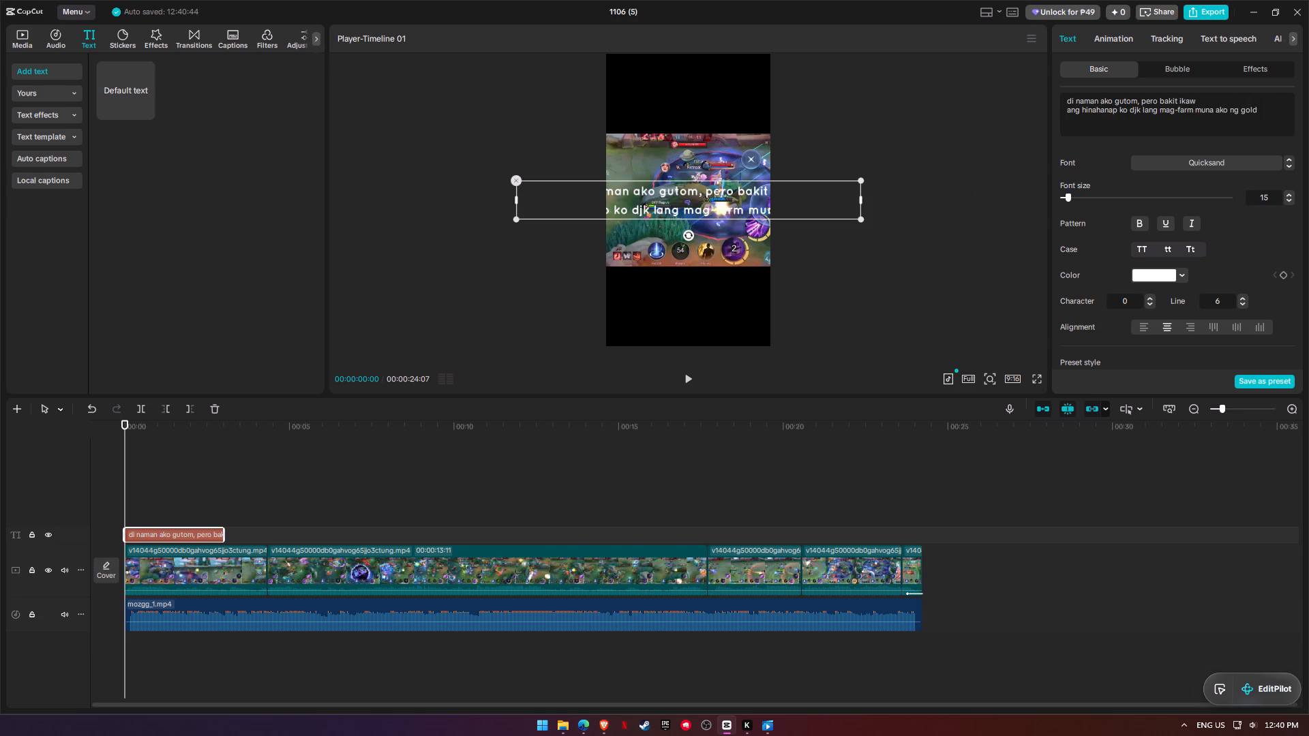
{"action": "left_click", "coordinate": [1198, 109]}
{"action": "key", "text": "alt+Tab"}
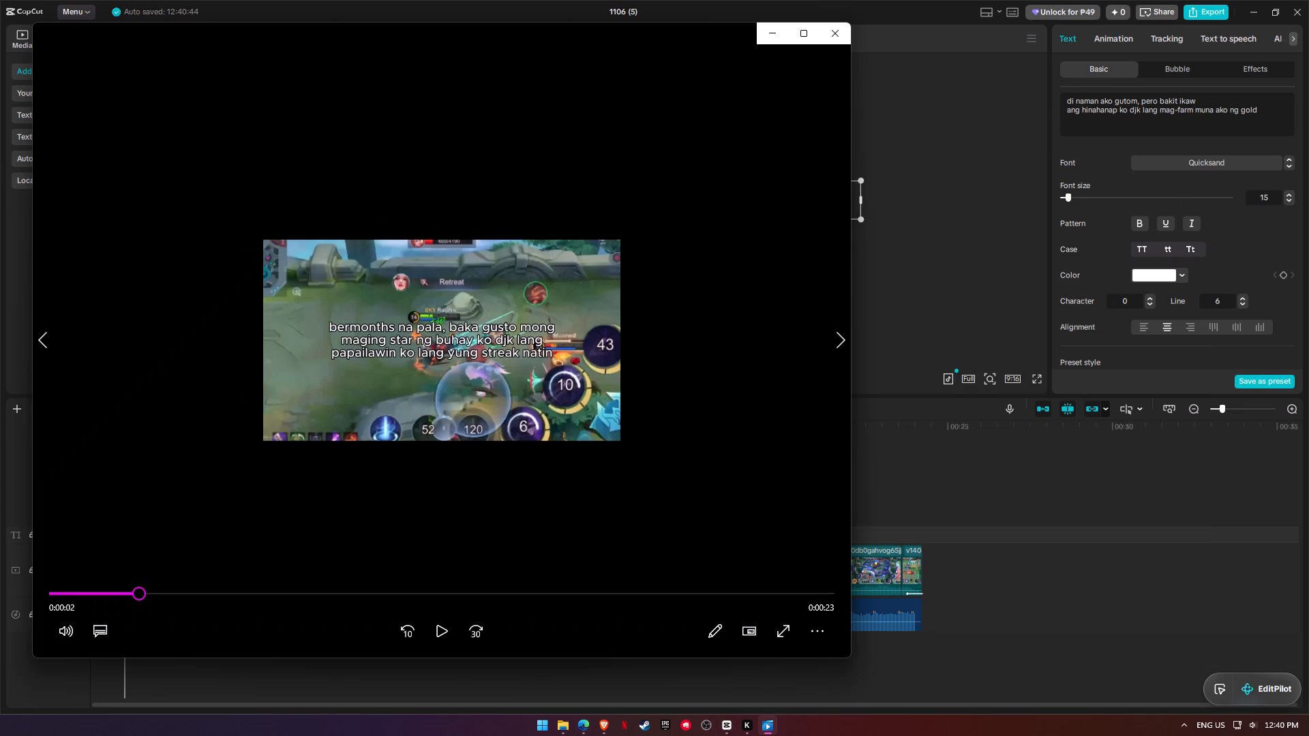
{"action": "key", "text": "alt+Tab"}
{"action": "key", "text": "alt+Tab"}
{"action": "key", "text": "alt+Tab"}
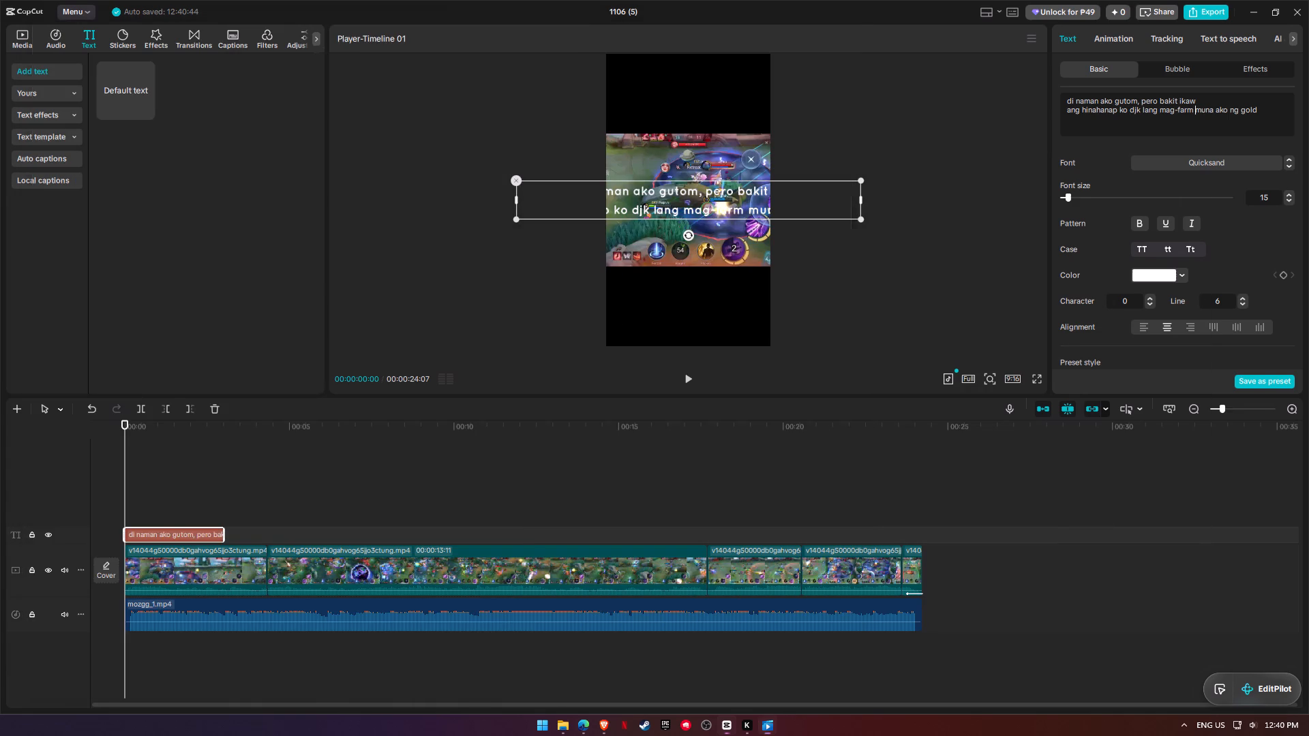
{"action": "left_click", "coordinate": [1163, 110]}
{"action": "key", "text": "Left"}
{"action": "key", "text": "Return"}
Scale the three-line caption down in the preview so it fits within the video frame's width.
{"action": "left_click_drag", "start_coordinate": [811, 167], "coordinate": [804, 171]}
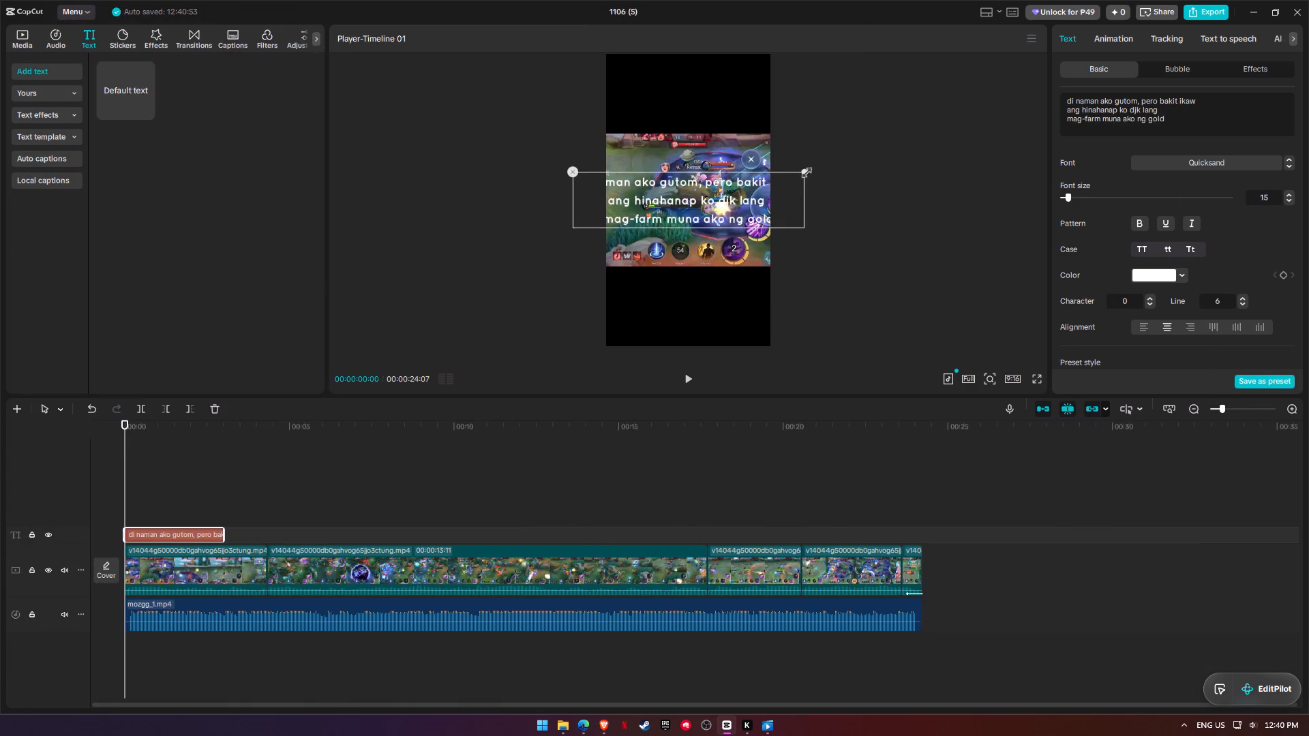
{"action": "left_click_drag", "start_coordinate": [804, 171], "coordinate": [757, 193]}
{"action": "left_click", "coordinate": [715, 195]}
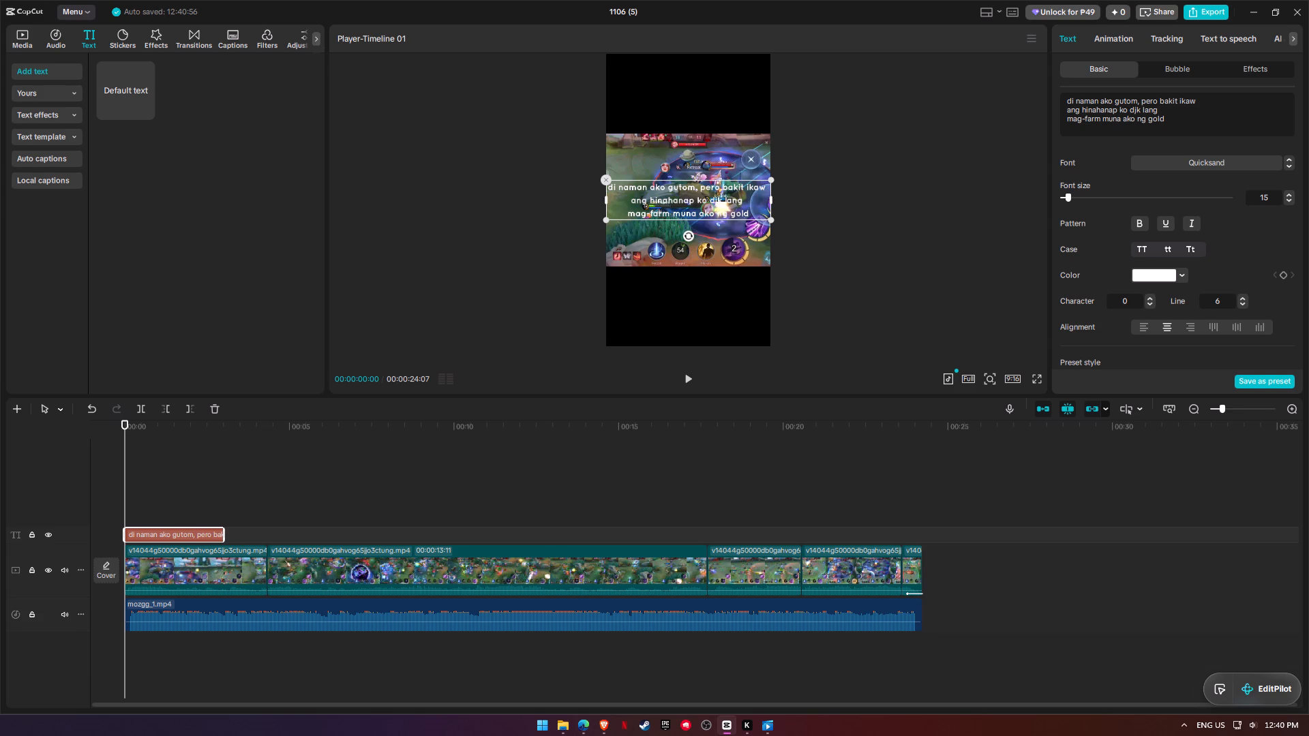
Compare the caption with the mozgg video again and set its font size to 11.
{"action": "key", "text": "alt+Tab"}
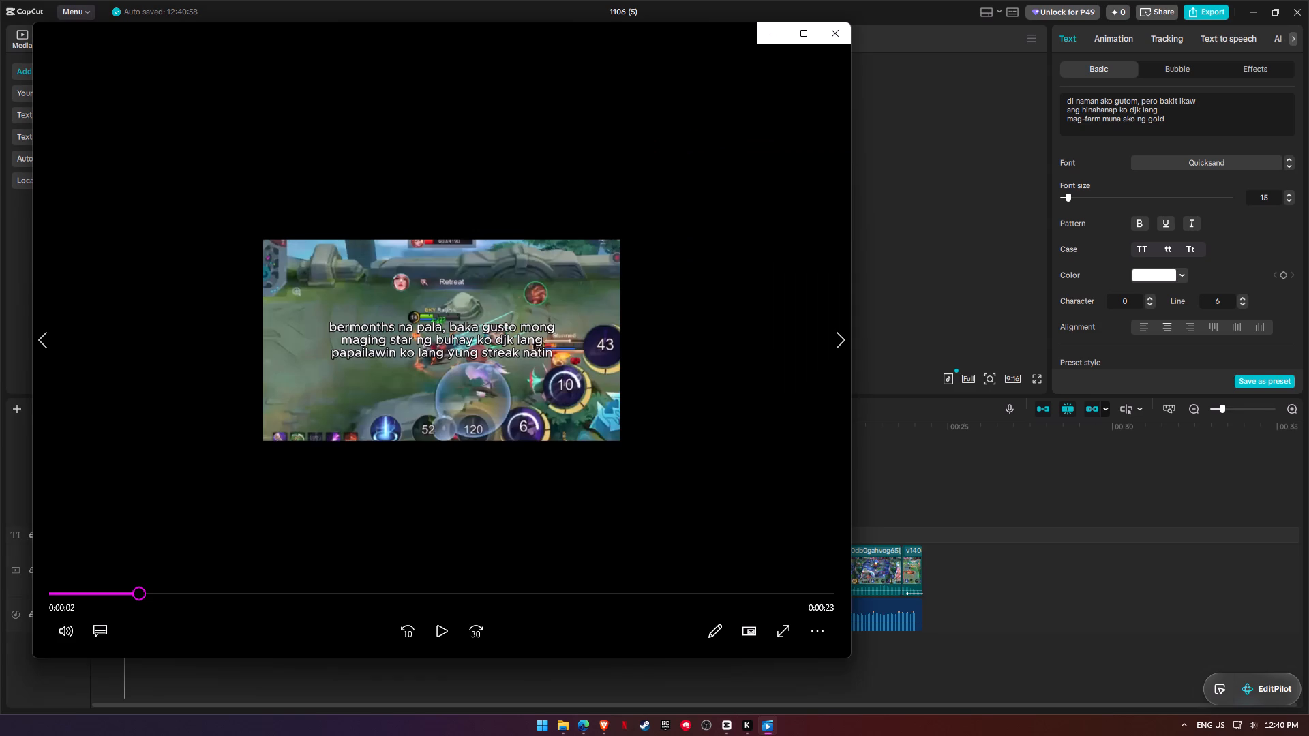
{"action": "left_click", "coordinate": [519, 290]}
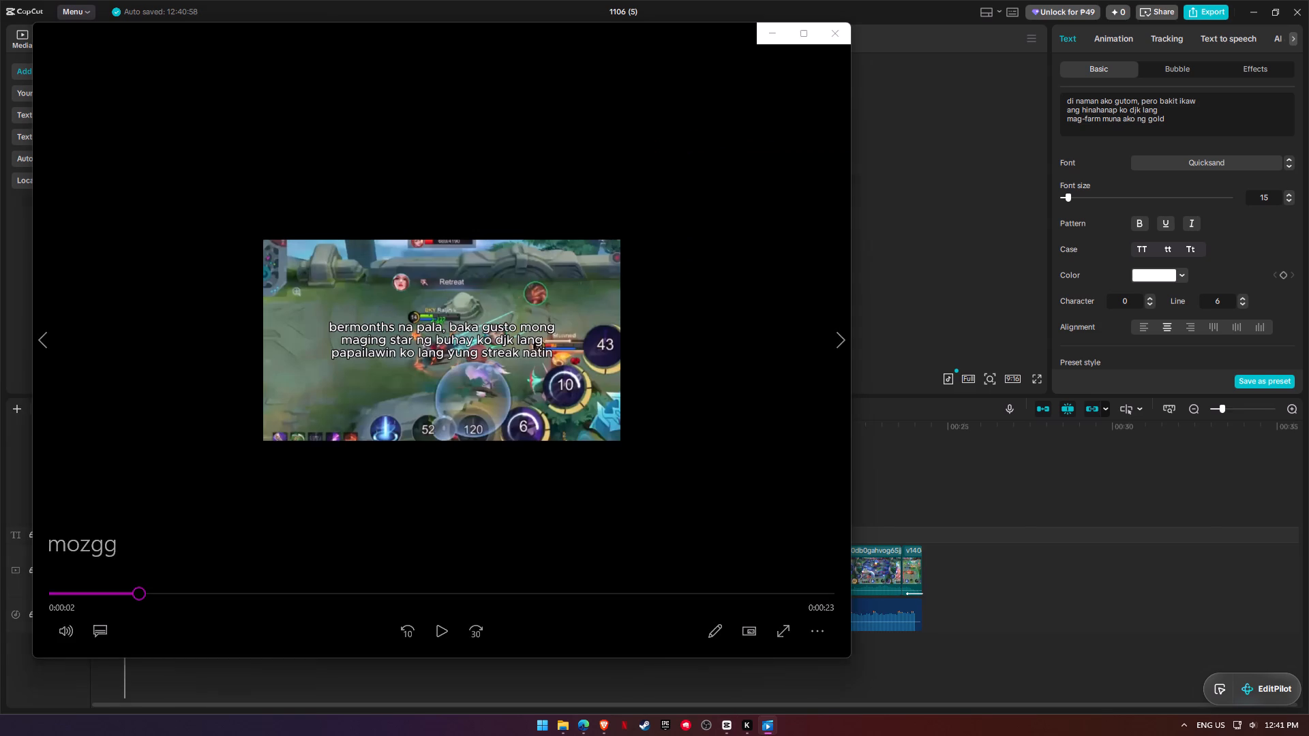
{"action": "key", "text": "alt+Tab"}
{"action": "left_click", "coordinate": [1289, 198]}
{"action": "left_click", "coordinate": [1289, 204]}
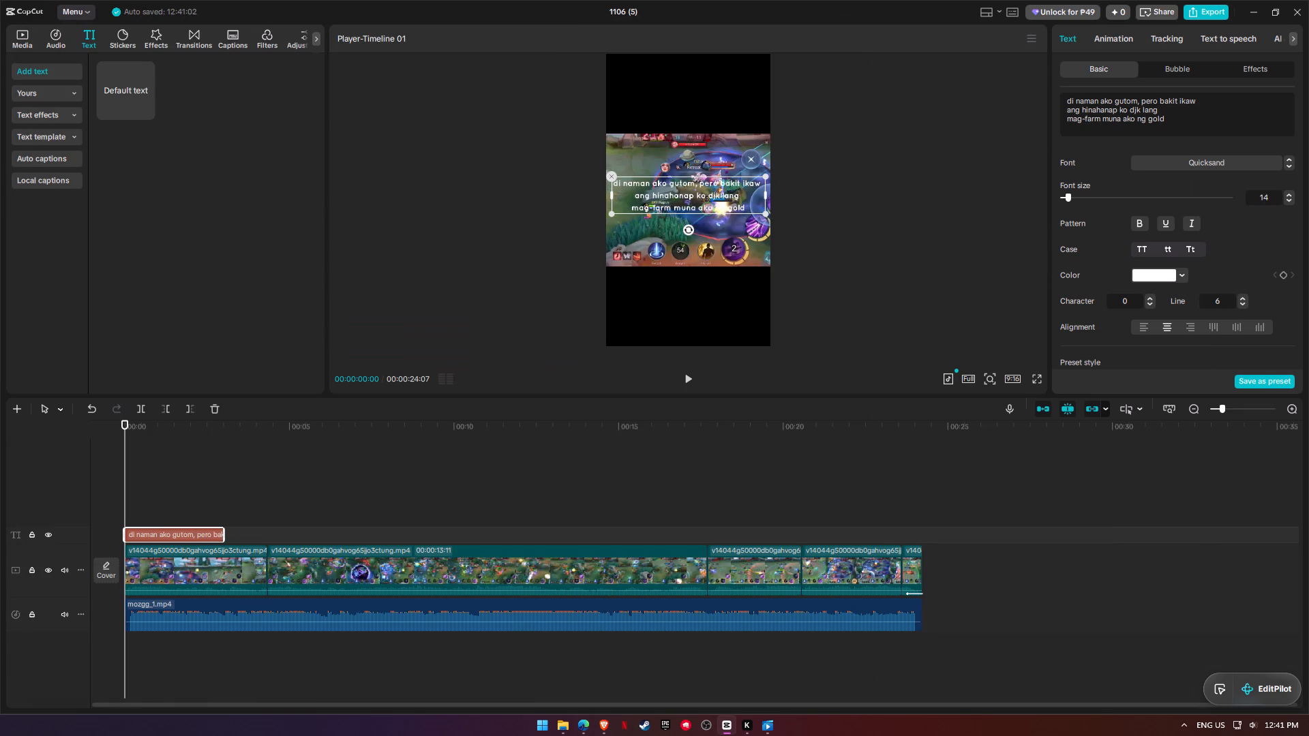
{"action": "left_click", "coordinate": [1289, 204]}
{"action": "triple_click", "coordinate": [1286, 198]}
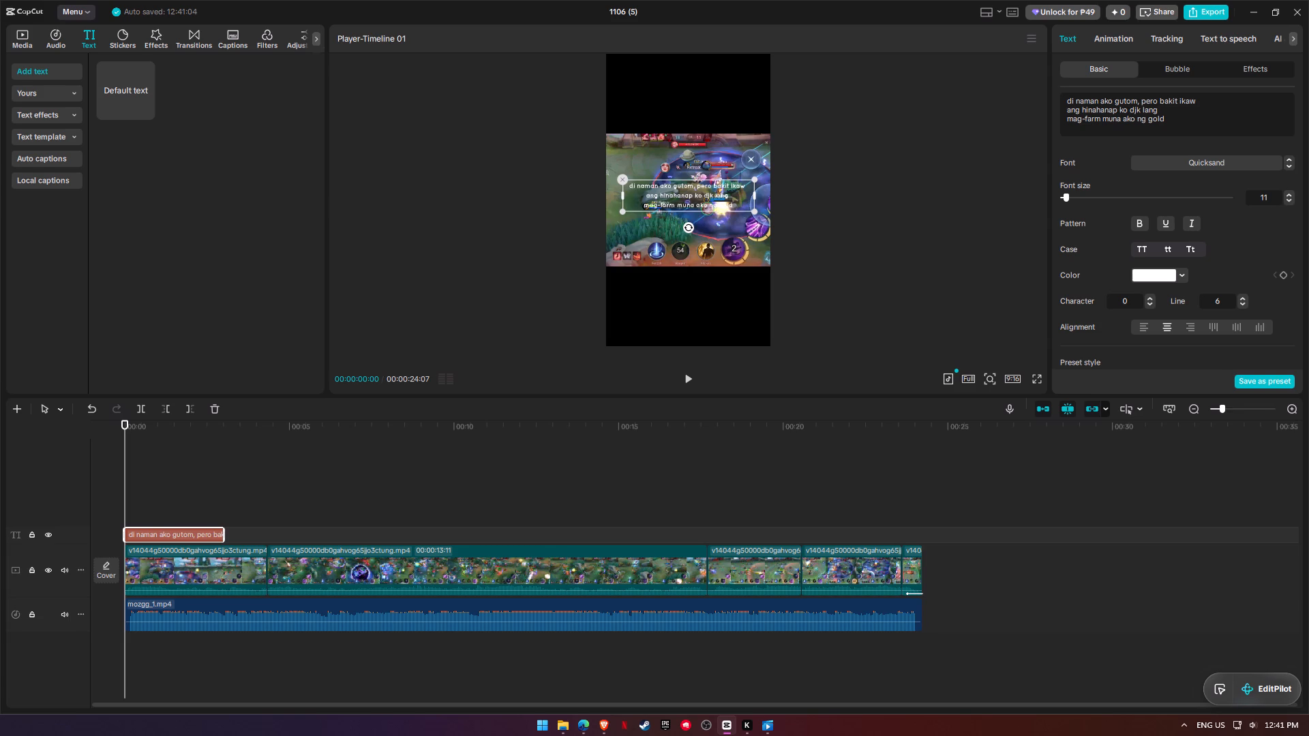
Scale the caption up slightly in the preview, keeping it just inside the video frame's width.
{"action": "left_click_drag", "start_coordinate": [748, 182], "coordinate": [758, 162]}
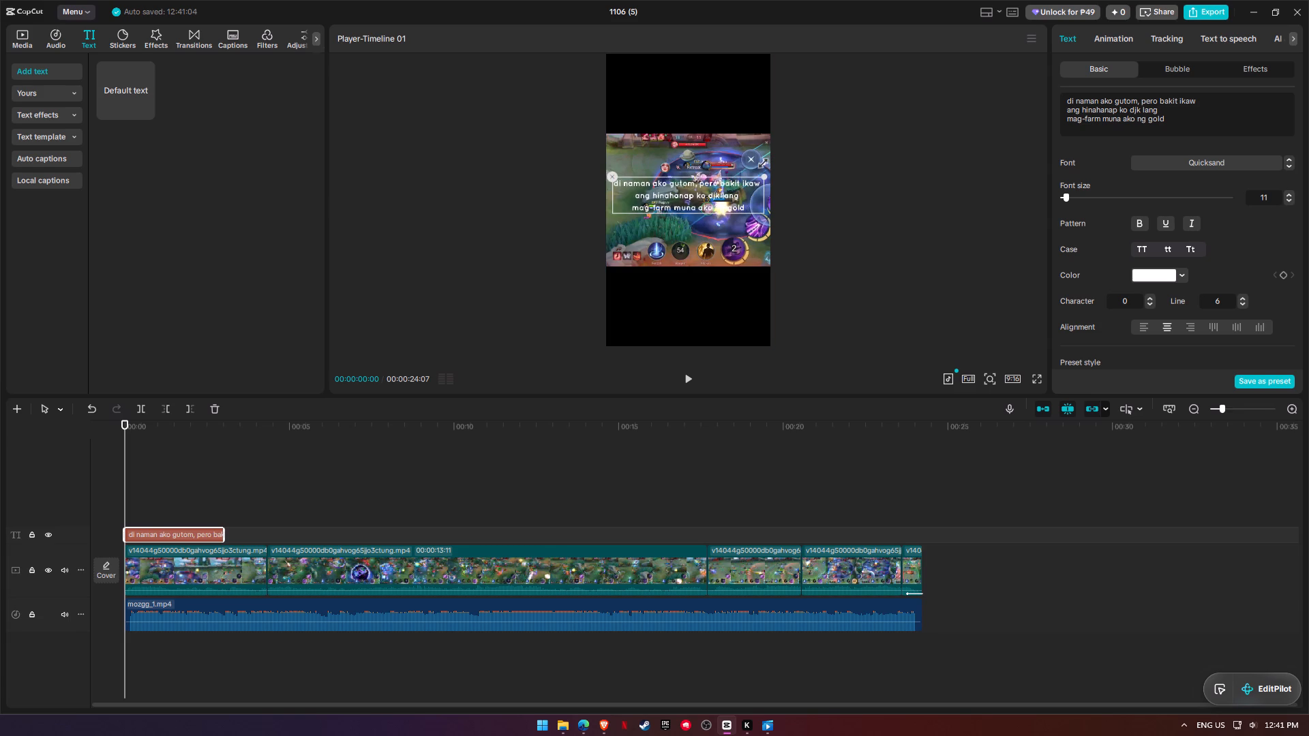
{"action": "left_click_drag", "start_coordinate": [758, 162], "coordinate": [762, 159]}
Preview the edit in full screen to examine the caption's size and layout.
{"action": "left_click", "coordinate": [1042, 377]}
{"action": "left_click", "coordinate": [1040, 377]}
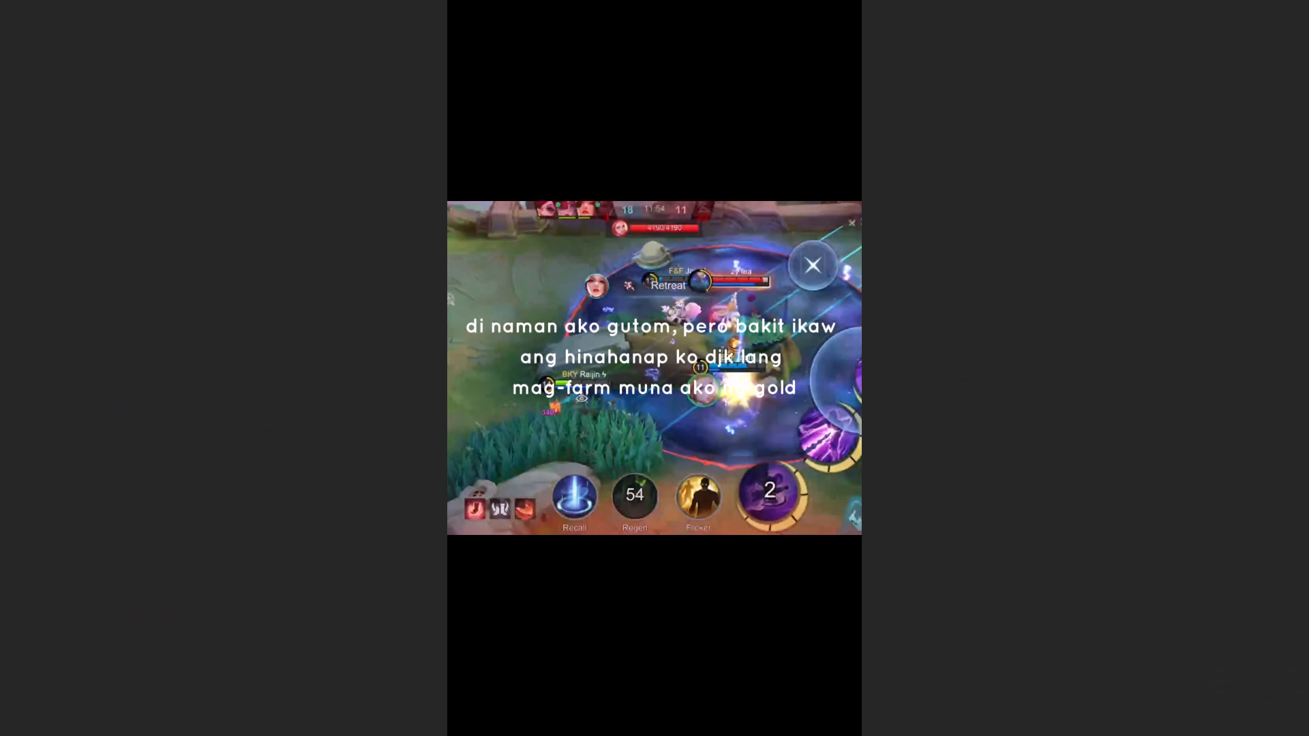
Exit the full-screen preview and compare the caption's look with the mozgg video once more.
{"action": "key", "text": "alt+Tab"}
{"action": "key", "text": "alt+Tab"}
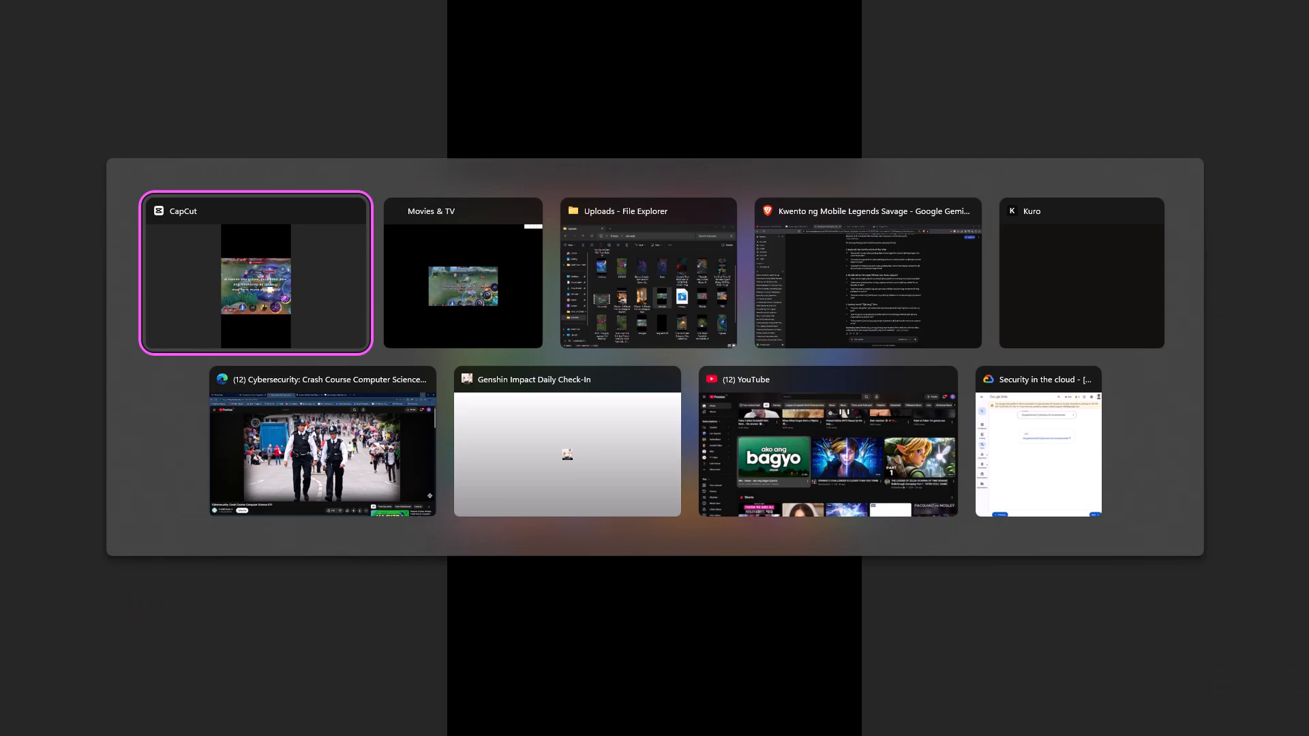
{"action": "key", "text": "alt+Tab"}
{"action": "key", "text": "alt+Tab"}
{"action": "key", "text": "alt+Tab"}
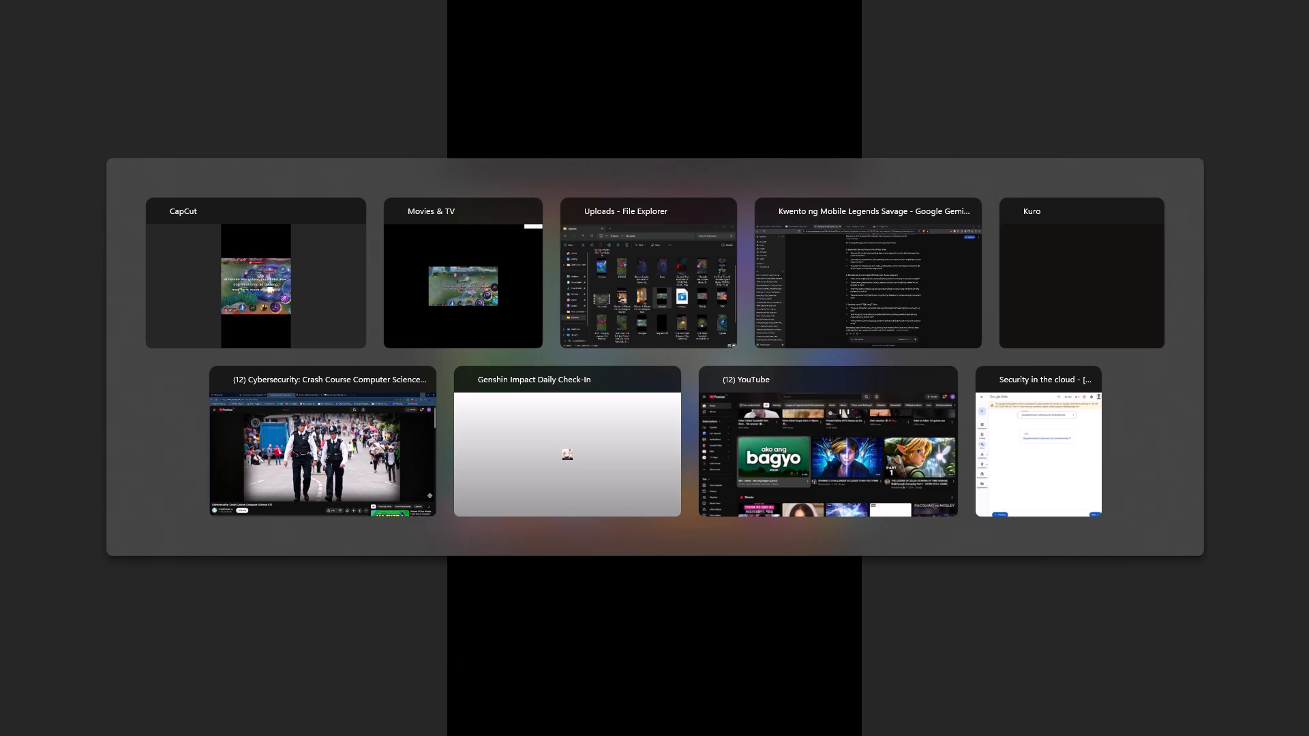
{"action": "left_click", "coordinate": [487, 283], "text": "alt"}
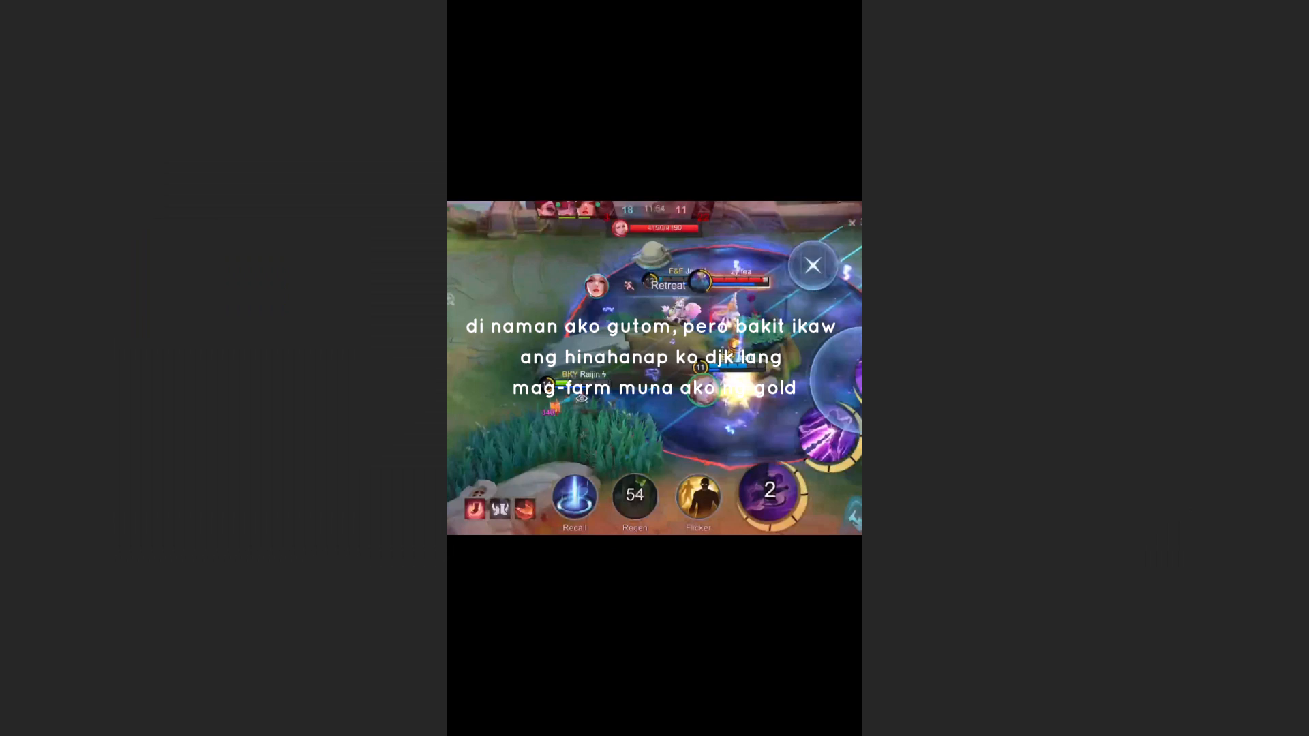
{"action": "key", "text": "Escape"}
{"action": "key", "text": "Escape"}
{"action": "left_click", "coordinate": [1195, 651]}
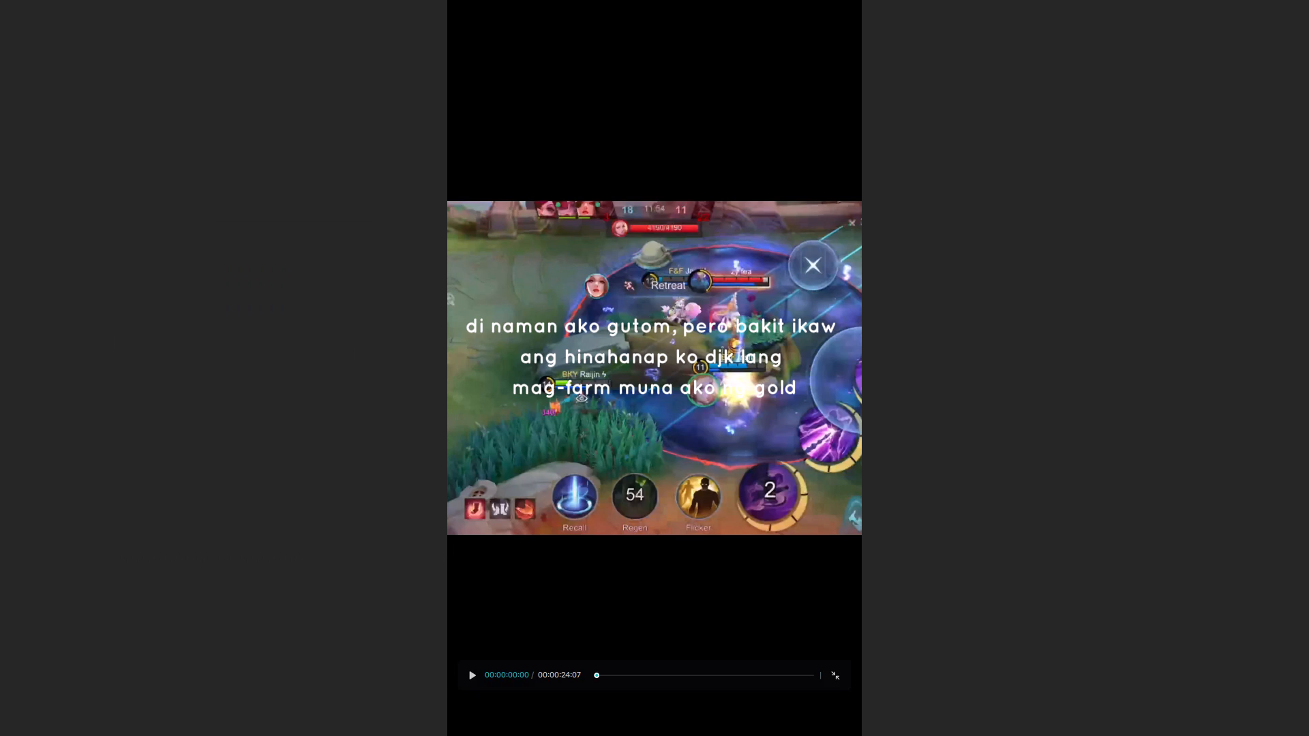
{"action": "left_click", "coordinate": [843, 672]}
{"action": "key", "text": "alt+Tab"}
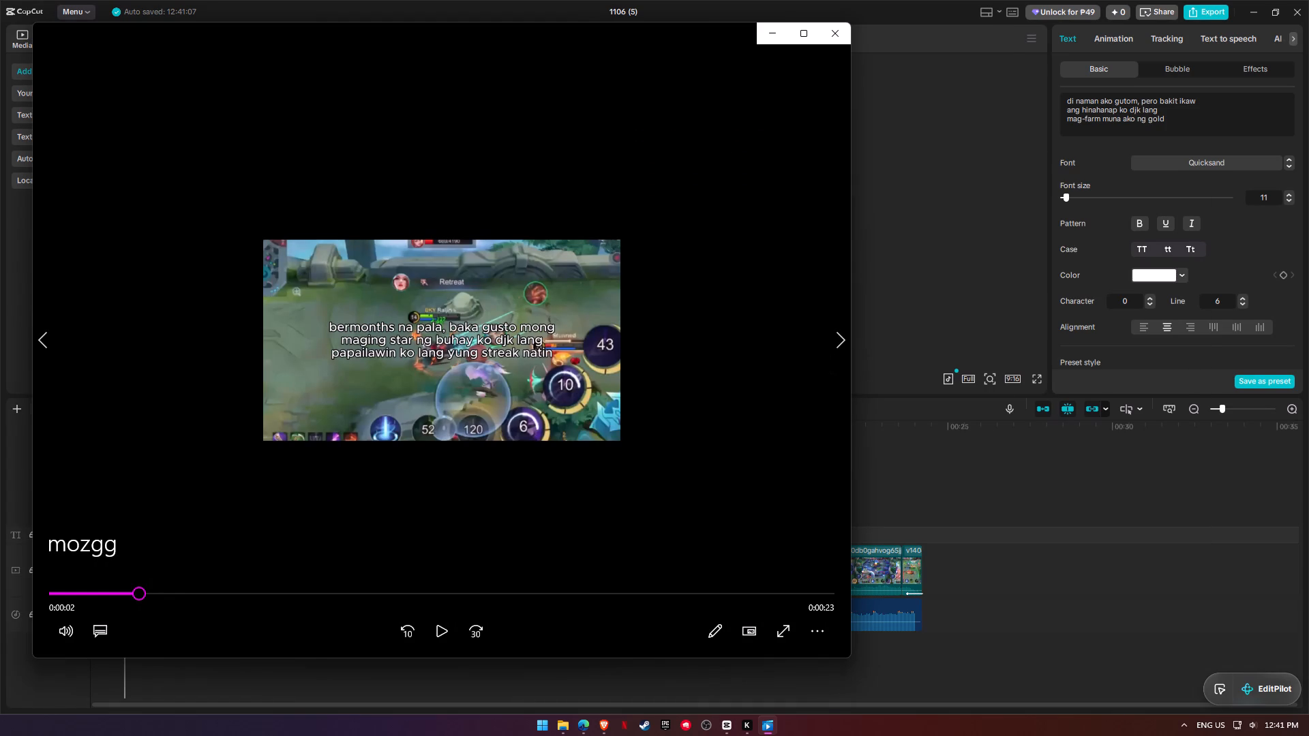
{"action": "key", "text": "alt+Tab"}
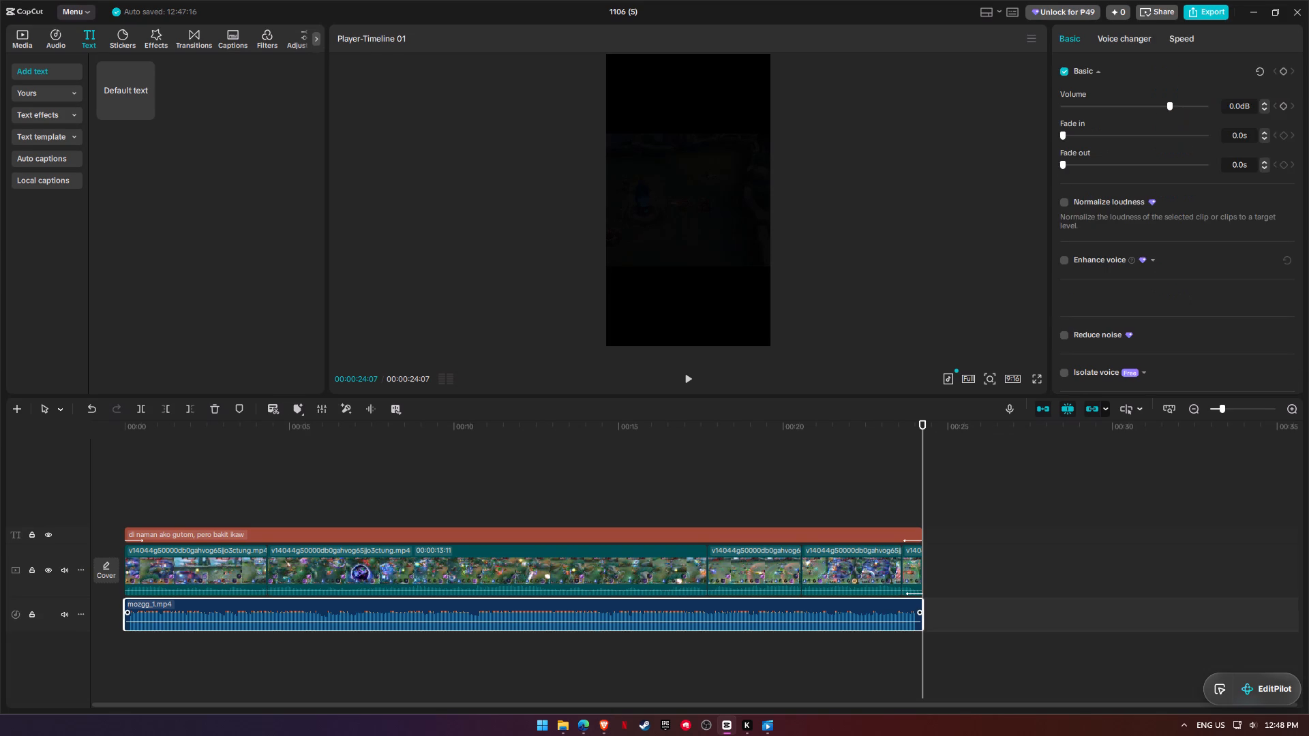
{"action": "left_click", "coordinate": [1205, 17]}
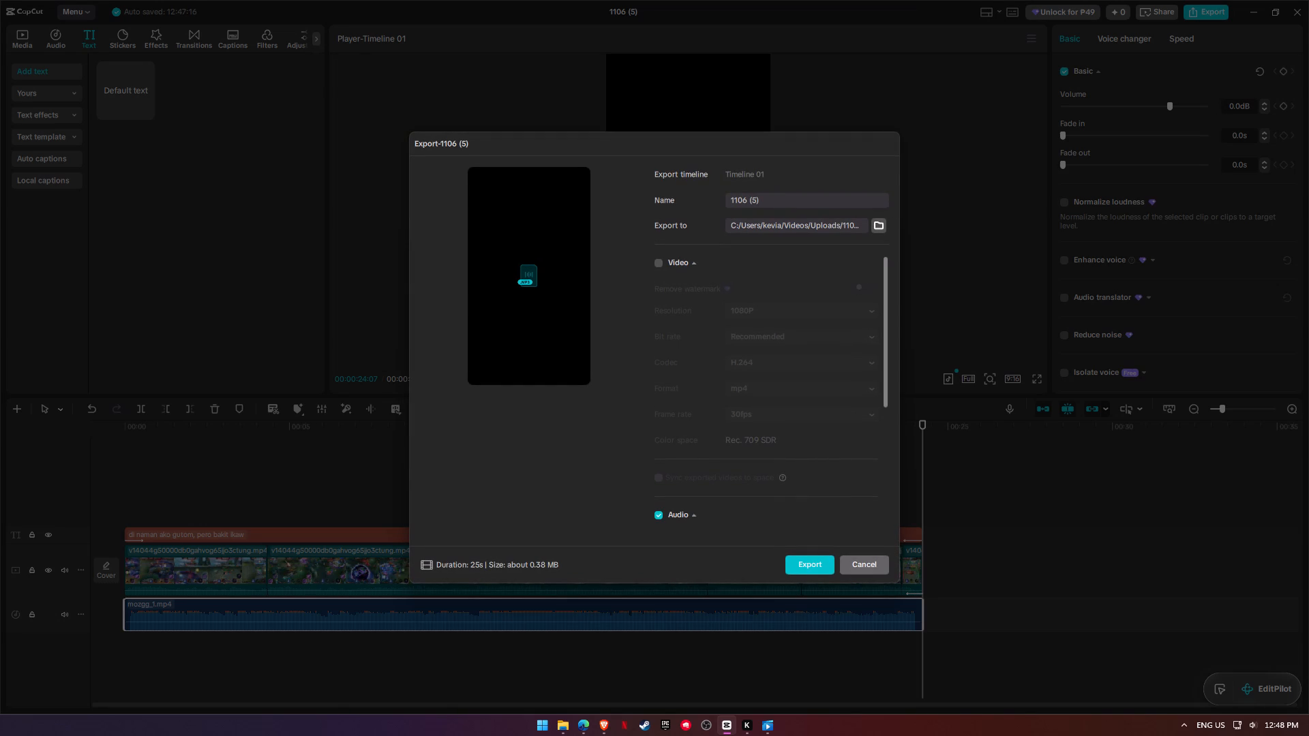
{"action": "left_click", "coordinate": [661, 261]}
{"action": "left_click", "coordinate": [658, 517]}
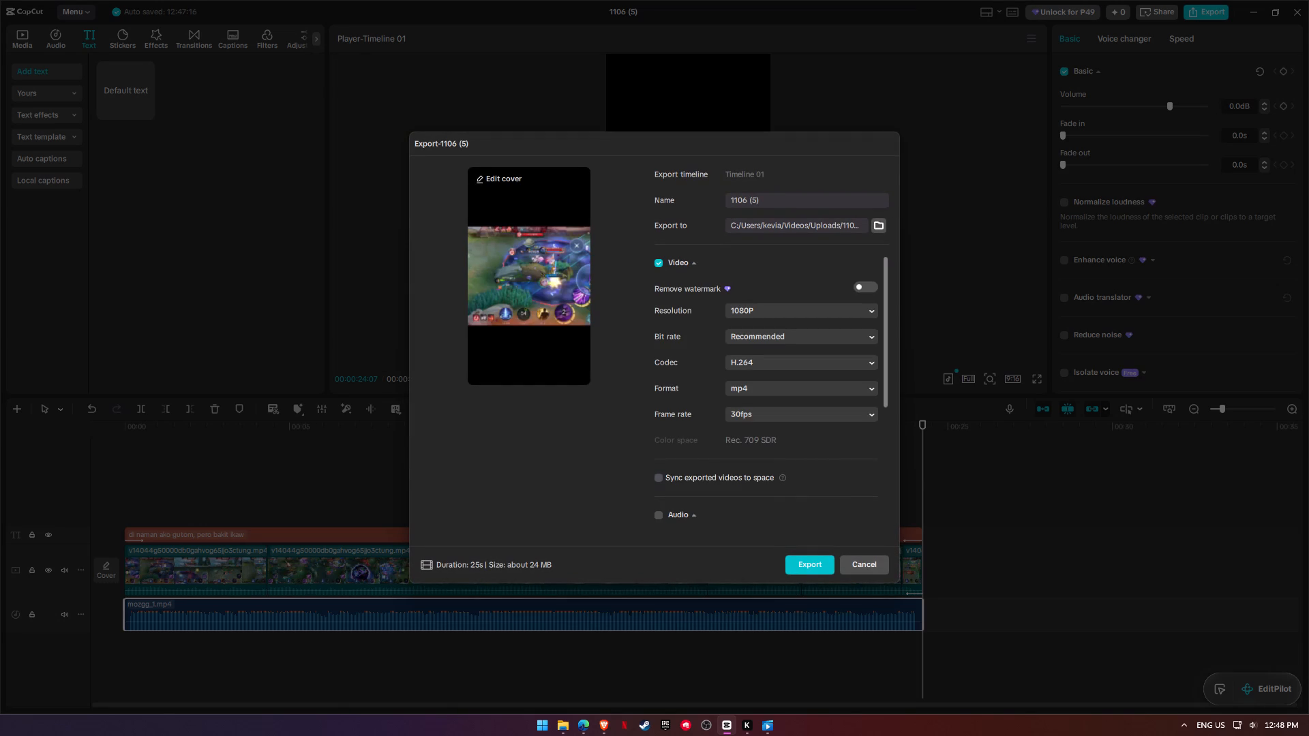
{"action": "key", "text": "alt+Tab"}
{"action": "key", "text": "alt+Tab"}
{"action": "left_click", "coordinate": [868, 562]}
Enlarge the first gameplay clip to a scale of 215% and preview its framing.
{"action": "left_click", "coordinate": [204, 559]}
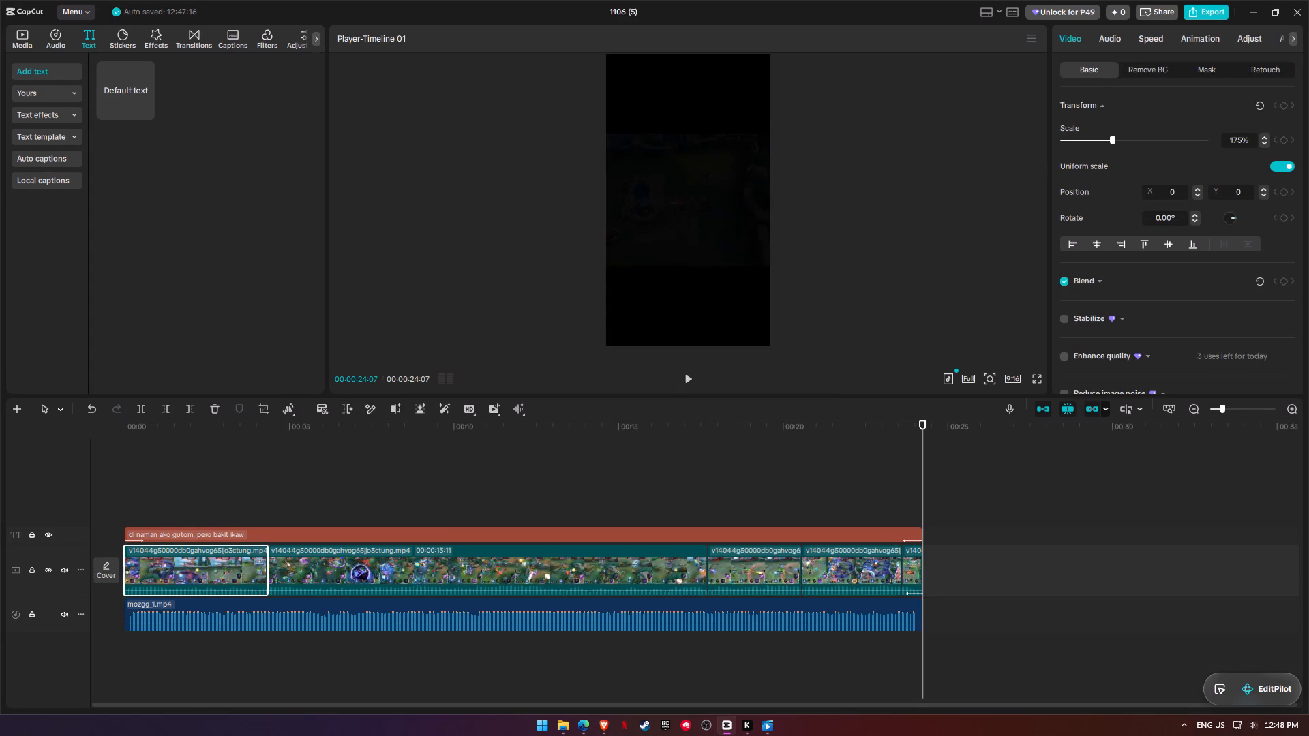
{"action": "left_click", "coordinate": [201, 420]}
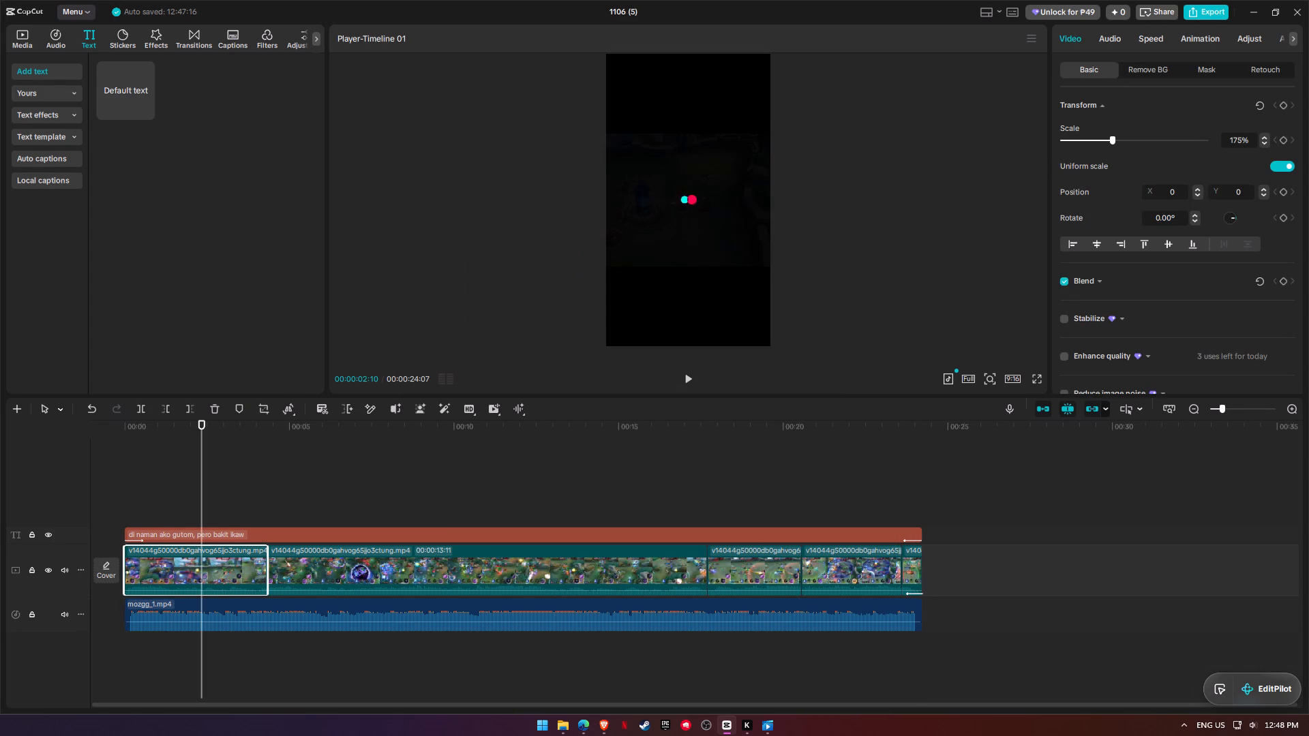
{"action": "left_click_drag", "start_coordinate": [202, 422], "coordinate": [75, 422]}
{"action": "key", "text": "space"}
{"action": "key", "text": "space"}
{"action": "key", "text": "space"}
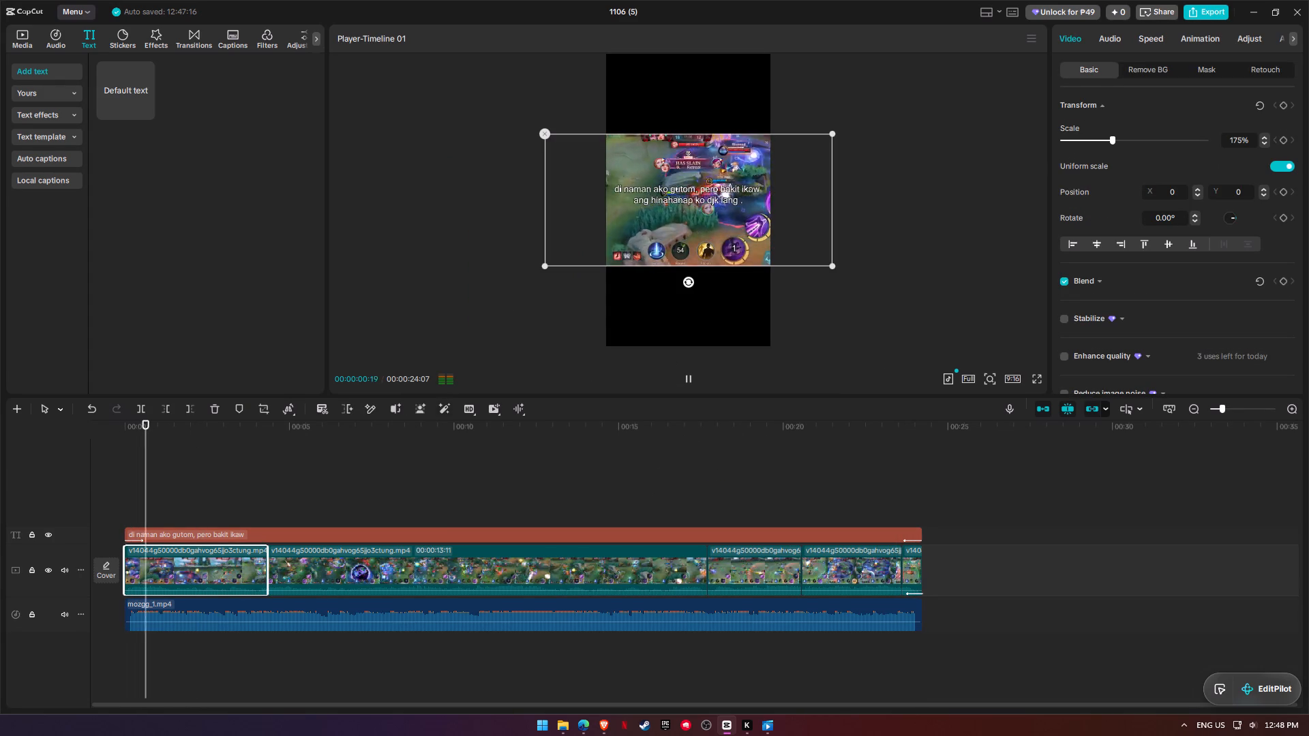
{"action": "key", "text": "space"}
{"action": "left_click_drag", "start_coordinate": [1117, 138], "coordinate": [1119, 138]}
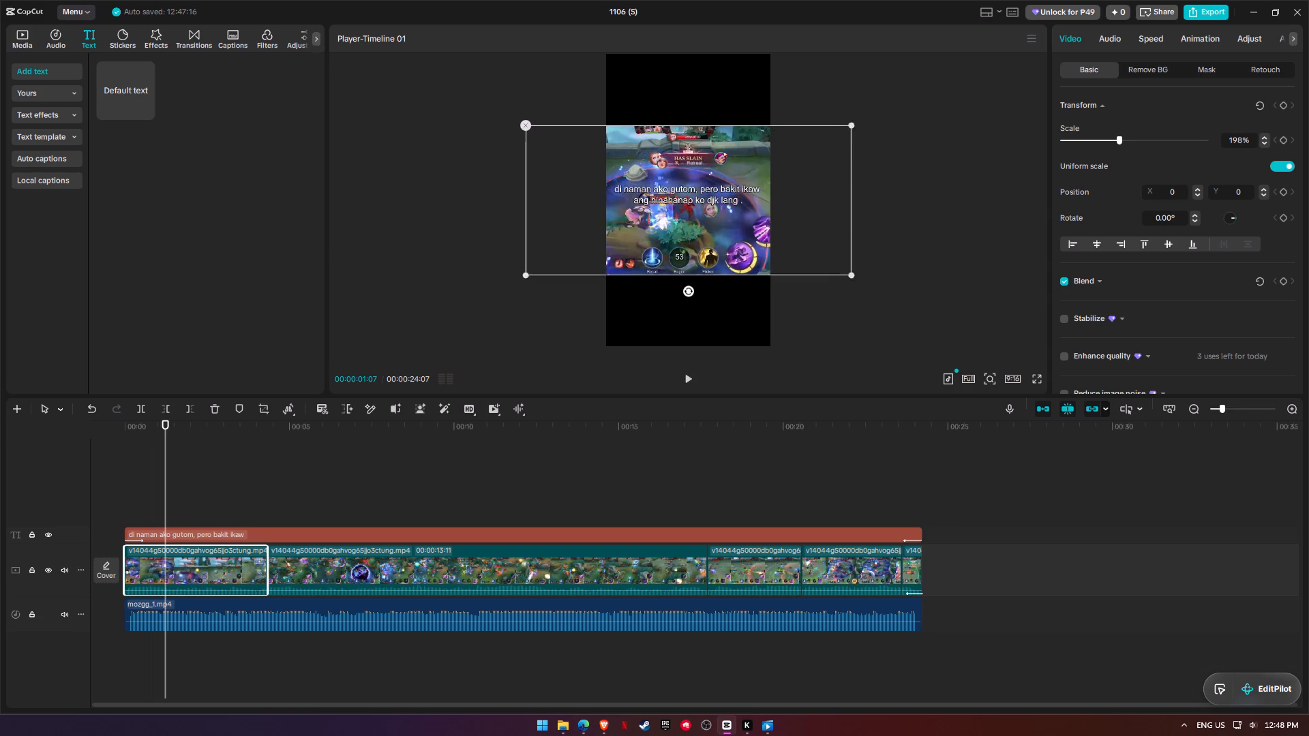
{"action": "left_click_drag", "start_coordinate": [1119, 138], "coordinate": [1124, 138]}
{"action": "key", "text": "space"}
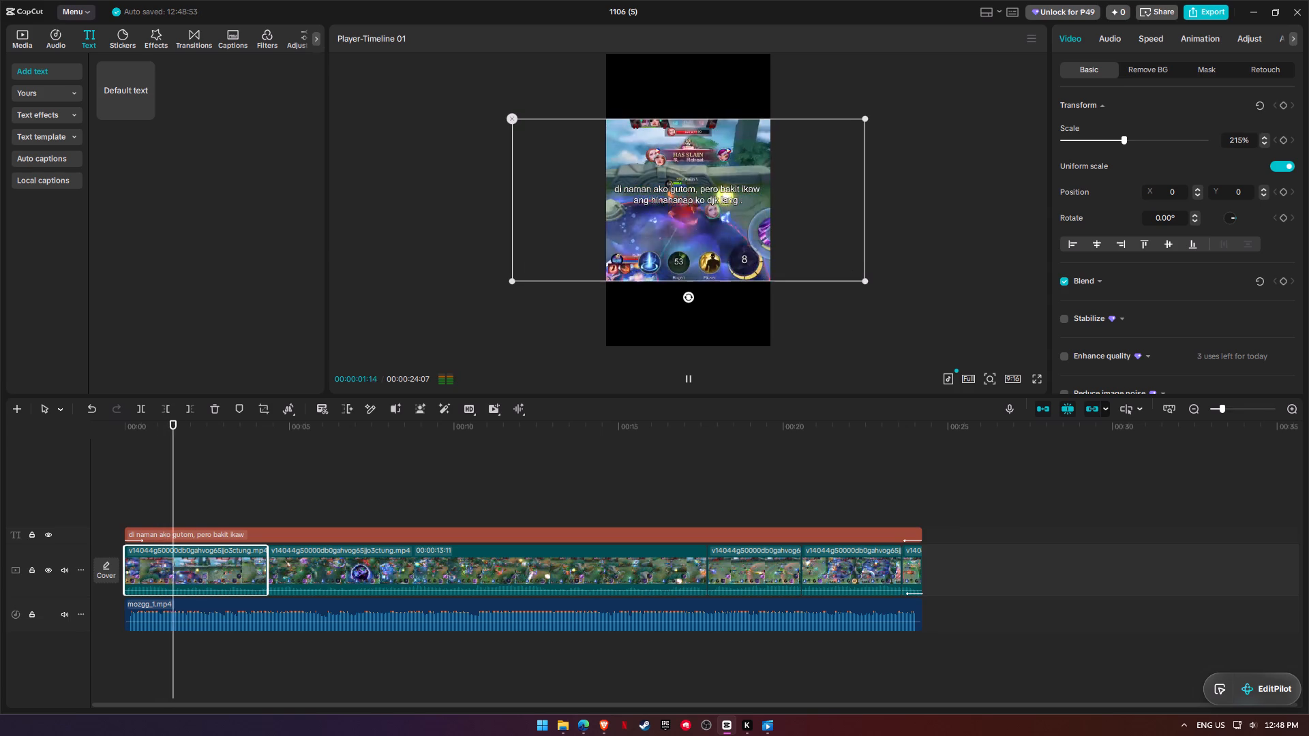
{"action": "key", "text": "space"}
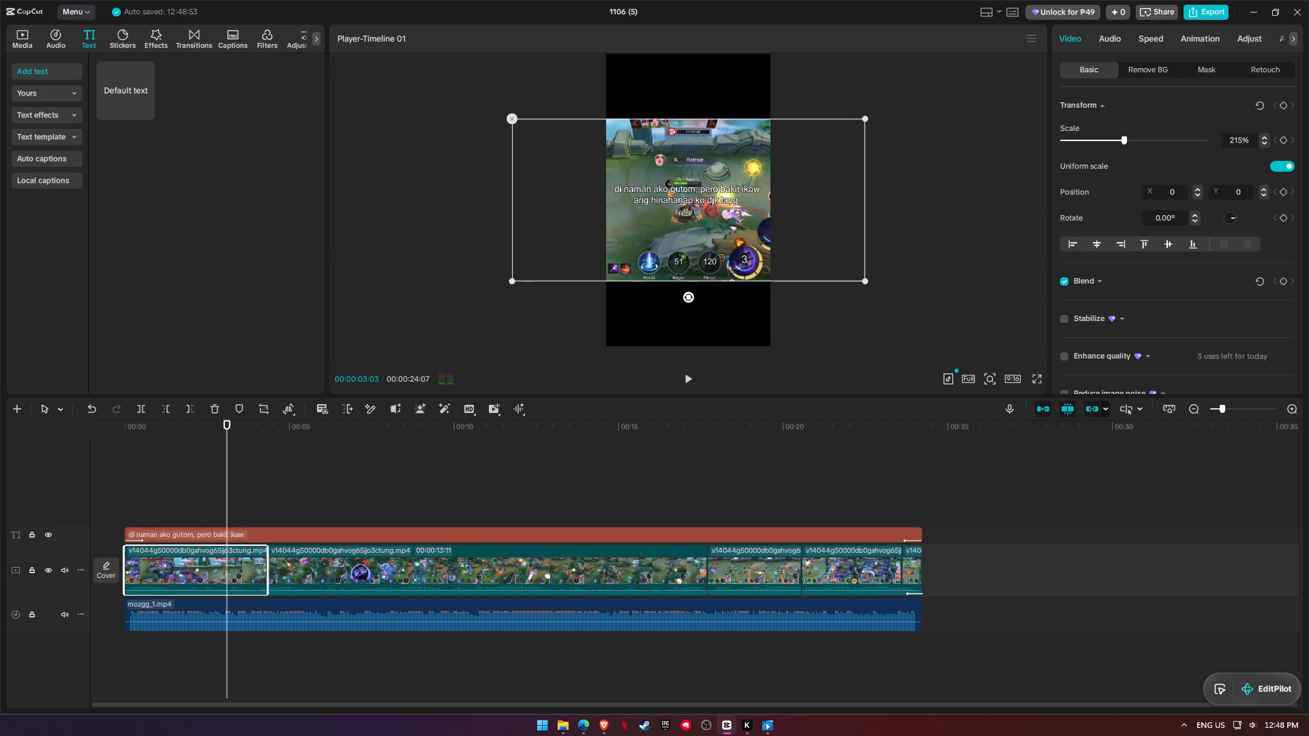
Shift the first gameplay clip horizontally to about X -484 and play it from the beginning.
{"action": "left_click_drag", "start_coordinate": [695, 256], "coordinate": [675, 255]}
{"action": "left_click_drag", "start_coordinate": [635, 222], "coordinate": [626, 222]}
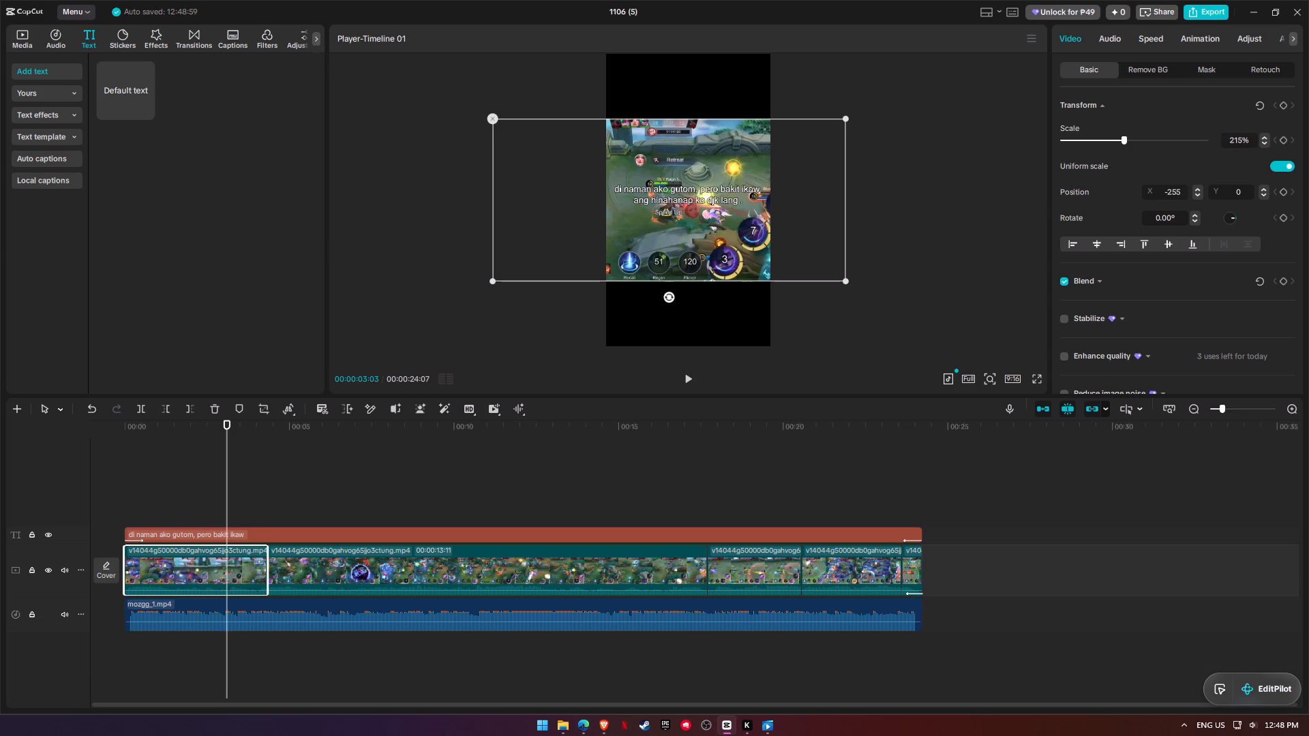
{"action": "left_click_drag", "start_coordinate": [658, 234], "coordinate": [640, 234]}
{"action": "left_click_drag", "start_coordinate": [705, 248], "coordinate": [687, 247]}
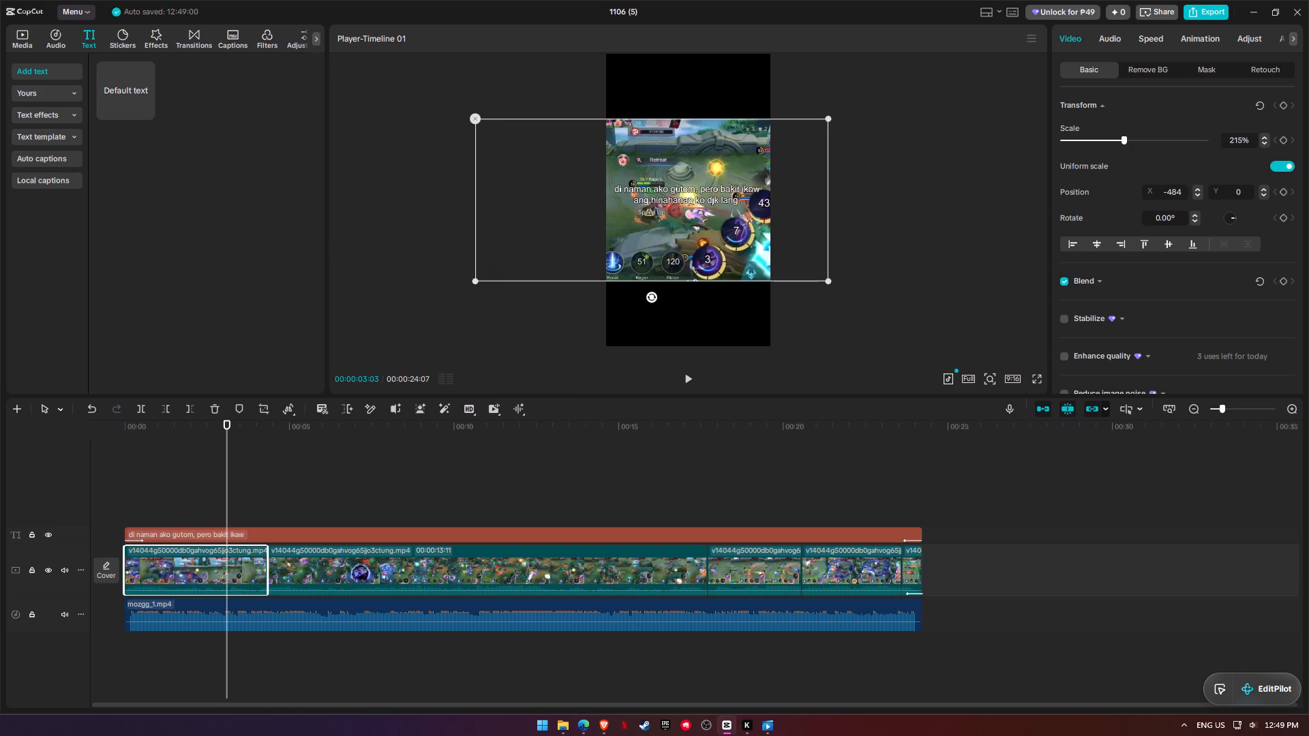
{"action": "left_click_drag", "start_coordinate": [224, 423], "coordinate": [60, 422]}
{"action": "key", "text": "space"}
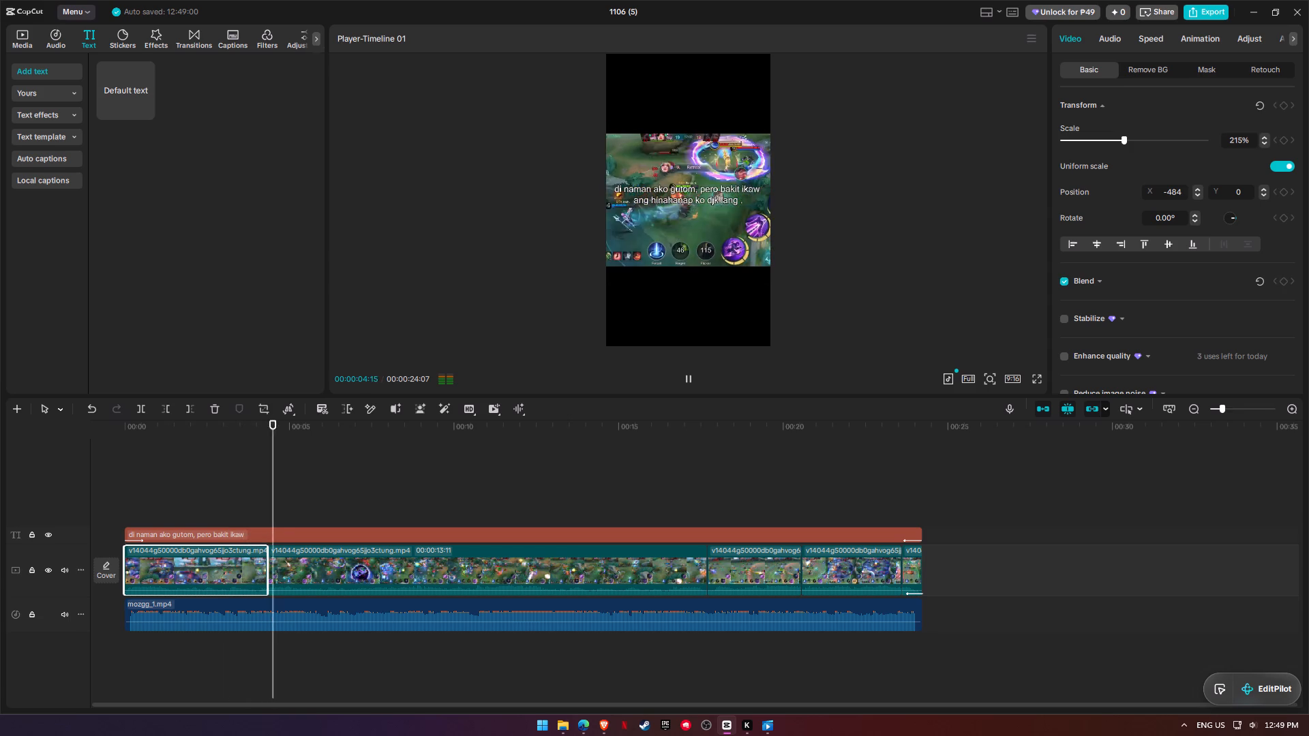
{"action": "key", "text": "space"}
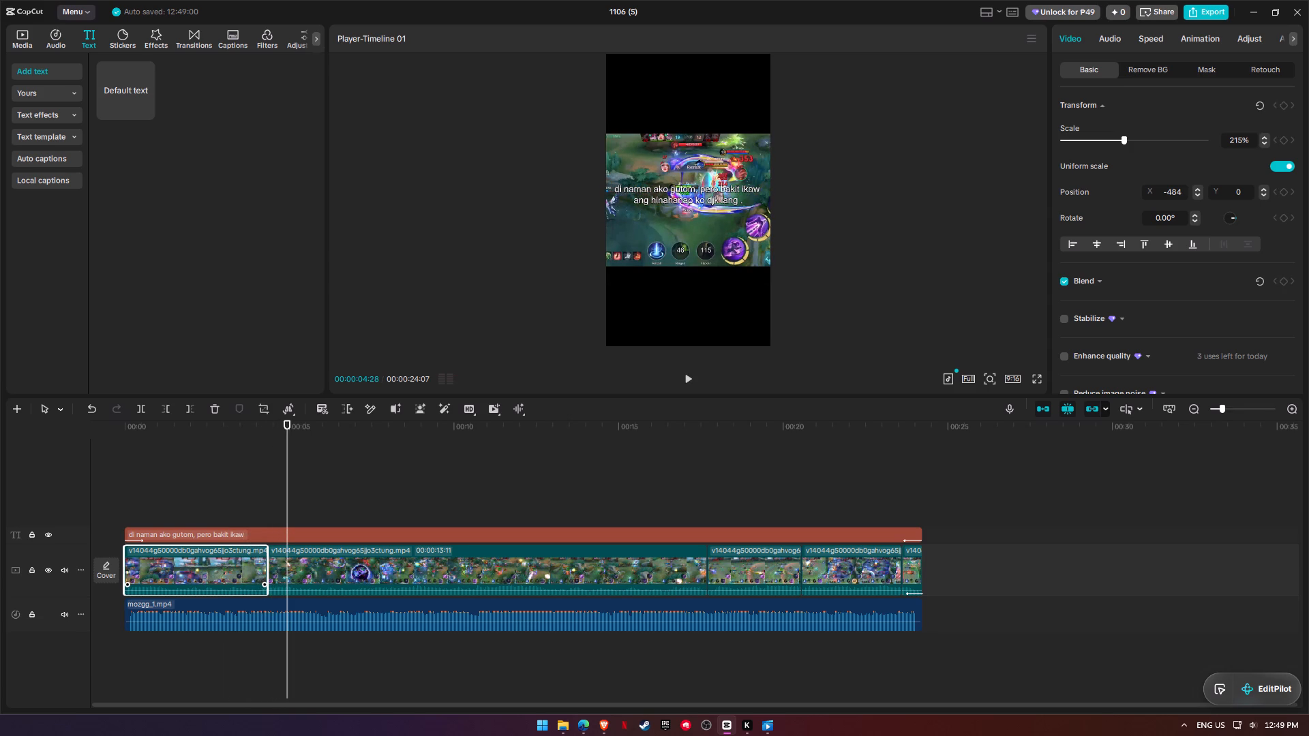
Set the second gameplay clip's scale to 215% and play it through.
{"action": "left_click", "coordinate": [297, 558]}
{"action": "double_click", "coordinate": [1241, 140]}
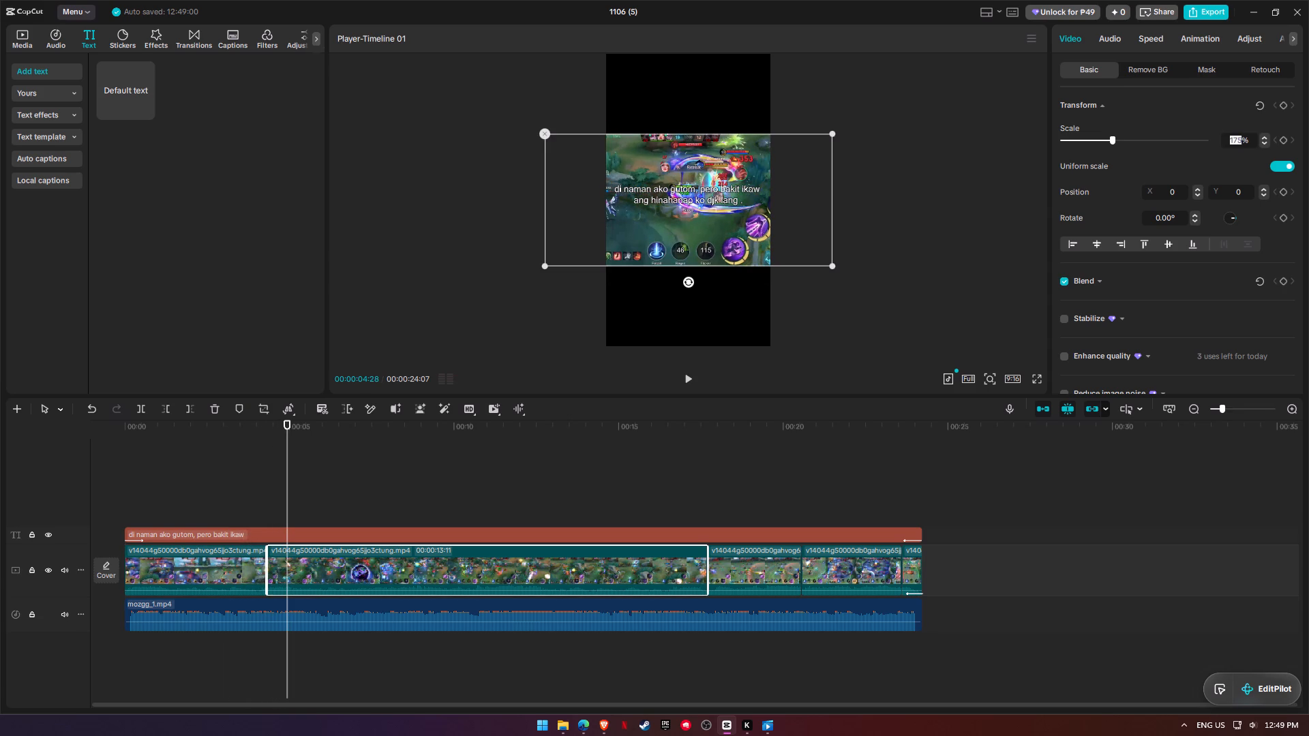
{"action": "type", "text": "215"}
{"action": "key", "text": "Return"}
{"action": "key", "text": "space"}
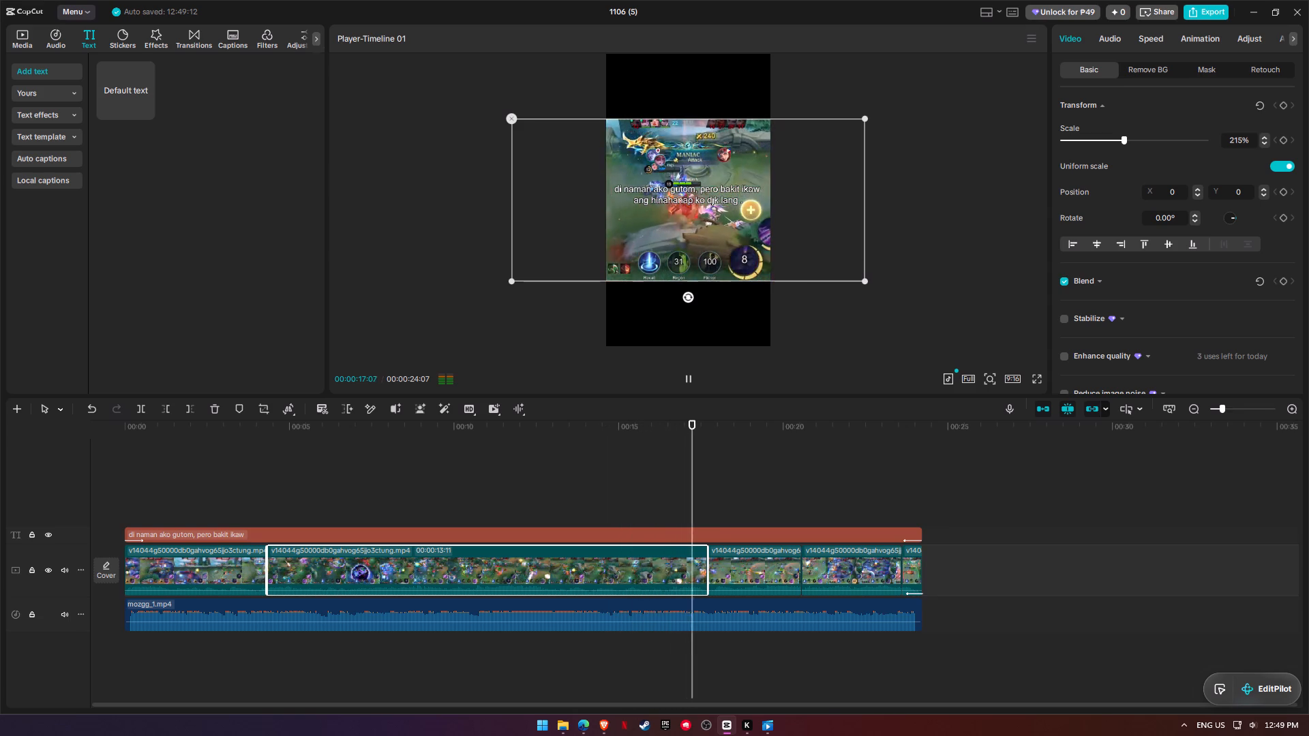
Set the scale of the third, fourth and last gameplay clips to 215%.
{"action": "key", "text": "space"}
{"action": "left_click", "coordinate": [755, 566]}
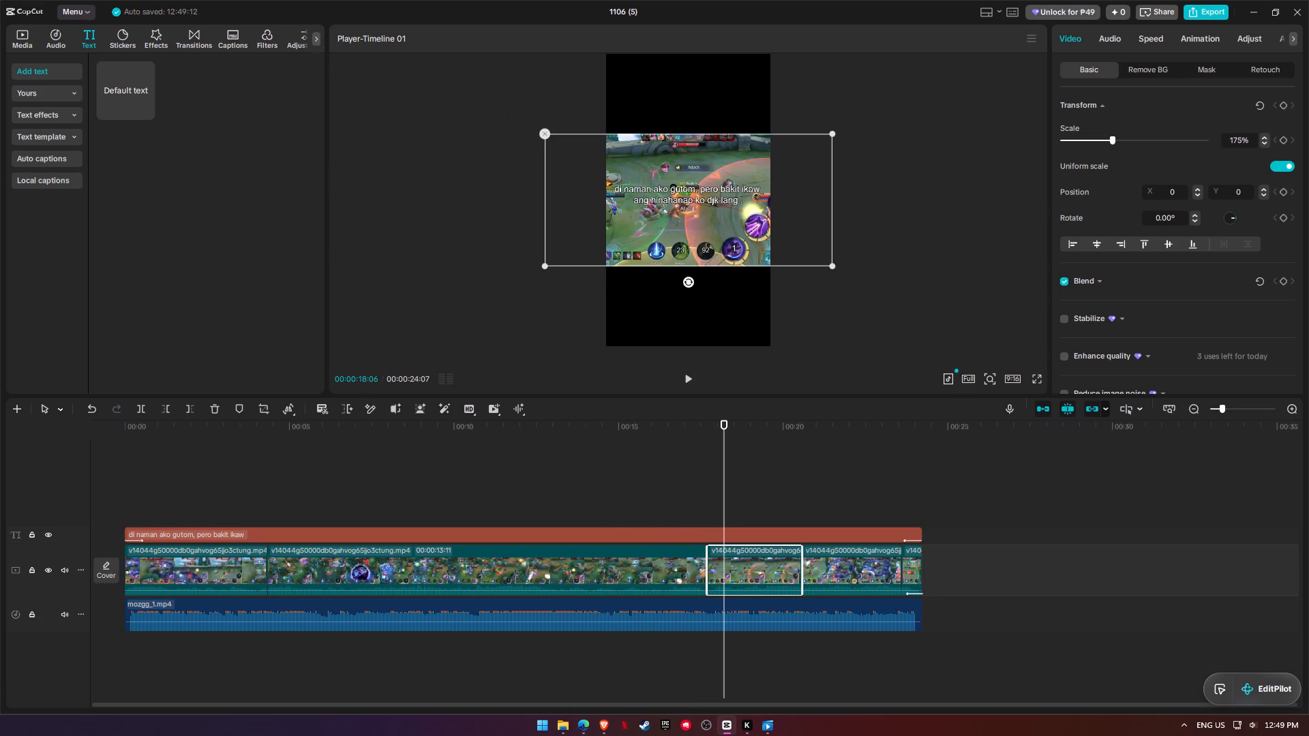
{"action": "double_click", "coordinate": [1233, 138]}
{"action": "type", "text": "215"}
{"action": "key", "text": "Return"}
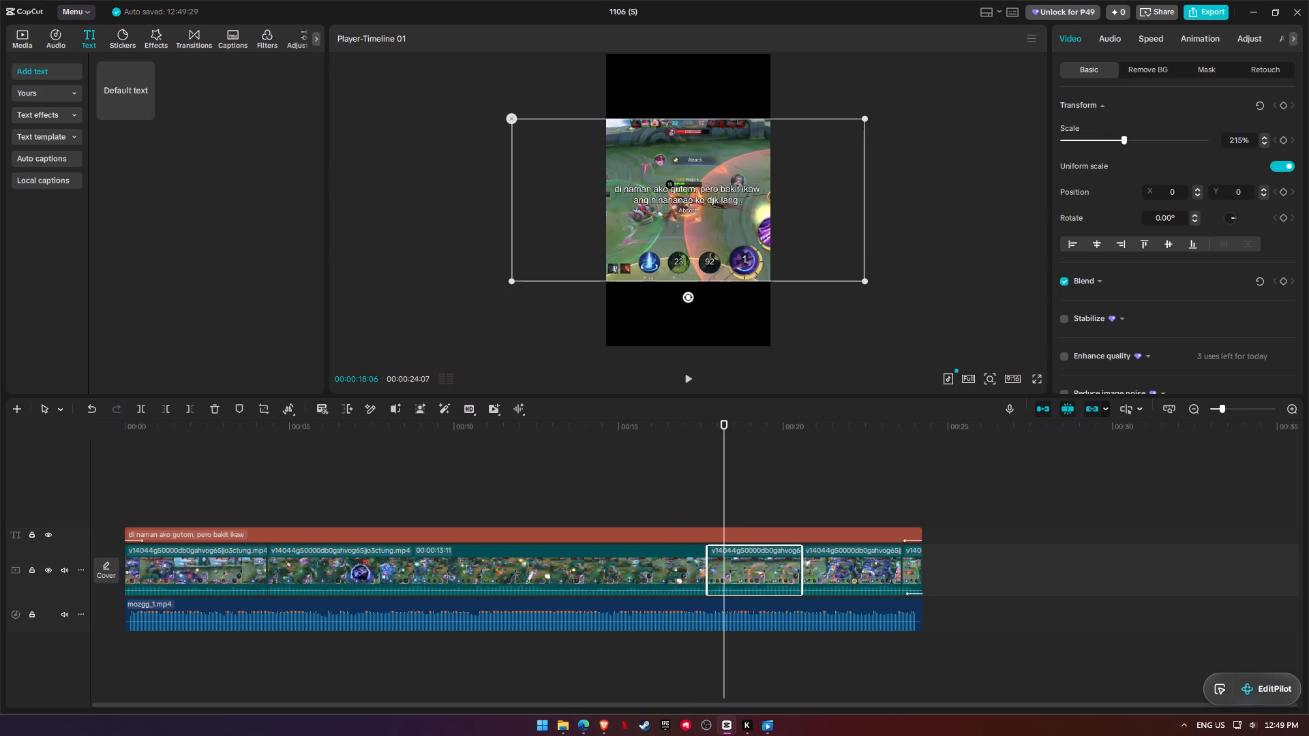
{"action": "left_click", "coordinate": [824, 566]}
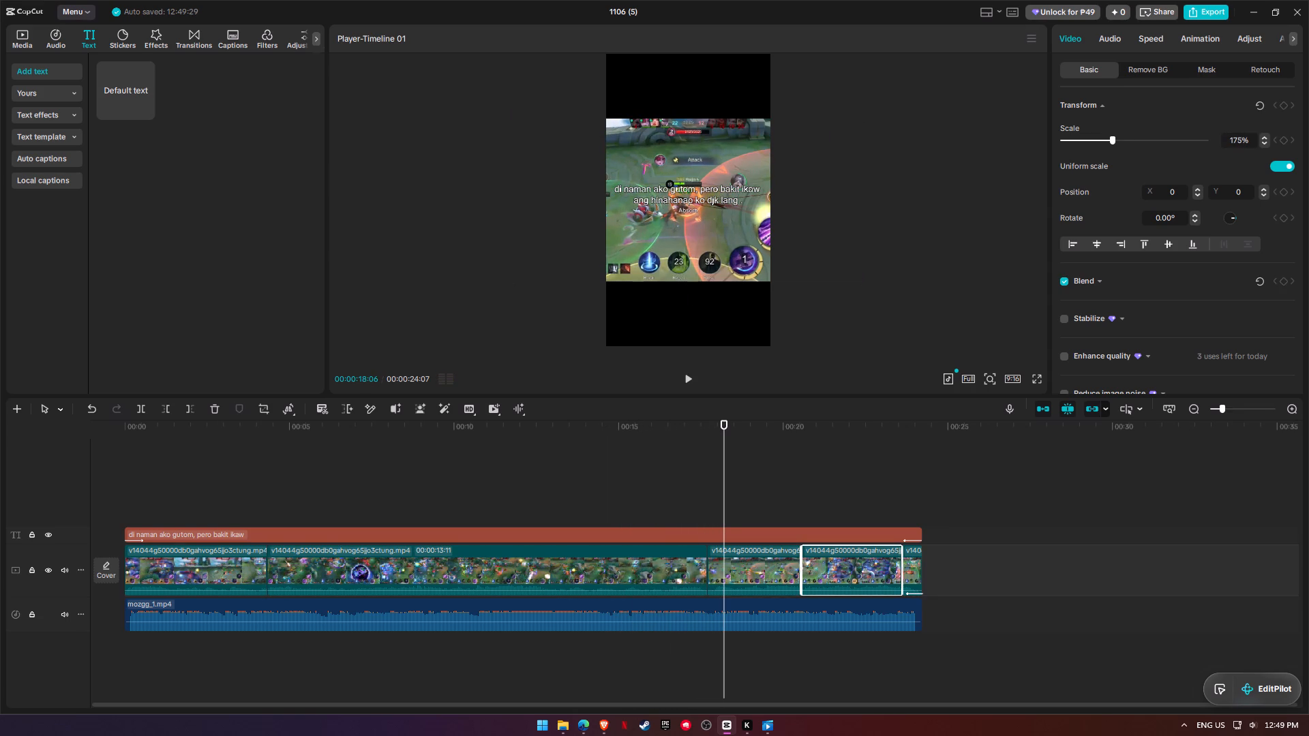
{"action": "left_click", "coordinate": [1235, 147]}
{"action": "key", "text": "ctrl+a"}
{"action": "type", "text": "215"}
{"action": "key", "text": "Return"}
{"action": "left_click", "coordinate": [916, 561]}
{"action": "double_click", "coordinate": [1239, 142]}
{"action": "type", "text": "215"}
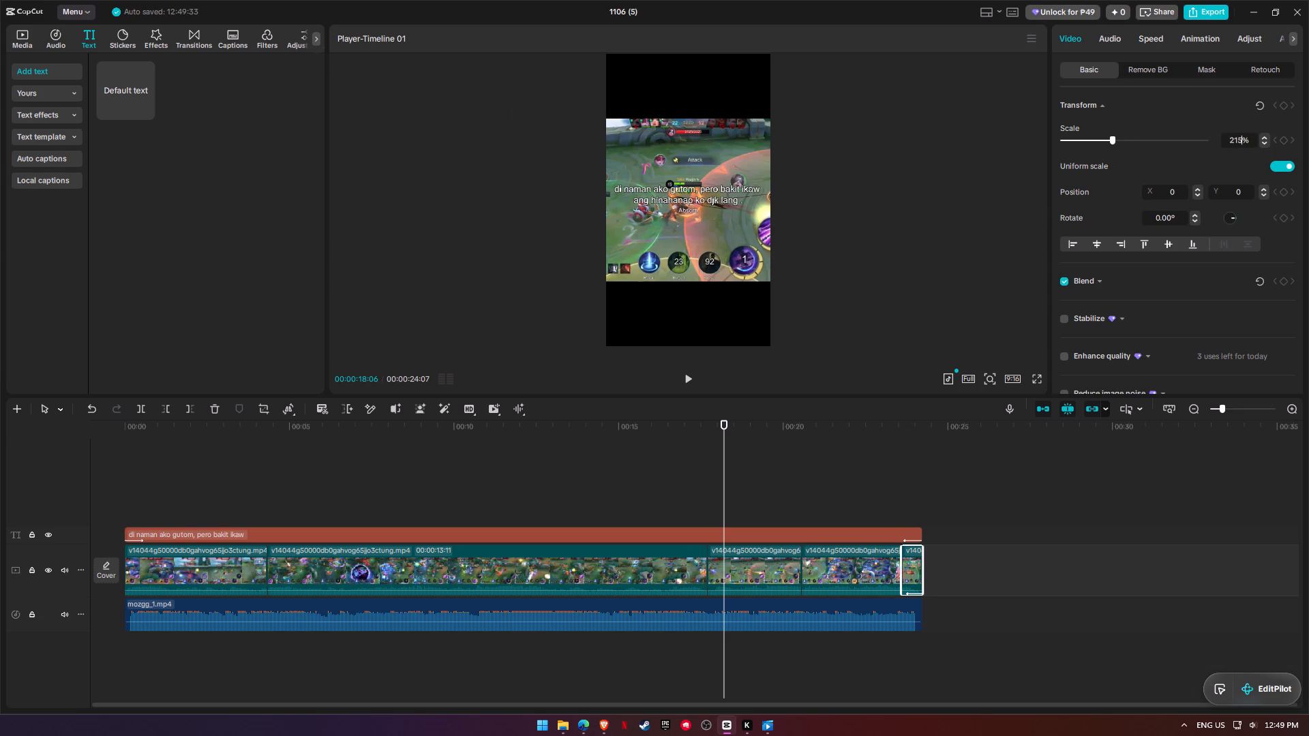
{"action": "key", "text": "Return"}
Preview the enlarged clips, shift the third gameplay clip horizontally to about X -385, and play through to the end.
{"action": "left_click", "coordinate": [691, 375]}
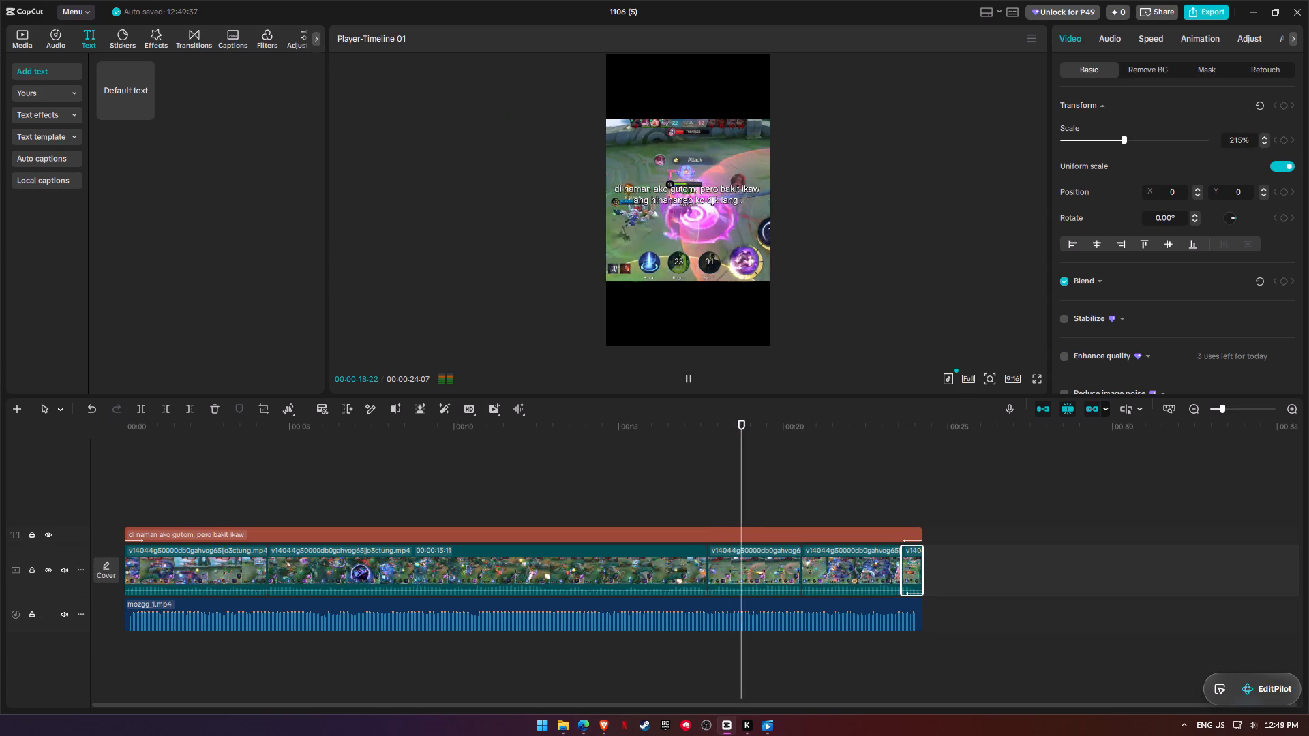
{"action": "key", "text": "space"}
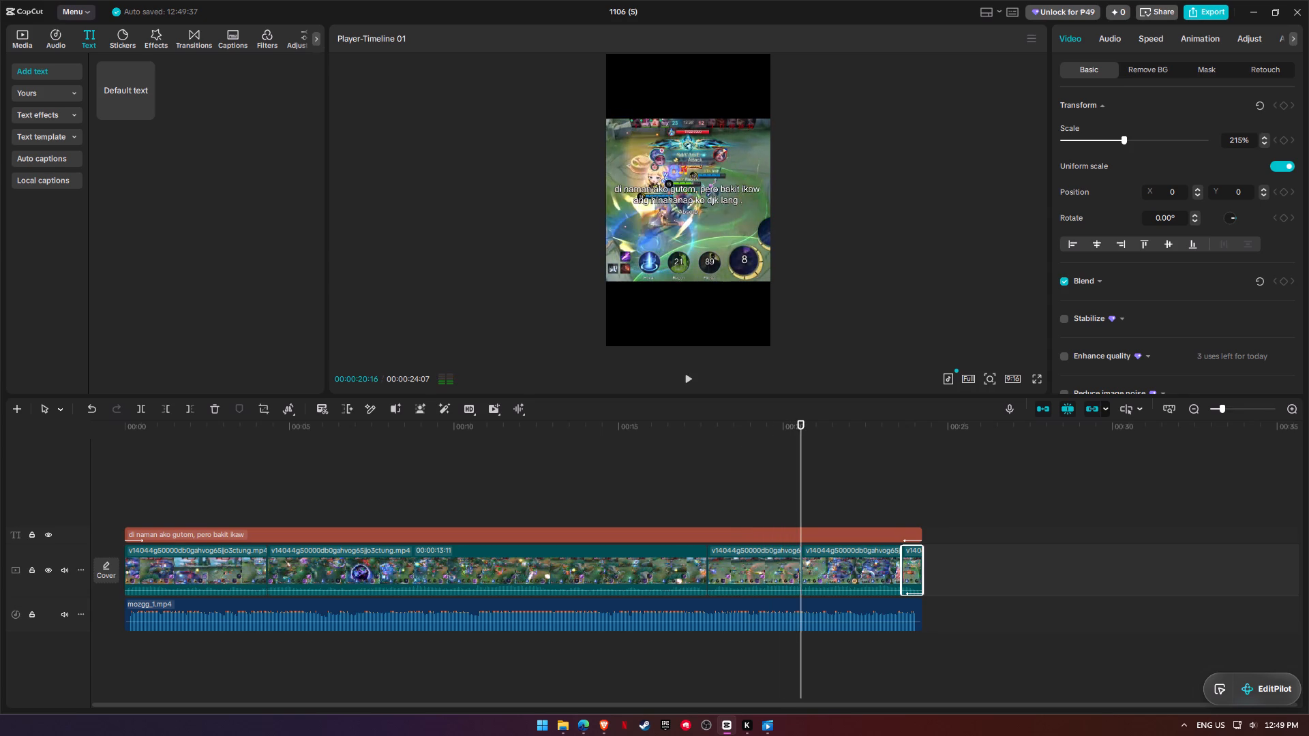
{"action": "left_click", "coordinate": [768, 570]}
{"action": "left_click_drag", "start_coordinate": [723, 238], "coordinate": [693, 236]}
{"action": "left_click", "coordinate": [682, 437]}
{"action": "key", "text": "space"}
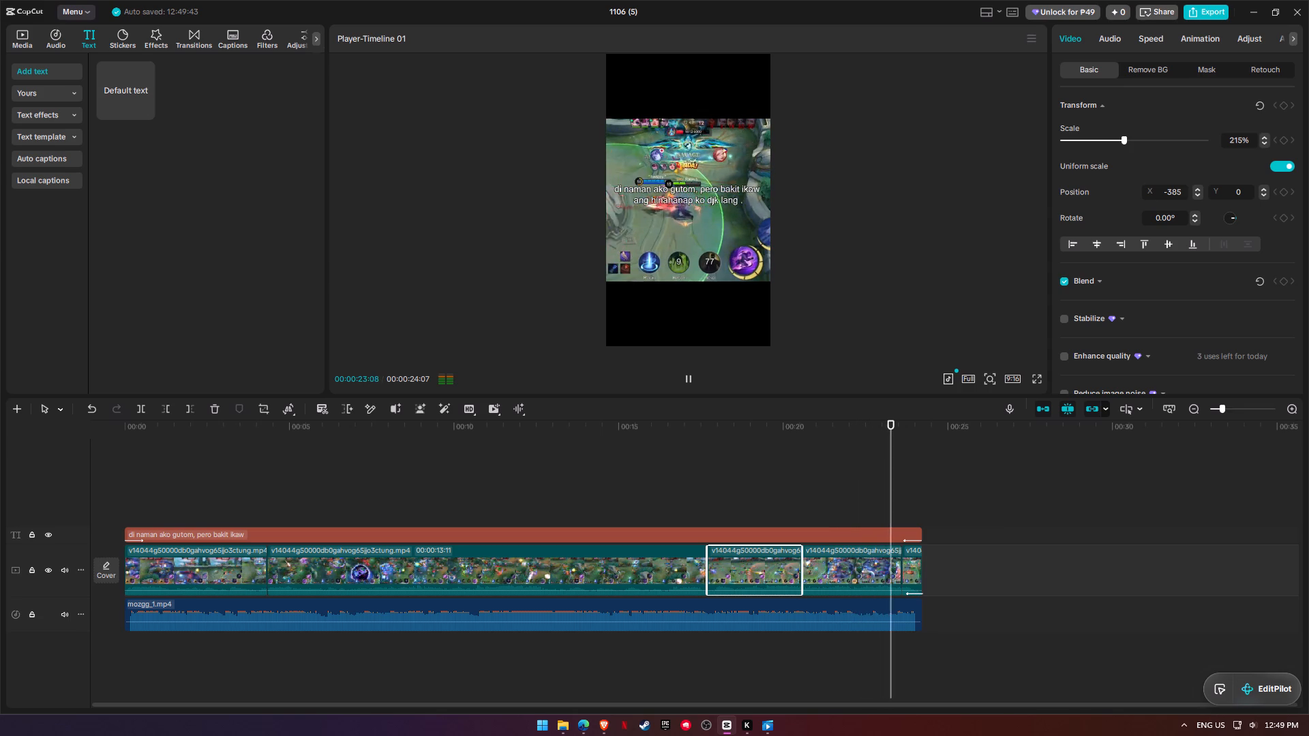
Play the edit from the beginning, viewing the first gameplay clip in full screen.
{"action": "left_click", "coordinate": [909, 333]}
{"action": "key", "text": "space"}
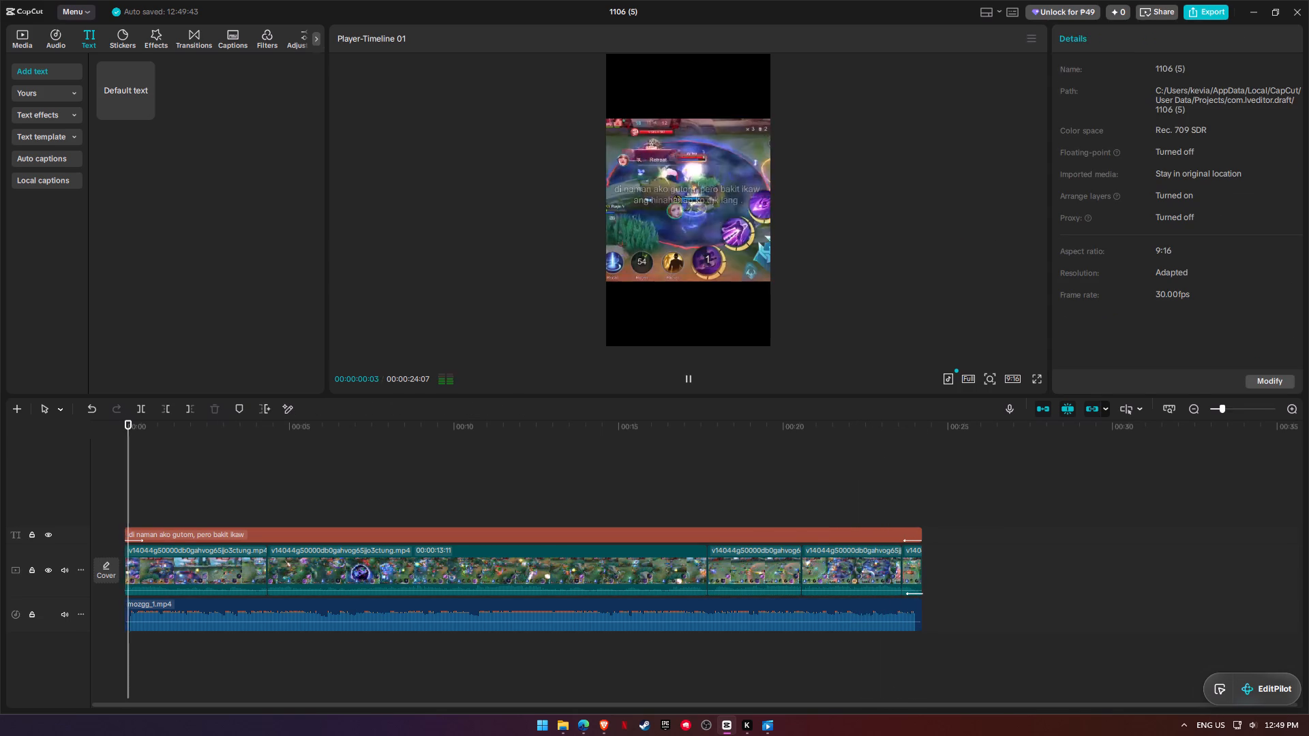
{"action": "left_click", "coordinate": [1034, 375]}
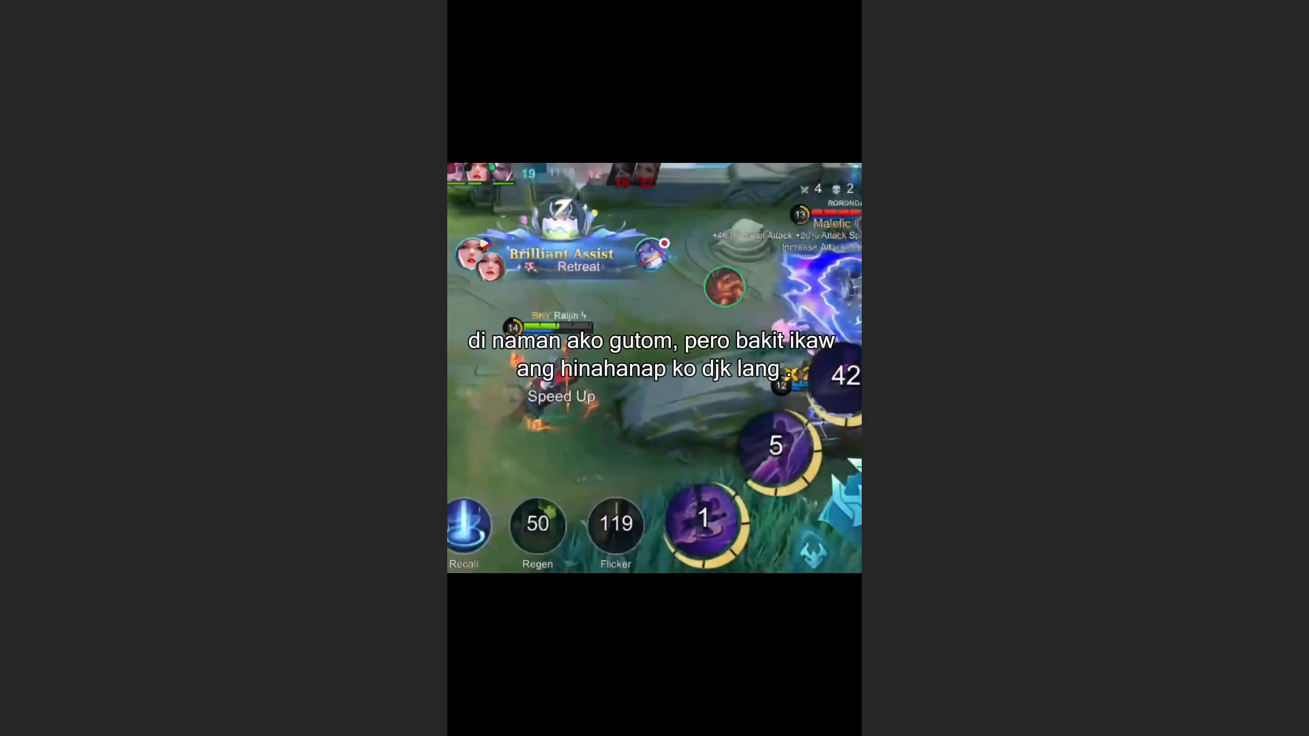
{"action": "key", "text": "Escape"}
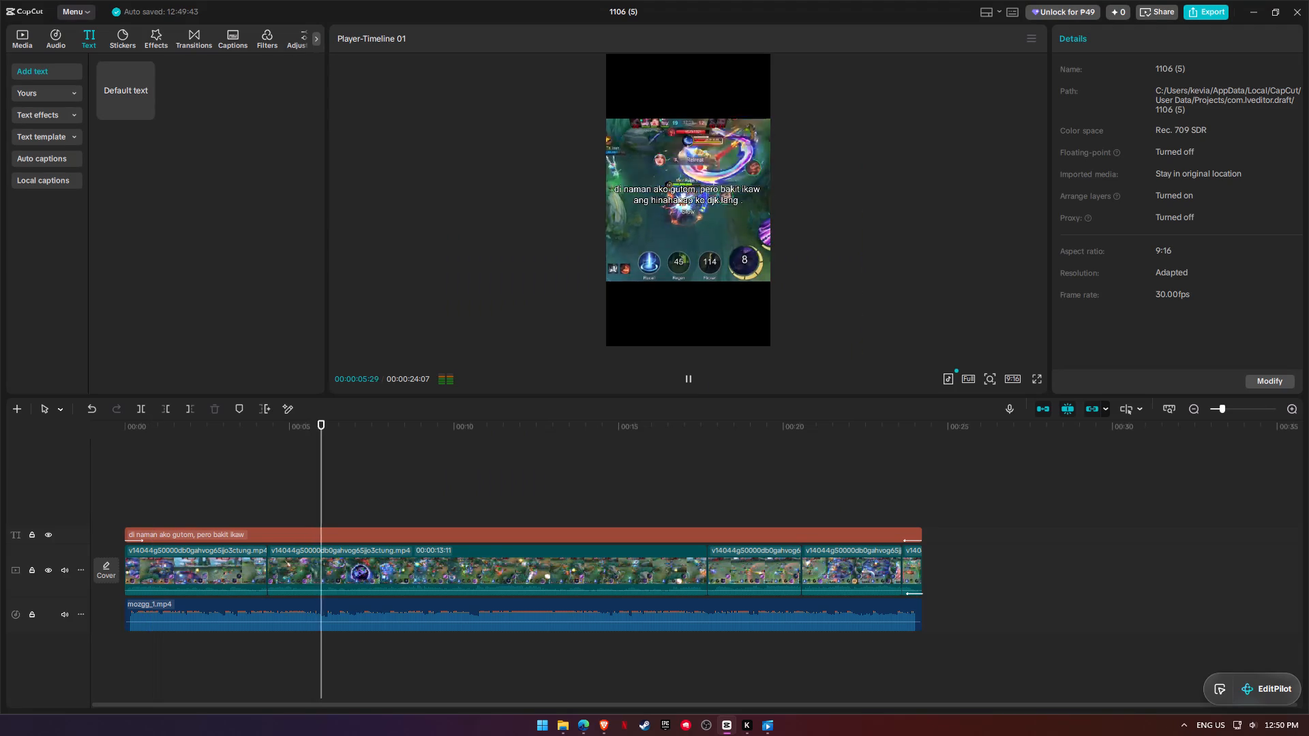
{"action": "key", "text": "space"}
{"action": "left_click", "coordinate": [689, 205]}
{"action": "left_click", "coordinate": [704, 188]}
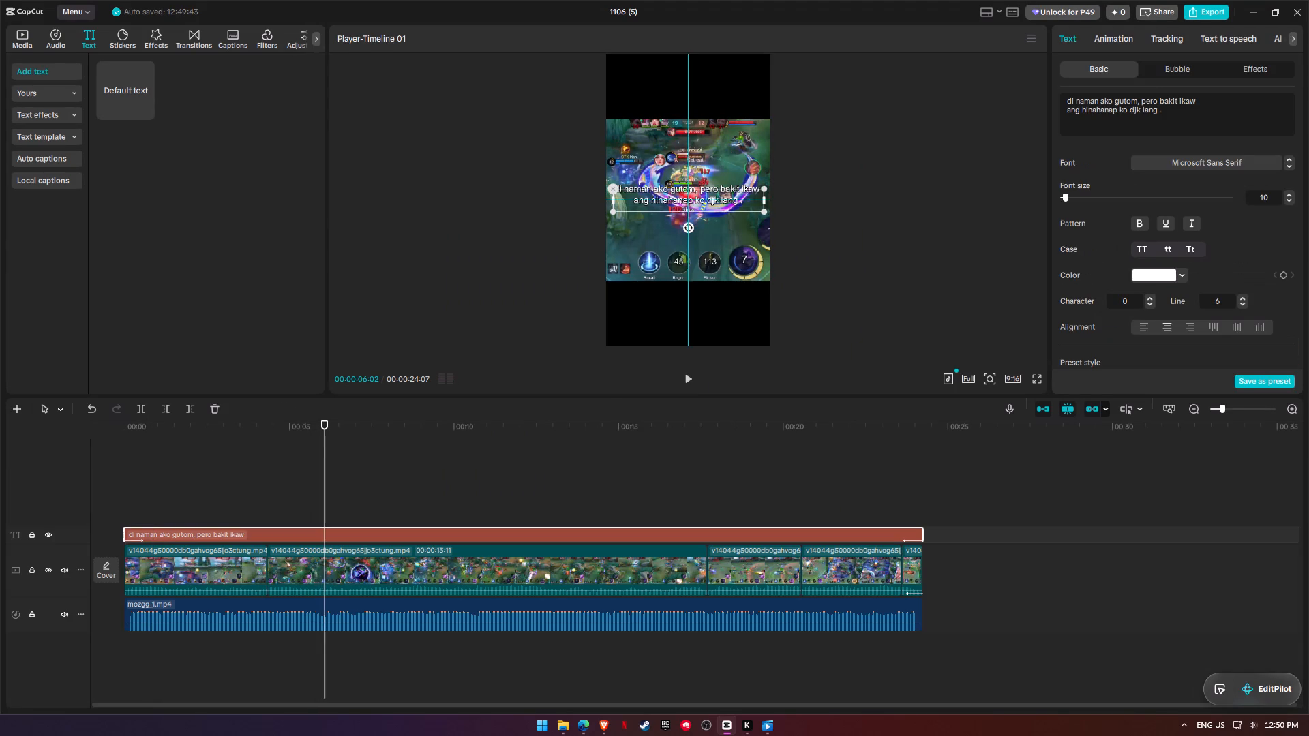
{"action": "left_click", "coordinate": [1042, 378]}
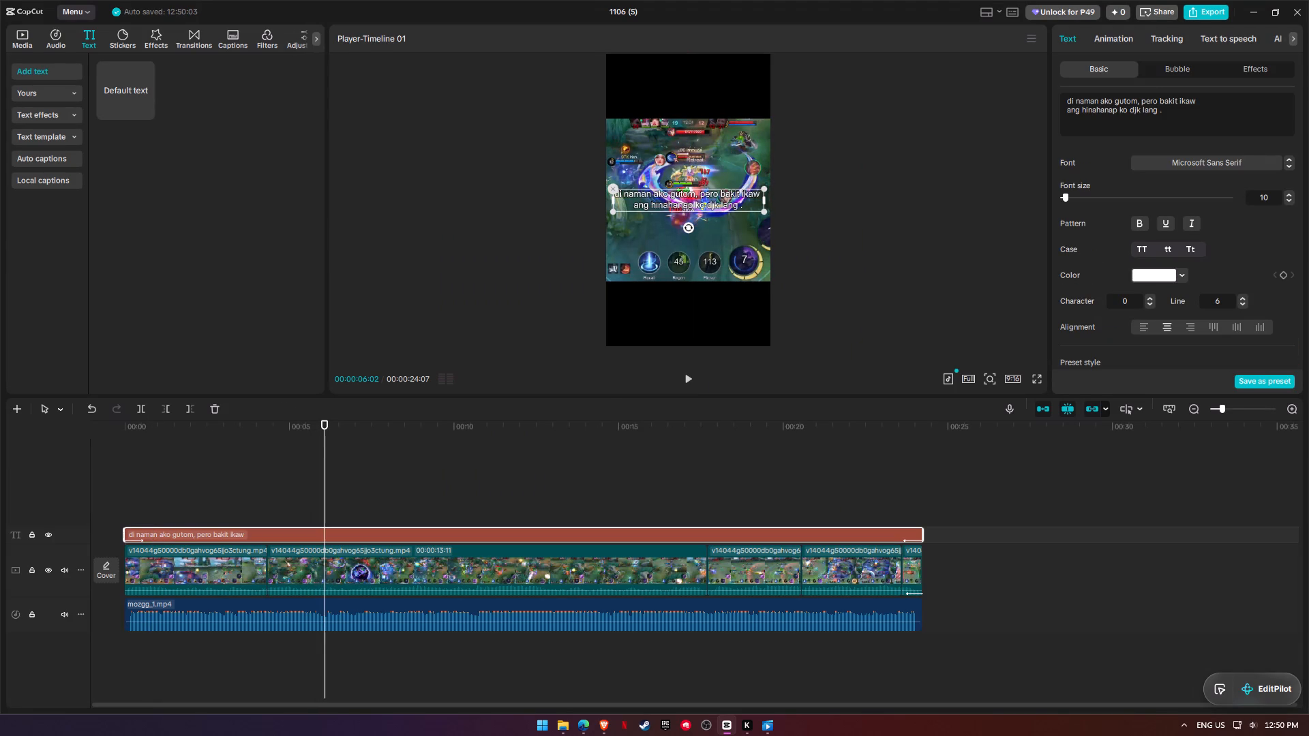
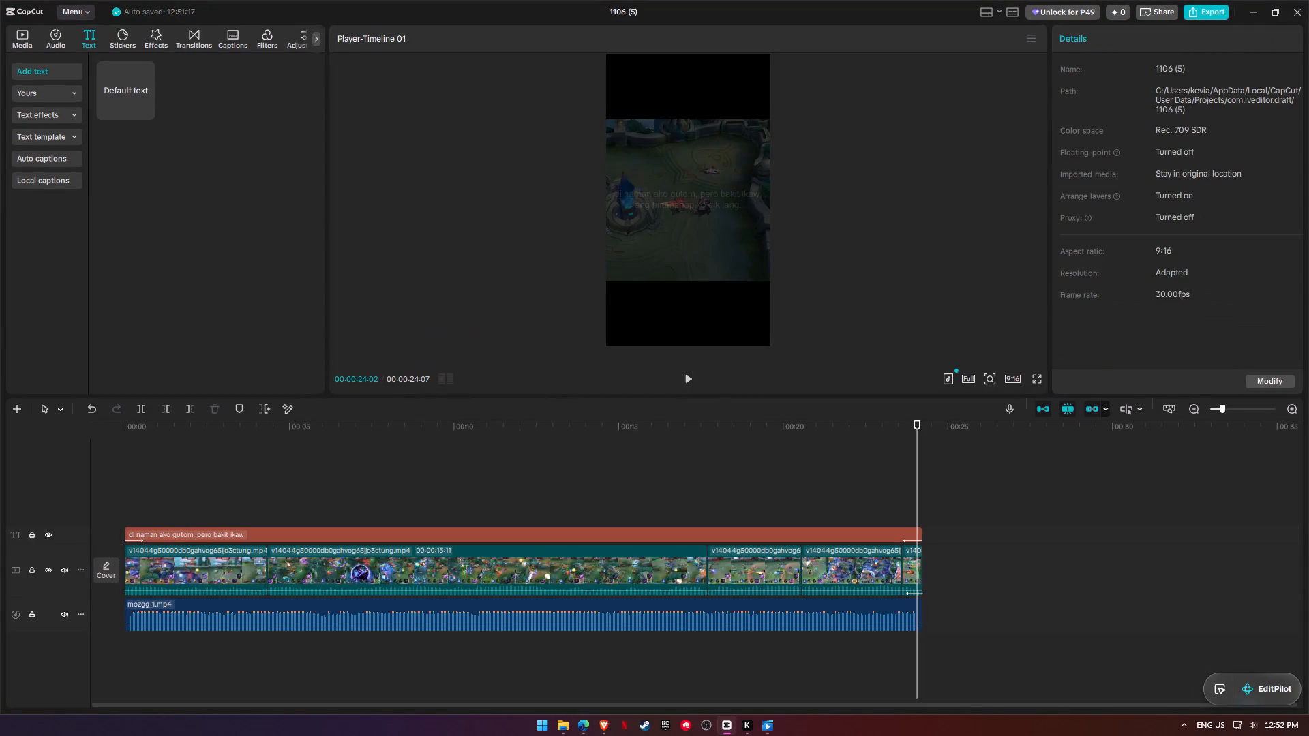
{"action": "key", "text": "space"}
{"action": "key", "text": "space"}
{"action": "left_click", "coordinate": [1038, 379]}
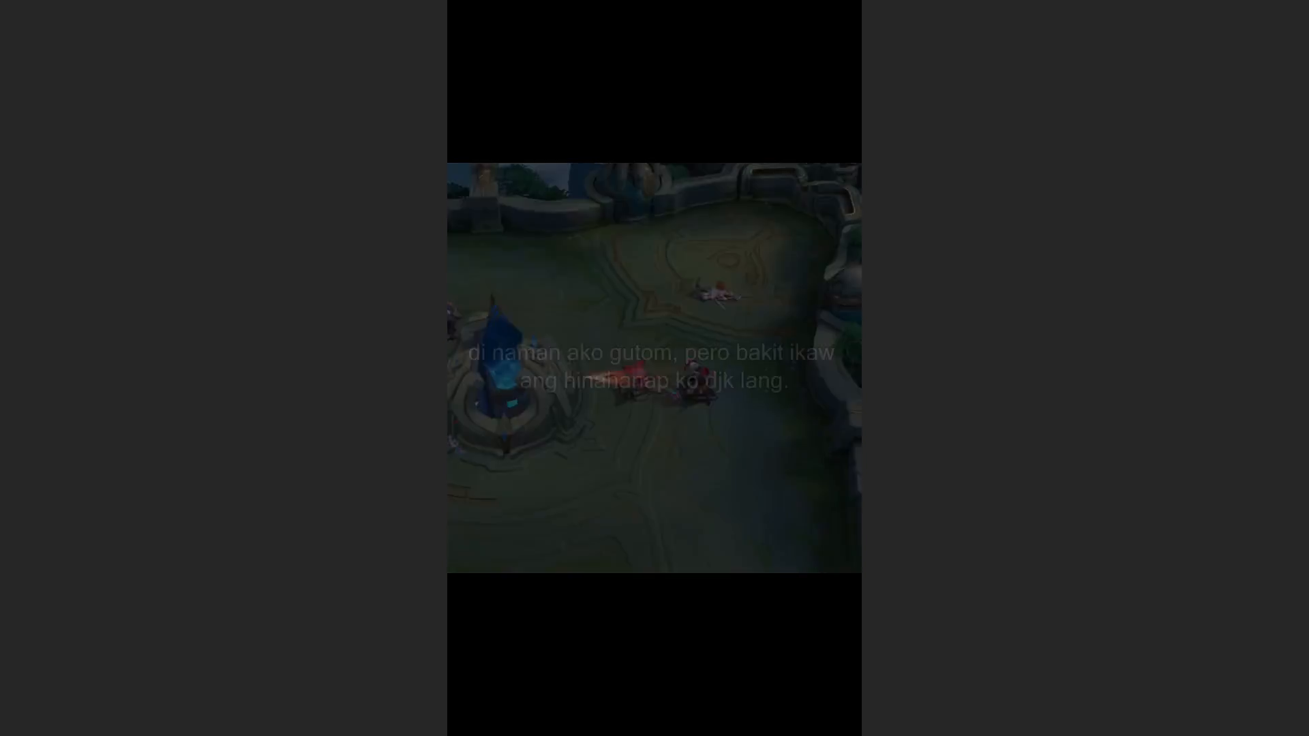
{"action": "key", "text": "Escape"}
Export the video under the name mozggg, dismiss the sharing options, and close the project editor.
{"action": "left_click", "coordinate": [1203, 7]}
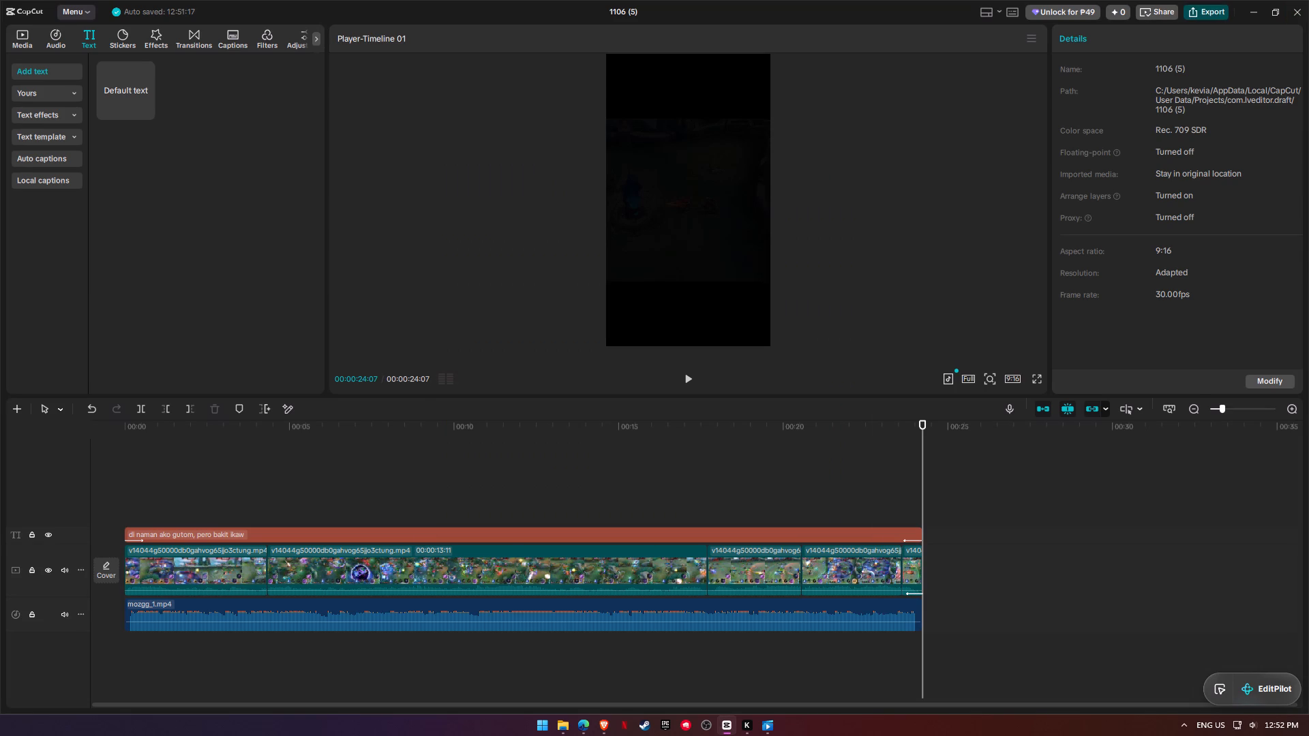
{"action": "left_click_drag", "start_coordinate": [765, 205], "coordinate": [698, 204]}
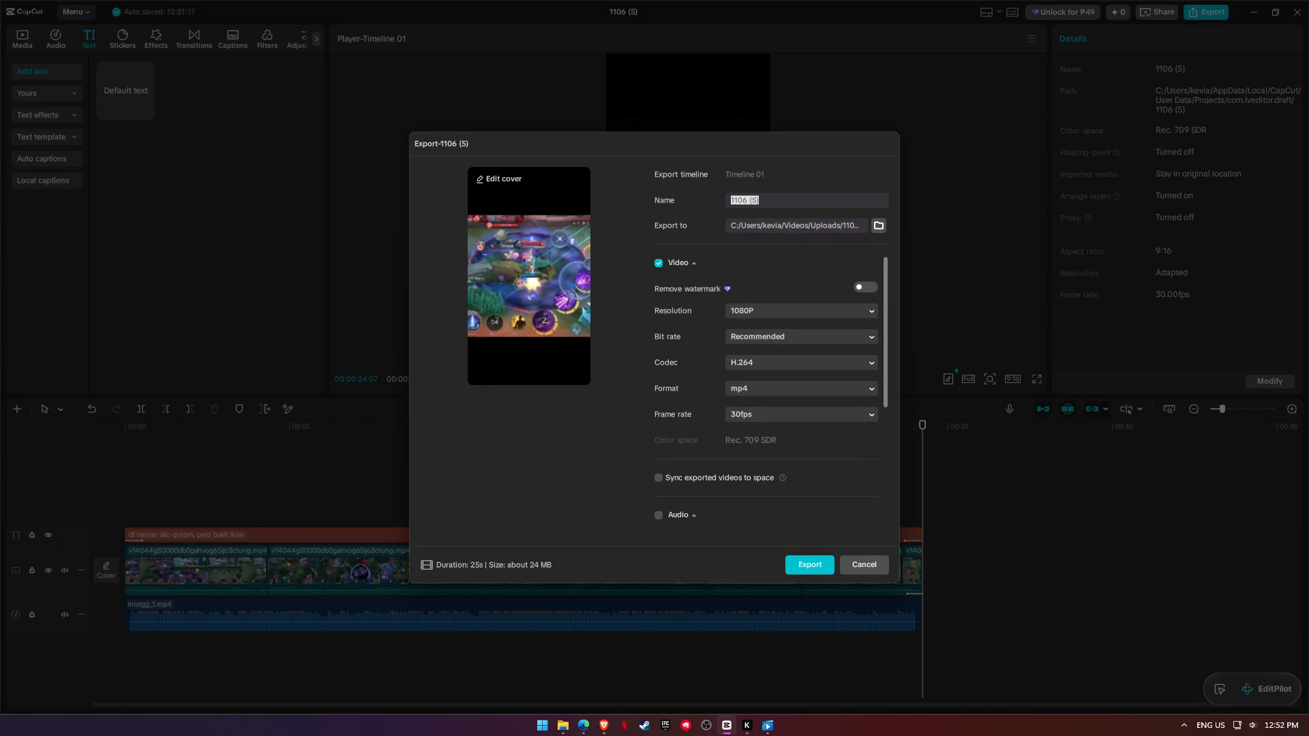
{"action": "type", "text": "mozggg"}
{"action": "key", "text": "Return"}
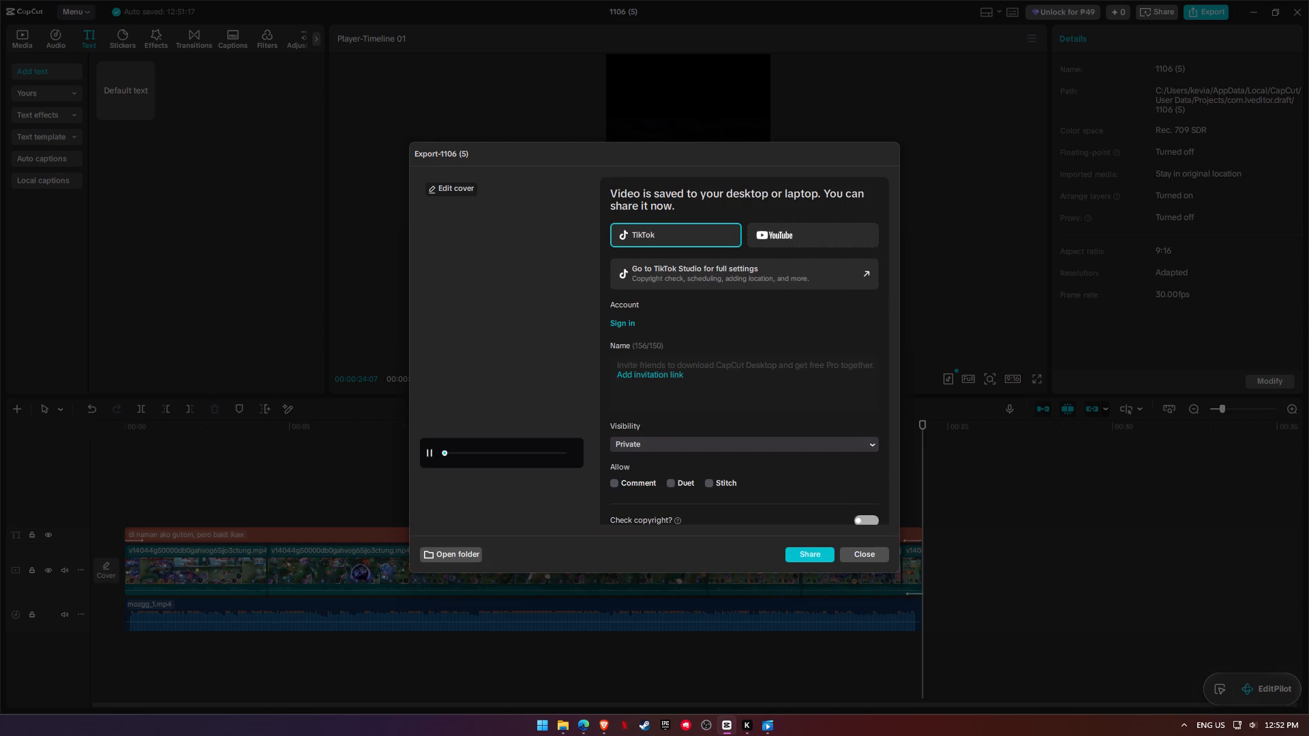
{"action": "left_click", "coordinate": [867, 550]}
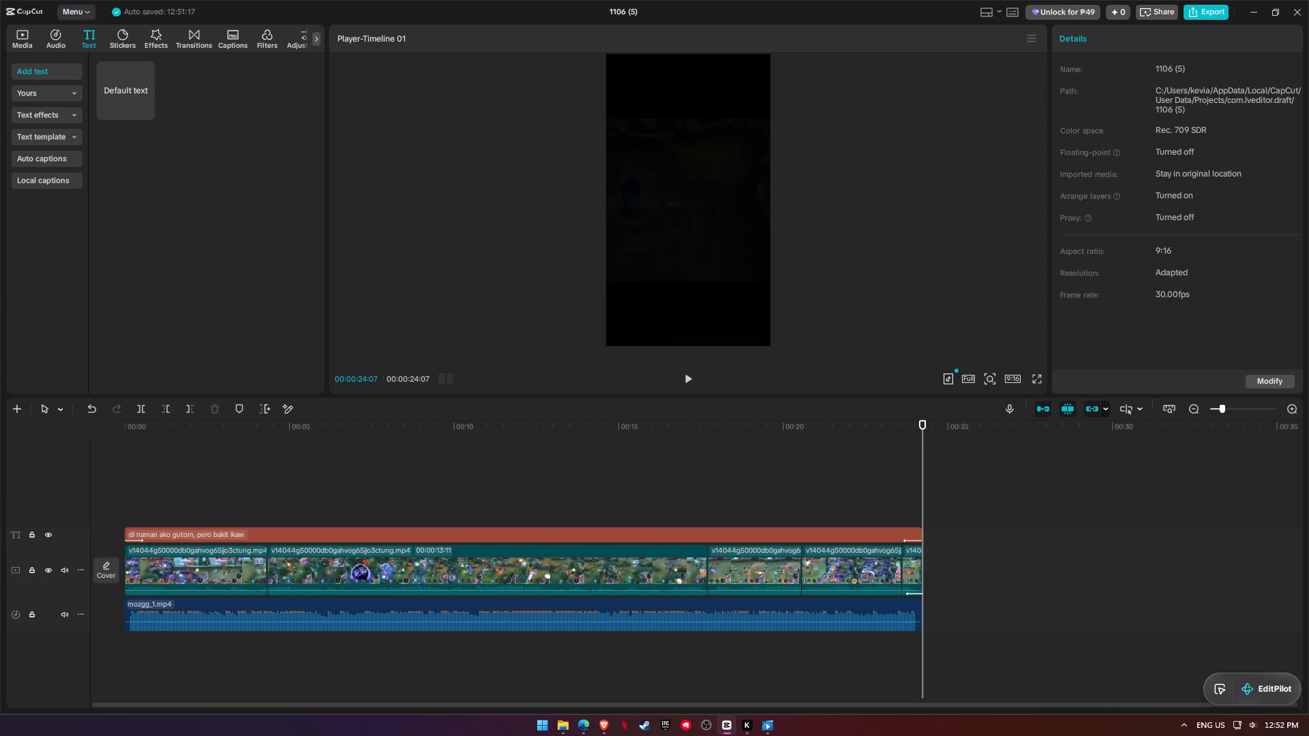
{"action": "left_click", "coordinate": [1299, 10]}
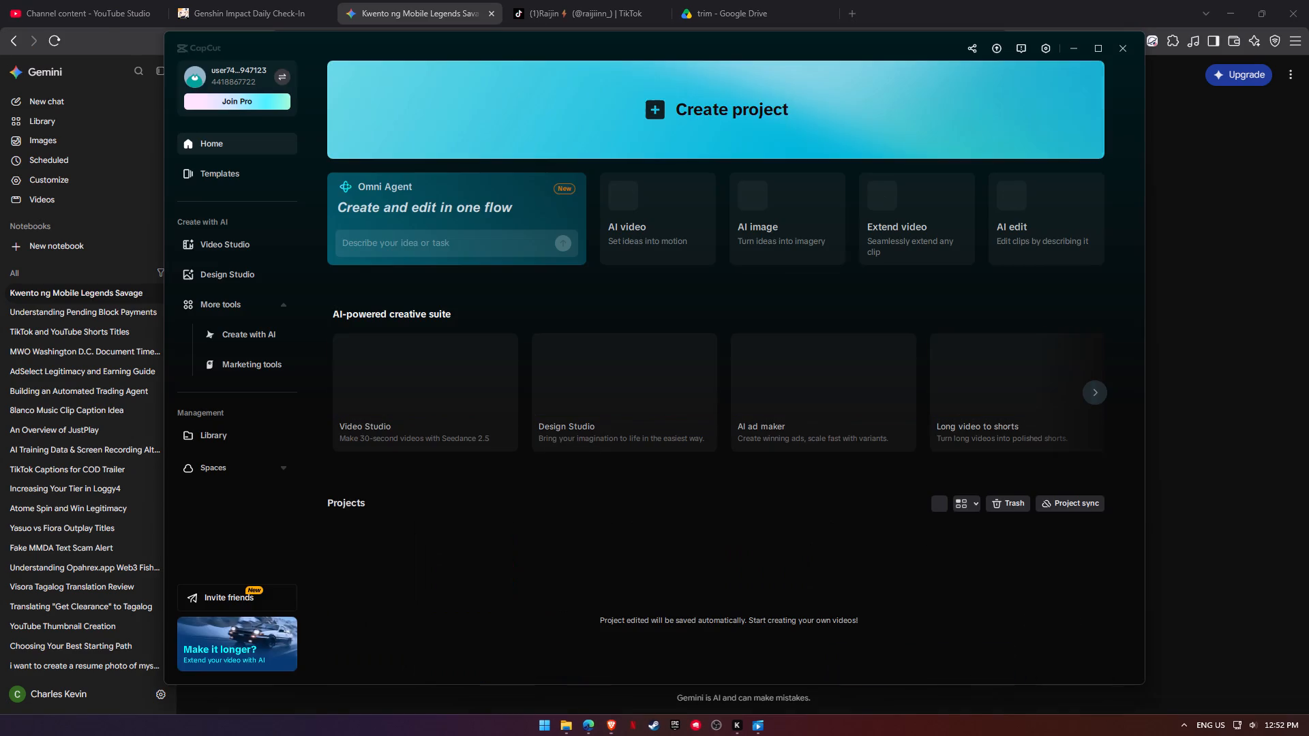